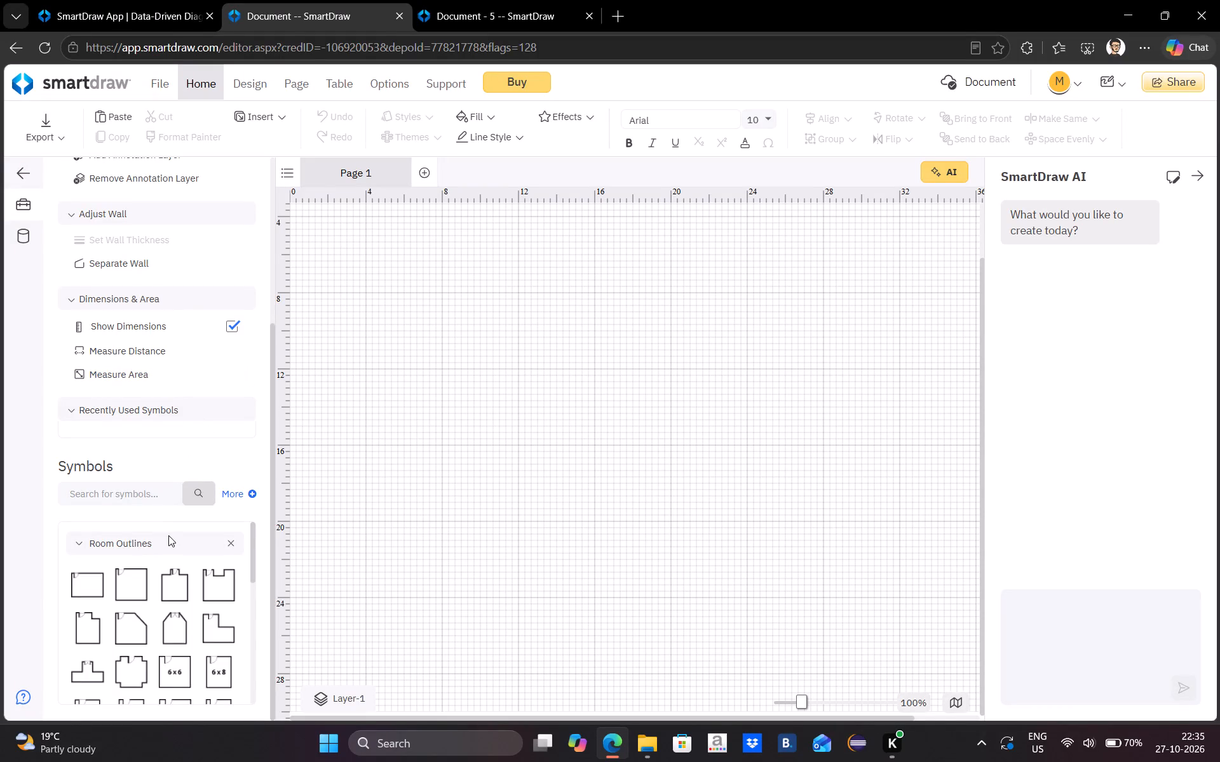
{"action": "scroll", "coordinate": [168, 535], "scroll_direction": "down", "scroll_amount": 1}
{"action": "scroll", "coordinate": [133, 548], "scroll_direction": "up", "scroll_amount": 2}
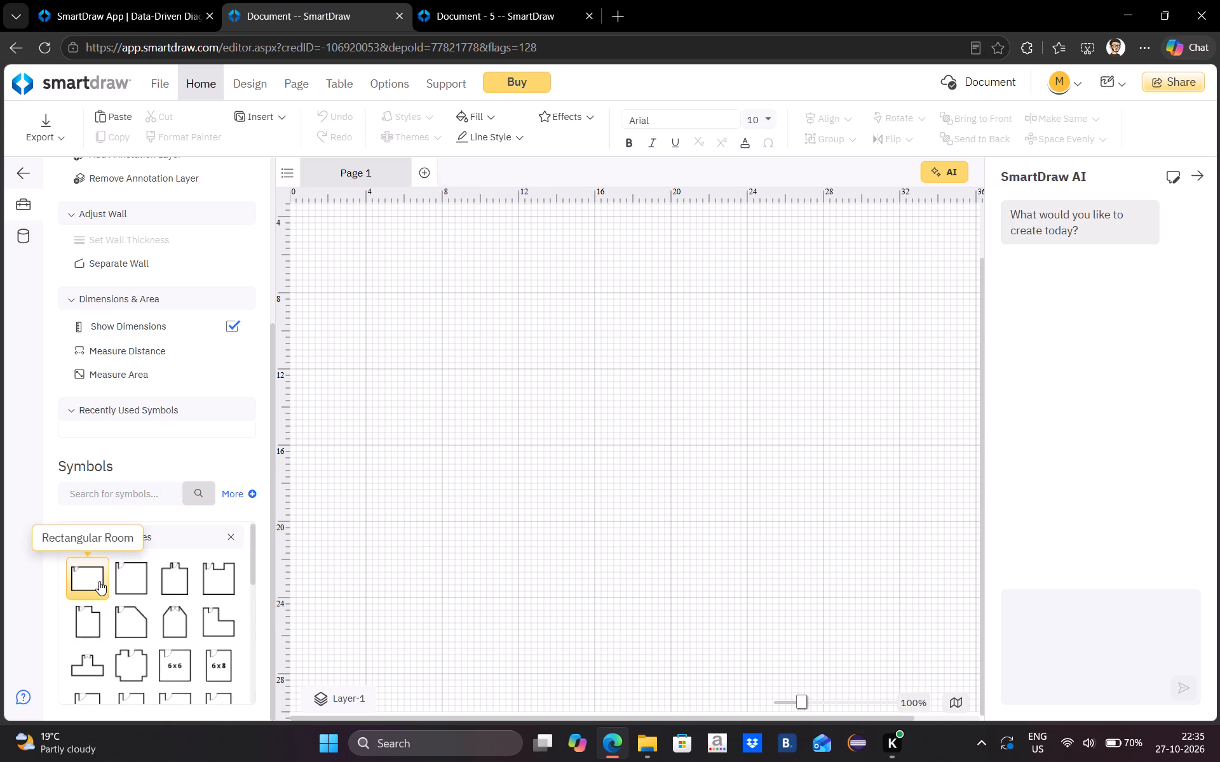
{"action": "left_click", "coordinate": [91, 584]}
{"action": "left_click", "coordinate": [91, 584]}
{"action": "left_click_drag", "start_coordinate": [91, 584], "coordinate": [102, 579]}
Draw a horizontal wall about 50' 2" long, starting at about 4' 2" across and 8' 2" down the page.
{"action": "scroll", "coordinate": [102, 579], "scroll_direction": "up", "scroll_amount": 1}
{"action": "scroll", "coordinate": [146, 257], "scroll_direction": "up", "scroll_amount": 1}
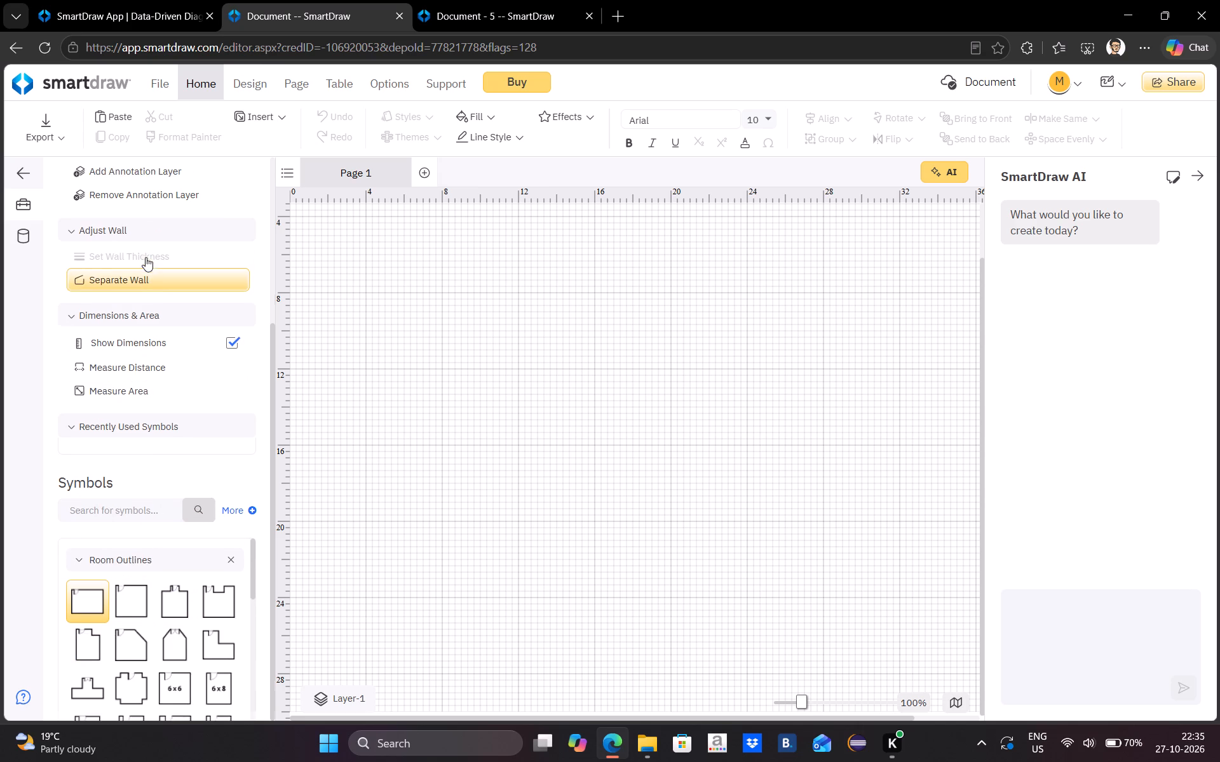
{"action": "scroll", "coordinate": [146, 257], "scroll_direction": "up", "scroll_amount": 1}
{"action": "left_click", "coordinate": [122, 208]}
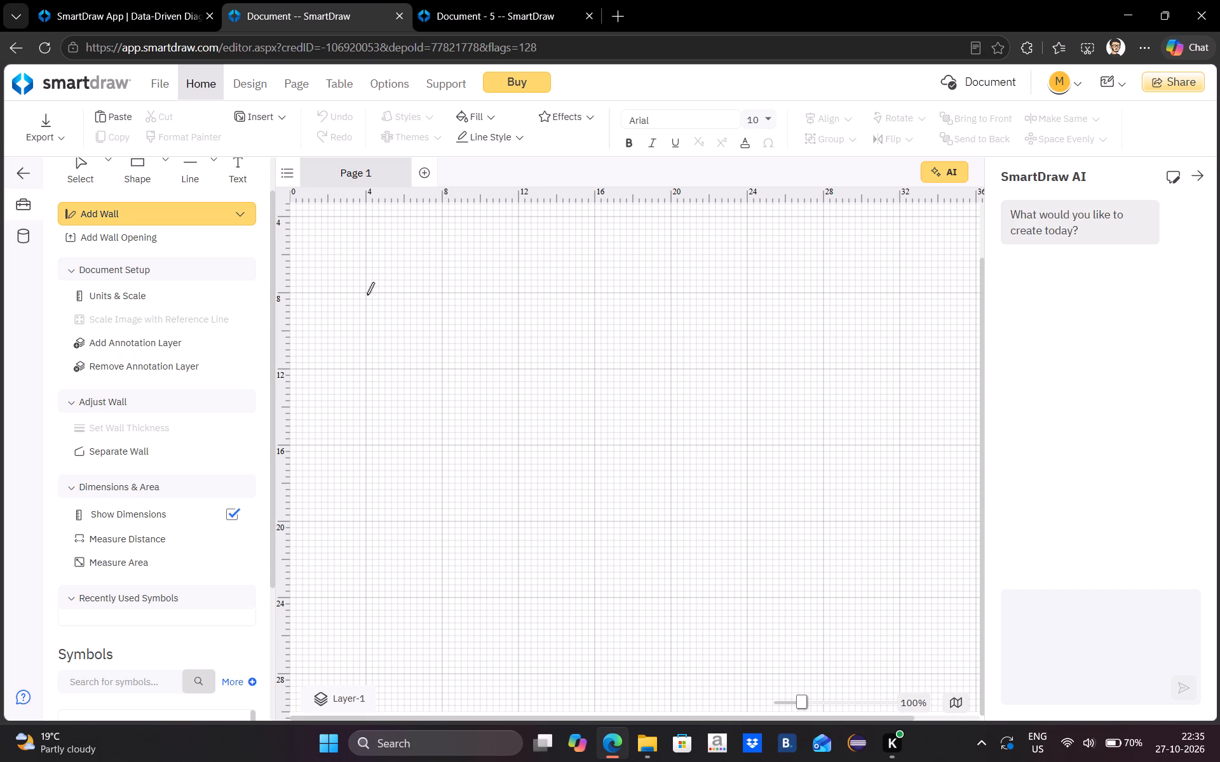
{"action": "left_click_drag", "start_coordinate": [367, 295], "coordinate": [1013, 290]}
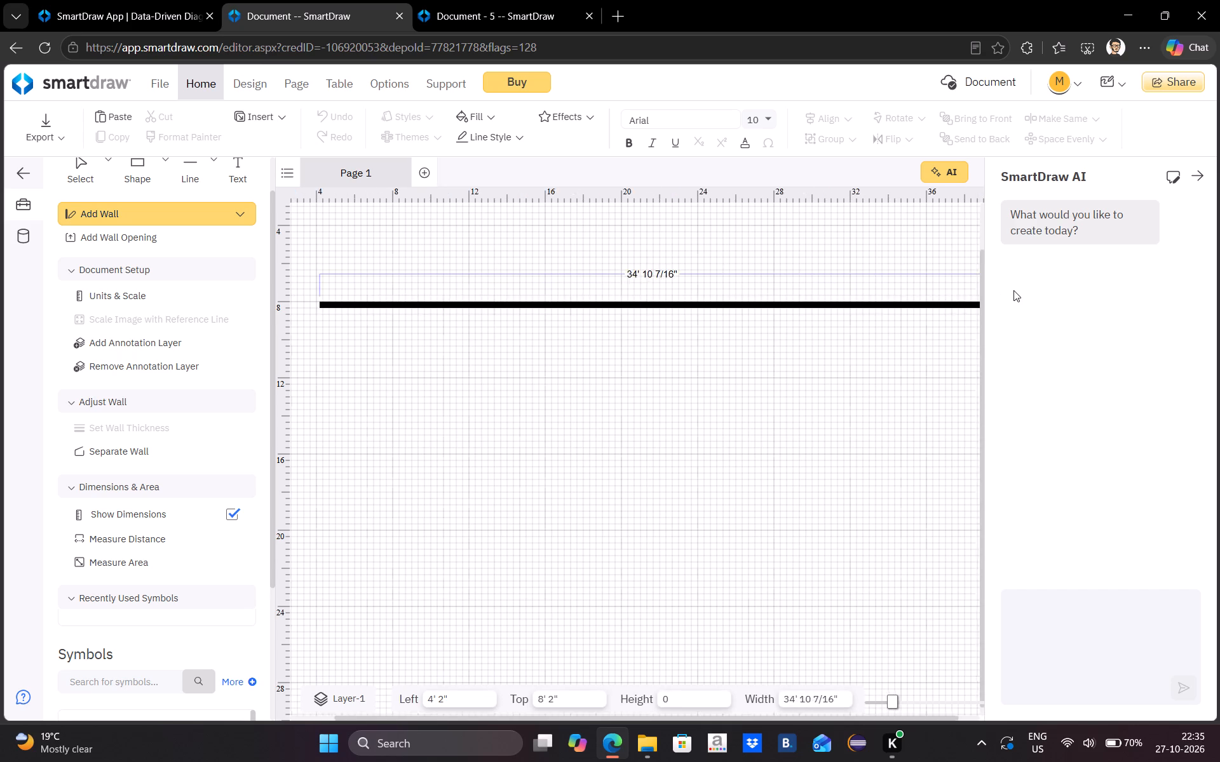
{"action": "left_click_drag", "start_coordinate": [1013, 290], "coordinate": [968, 295]}
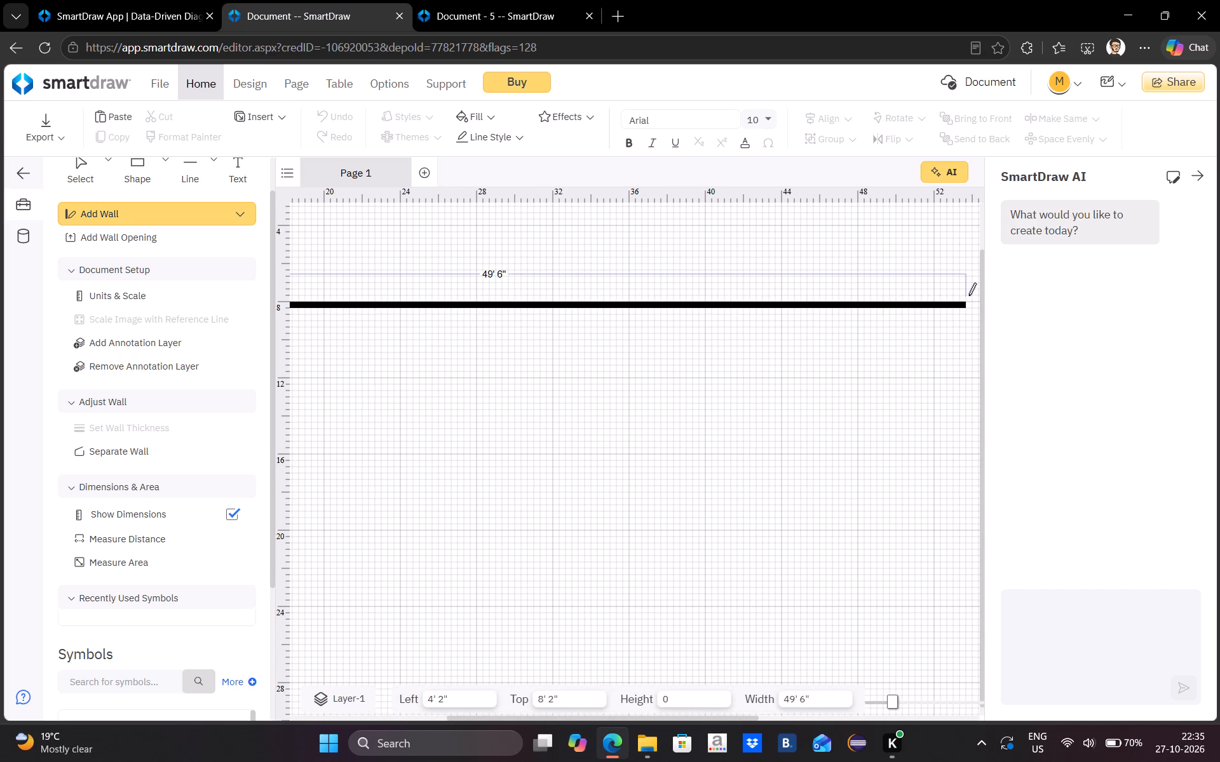
{"action": "left_click_drag", "start_coordinate": [968, 295], "coordinate": [913, 294]}
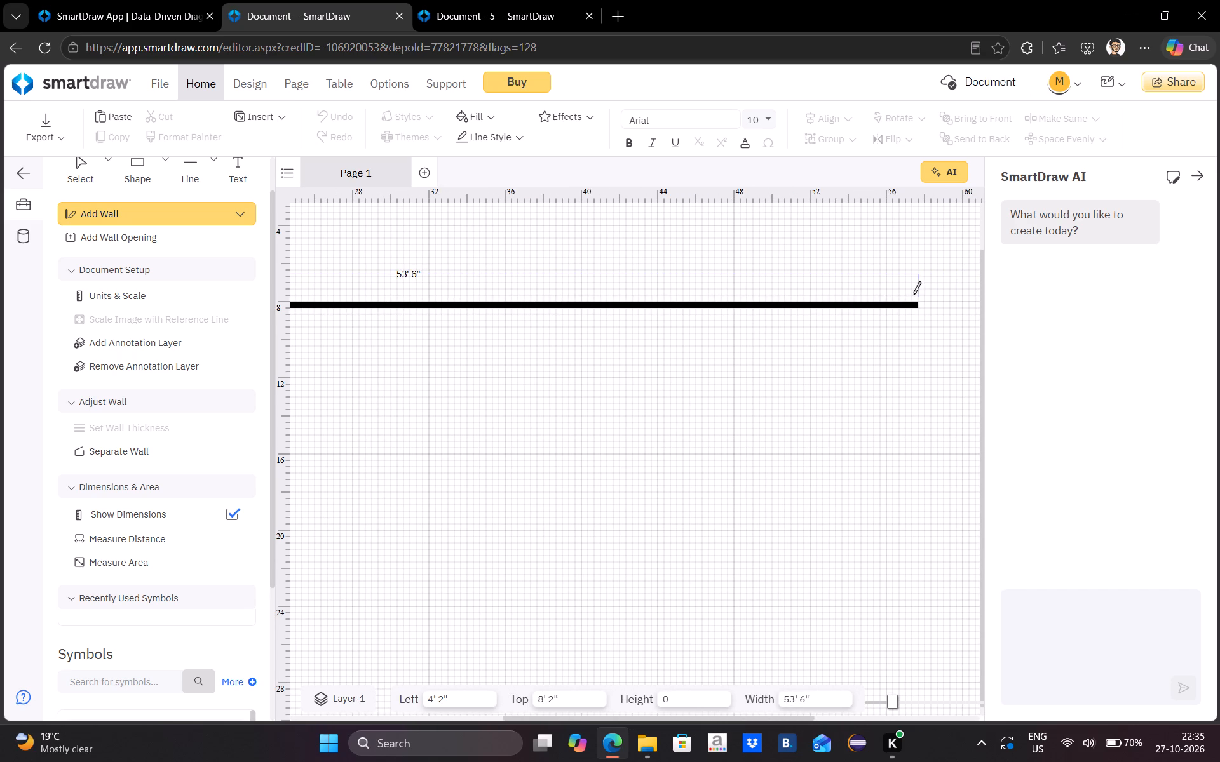
{"action": "left_click_drag", "start_coordinate": [913, 294], "coordinate": [862, 297]}
{"action": "left_click_drag", "start_coordinate": [862, 297], "coordinate": [855, 297]}
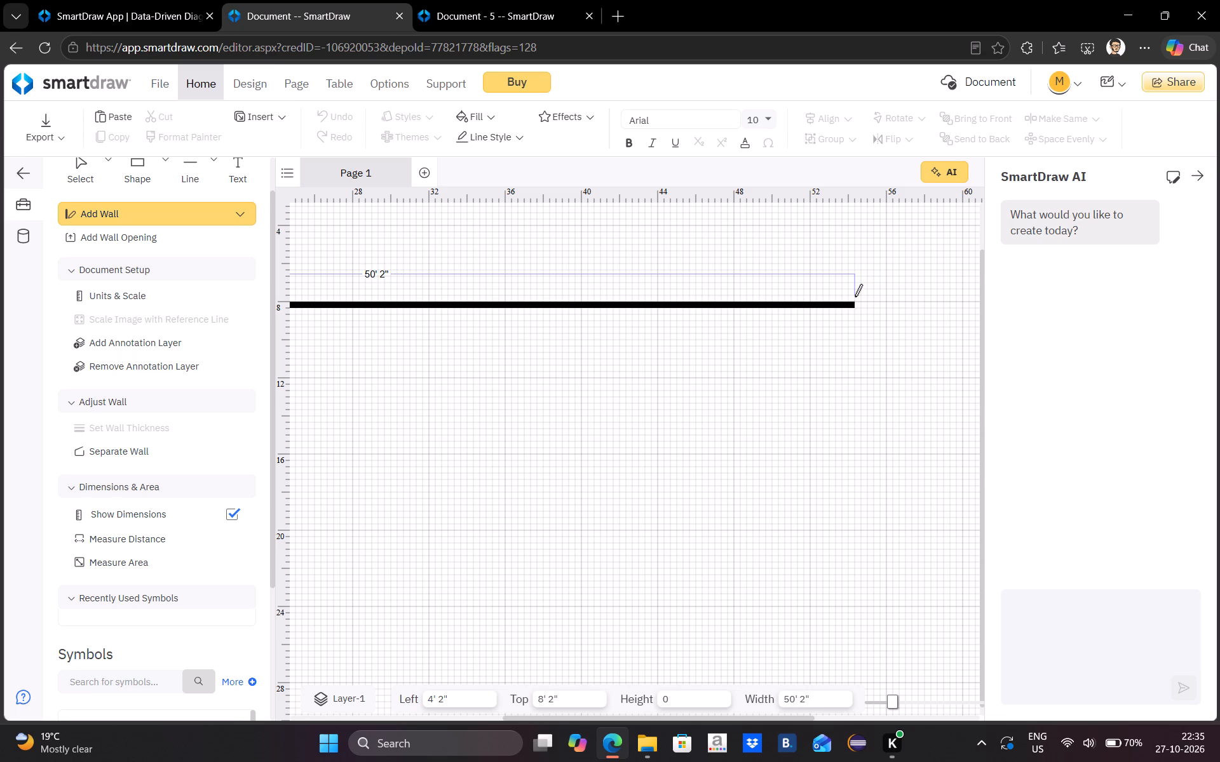
{"action": "left_click_drag", "start_coordinate": [855, 297], "coordinate": [848, 297]}
{"action": "left_click_drag", "start_coordinate": [848, 297], "coordinate": [853, 298]}
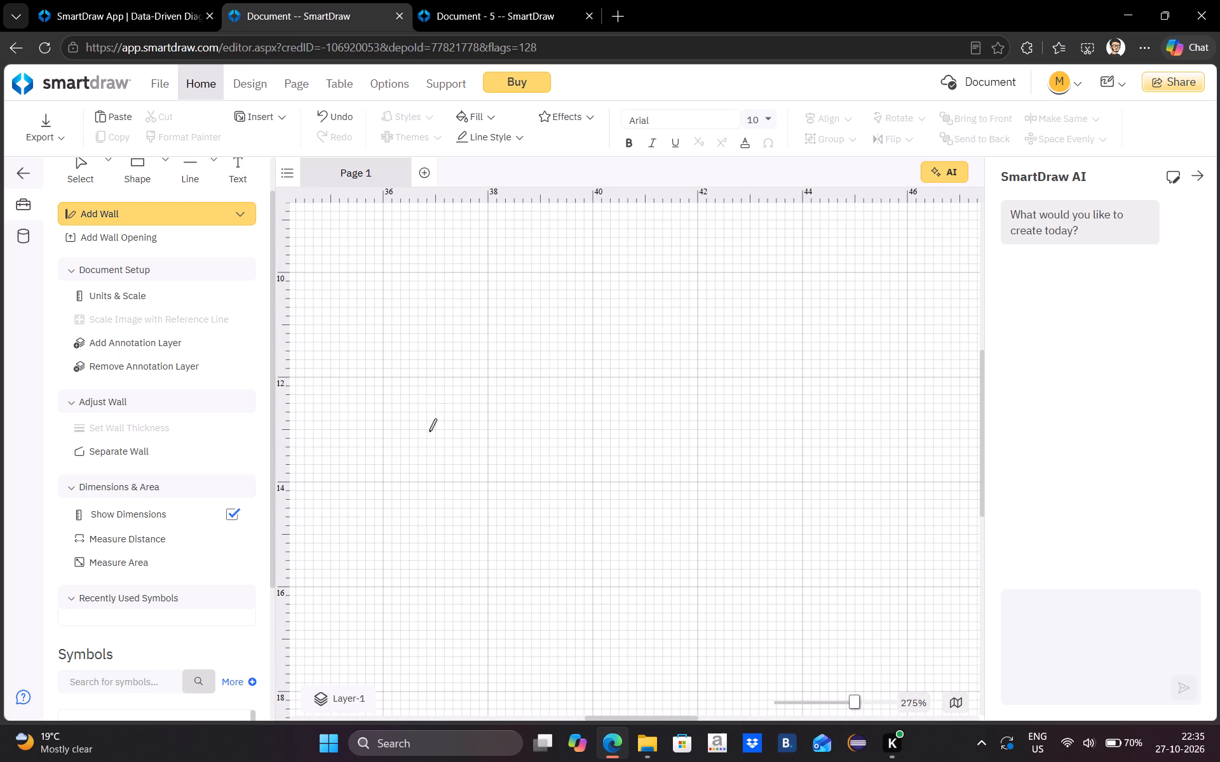
Draw a vertical wall about 20' 2" long, running down from the starting end of the horizontal wall.
{"action": "scroll", "coordinate": [429, 431], "scroll_direction": "right", "scroll_amount": 2}
{"action": "scroll", "coordinate": [429, 431], "scroll_direction": "up", "scroll_amount": 2}
{"action": "scroll", "coordinate": [429, 431], "scroll_direction": "right", "scroll_amount": 7}
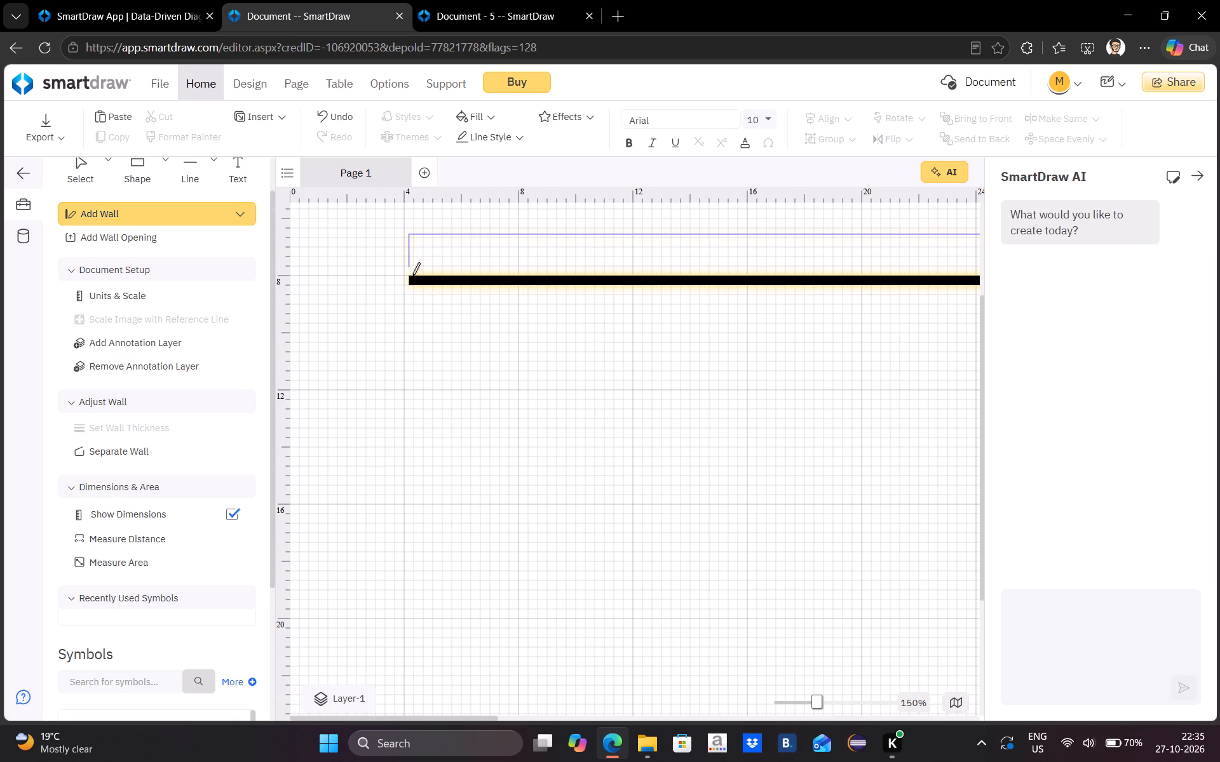
{"action": "left_click_drag", "start_coordinate": [412, 279], "coordinate": [416, 705]}
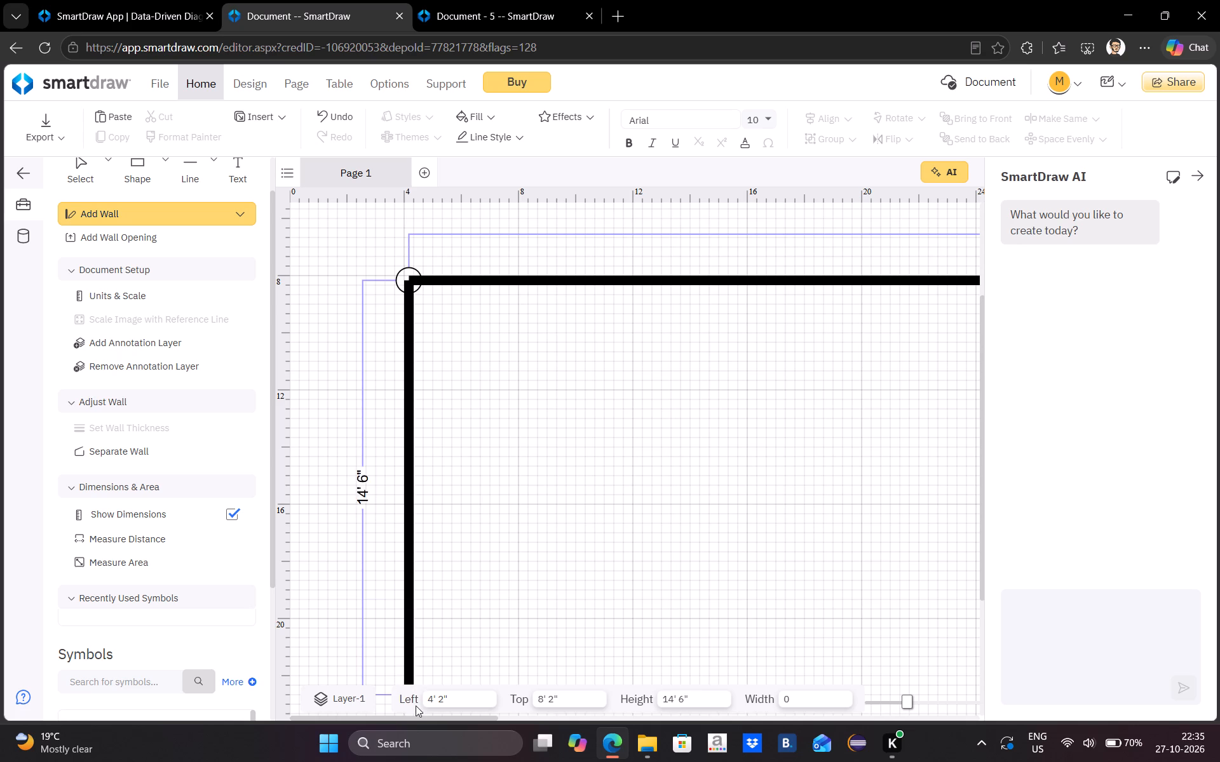
{"action": "left_click_drag", "start_coordinate": [416, 705], "coordinate": [385, 642]}
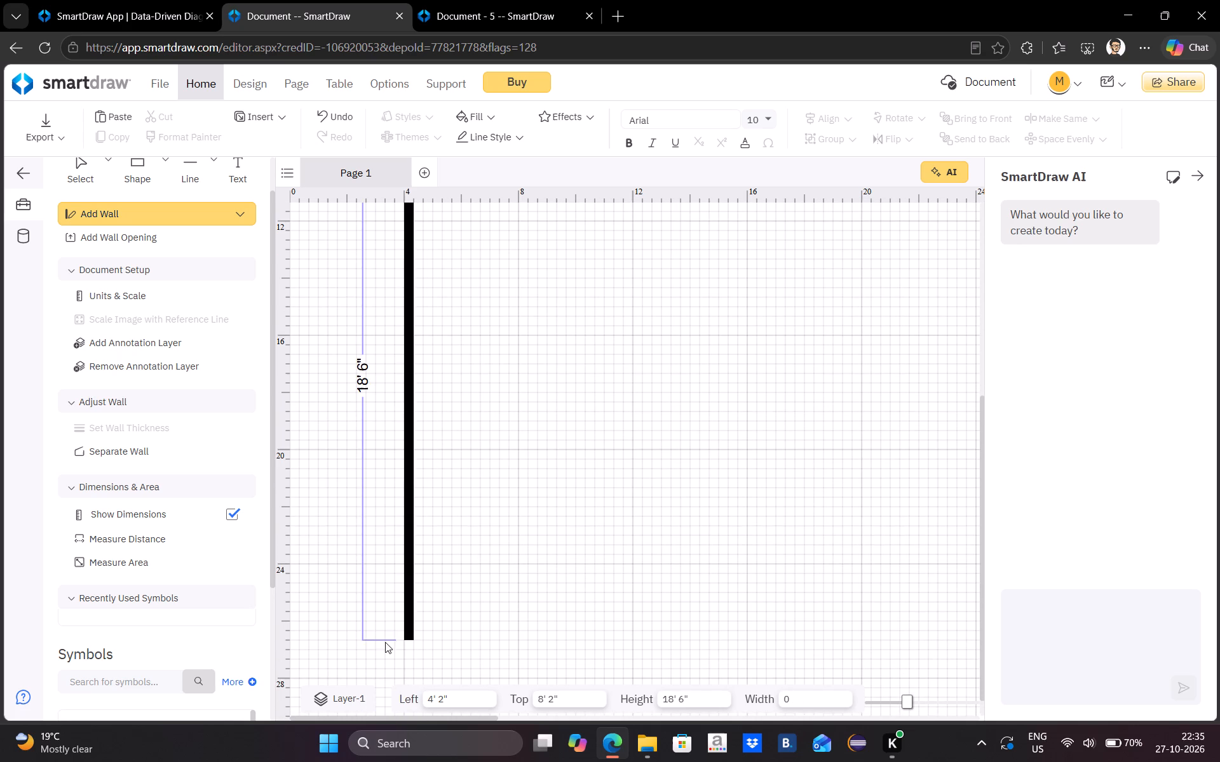
{"action": "left_click_drag", "start_coordinate": [385, 642], "coordinate": [392, 689]}
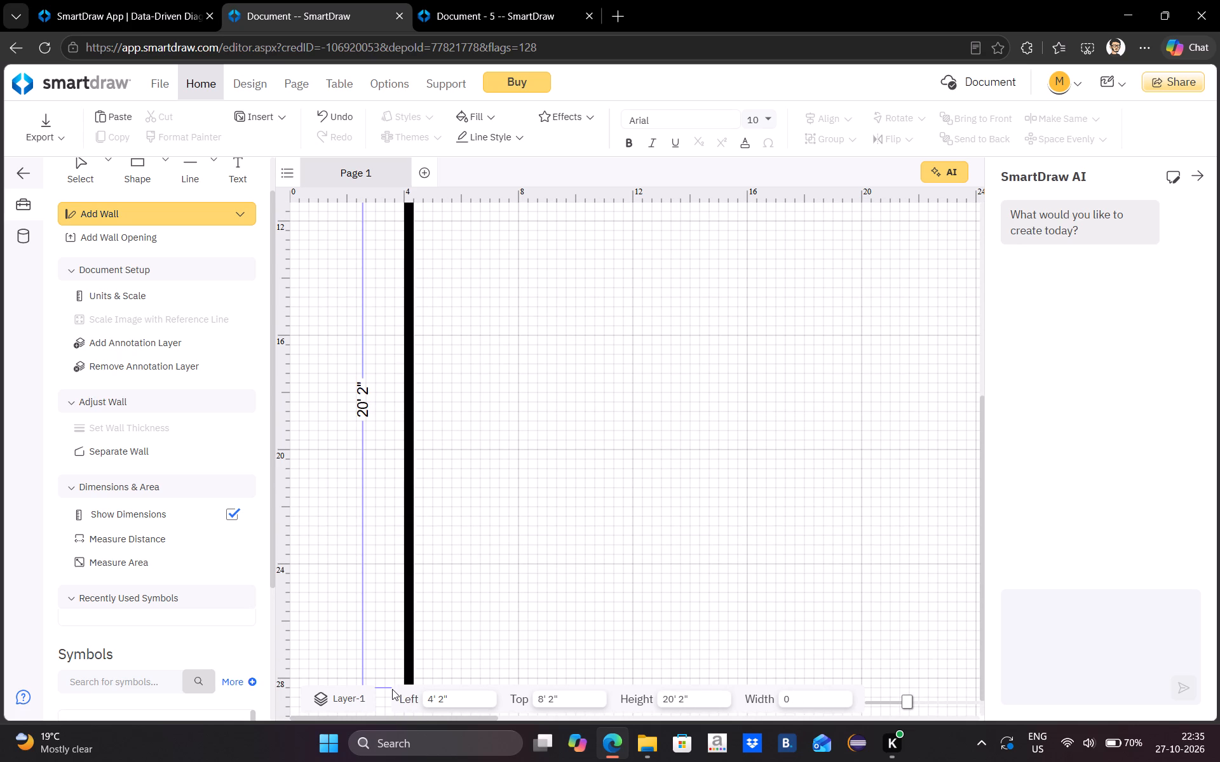
{"action": "left_click_drag", "start_coordinate": [392, 689], "coordinate": [392, 688]}
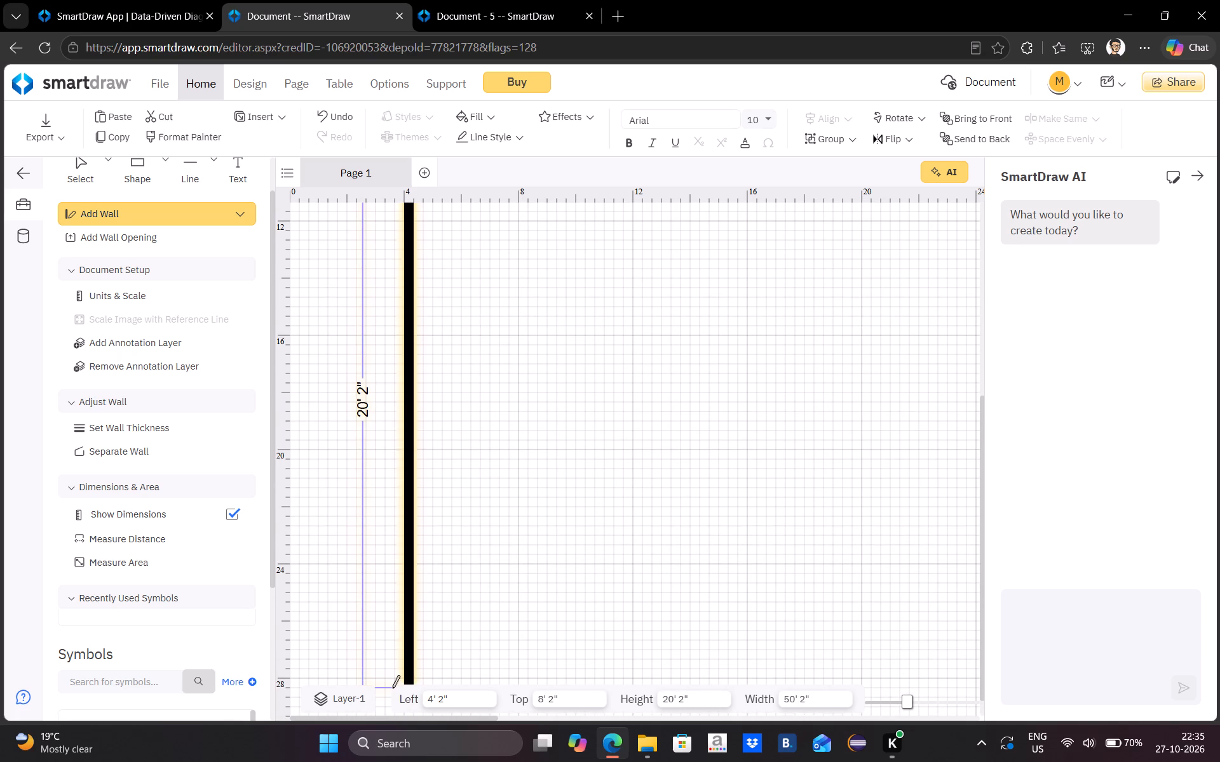
Leave wall drawing and open the vertical wall's length dimension for editing.
{"action": "scroll", "coordinate": [344, 410], "scroll_direction": "down", "scroll_amount": 1}
{"action": "left_click", "coordinate": [362, 401]}
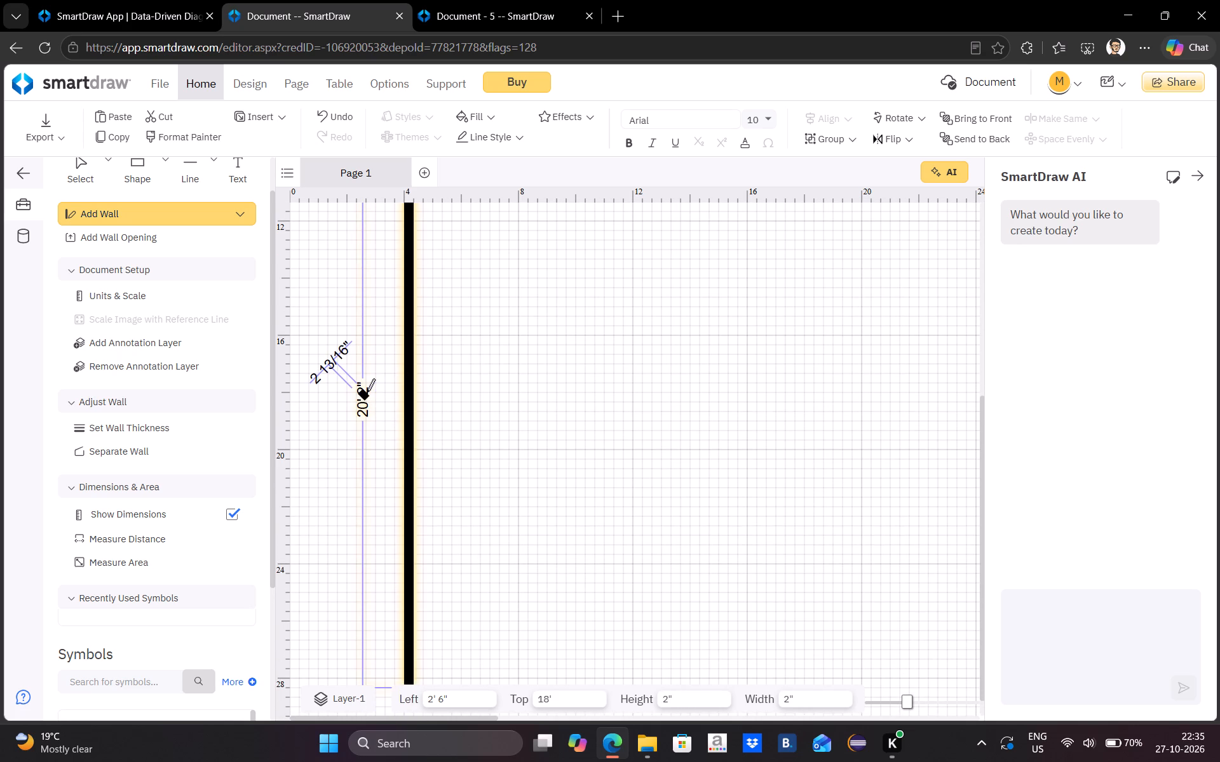
{"action": "left_click", "coordinate": [76, 168]}
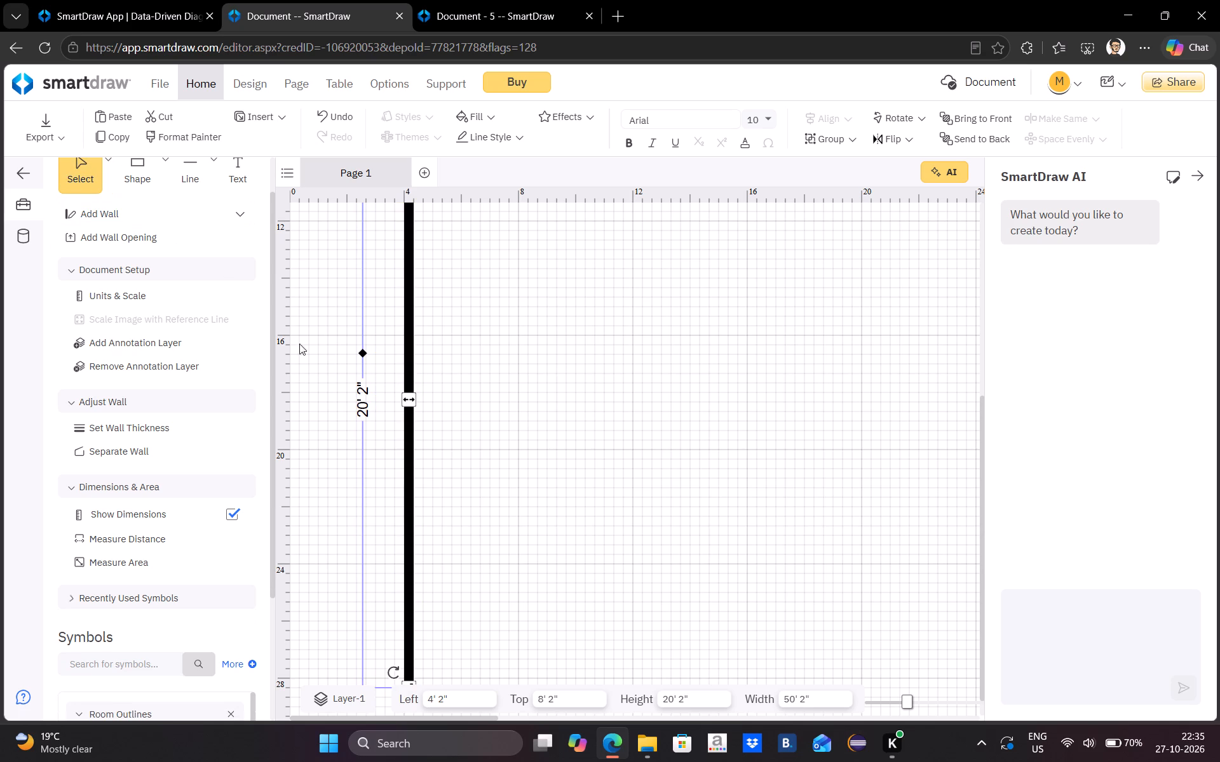
{"action": "left_click", "coordinate": [336, 373]}
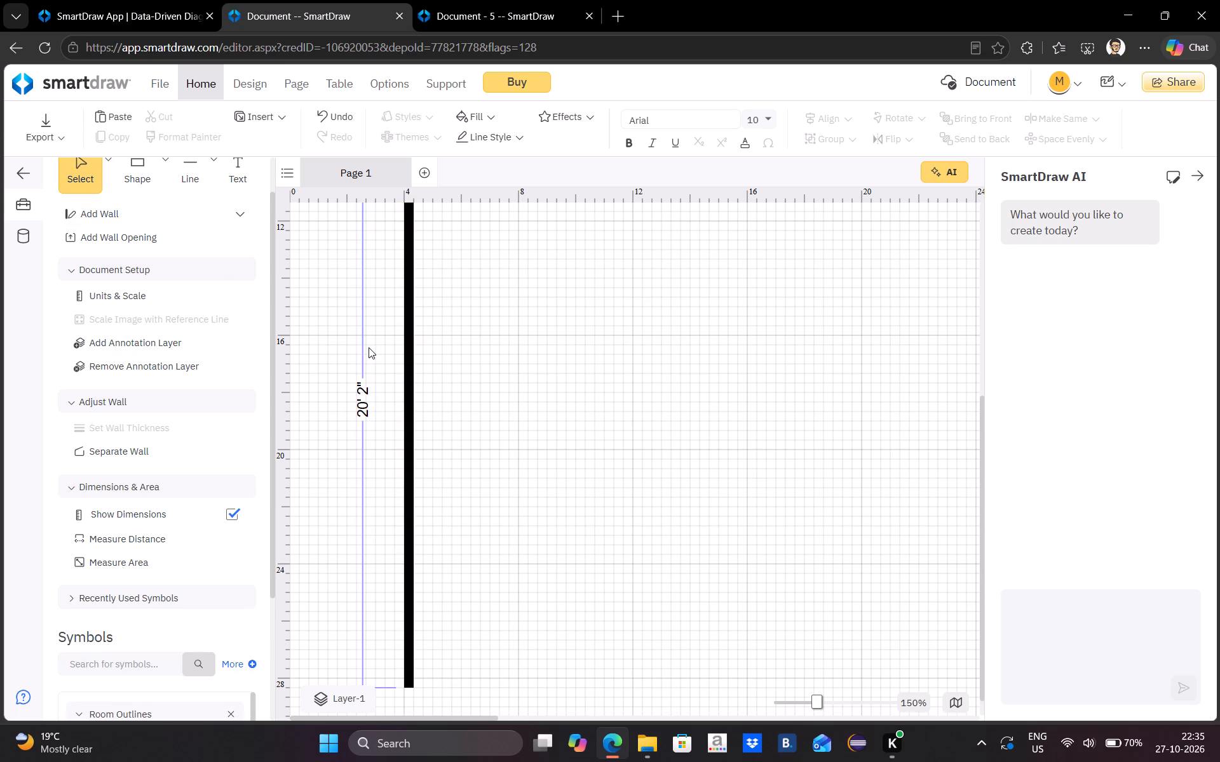
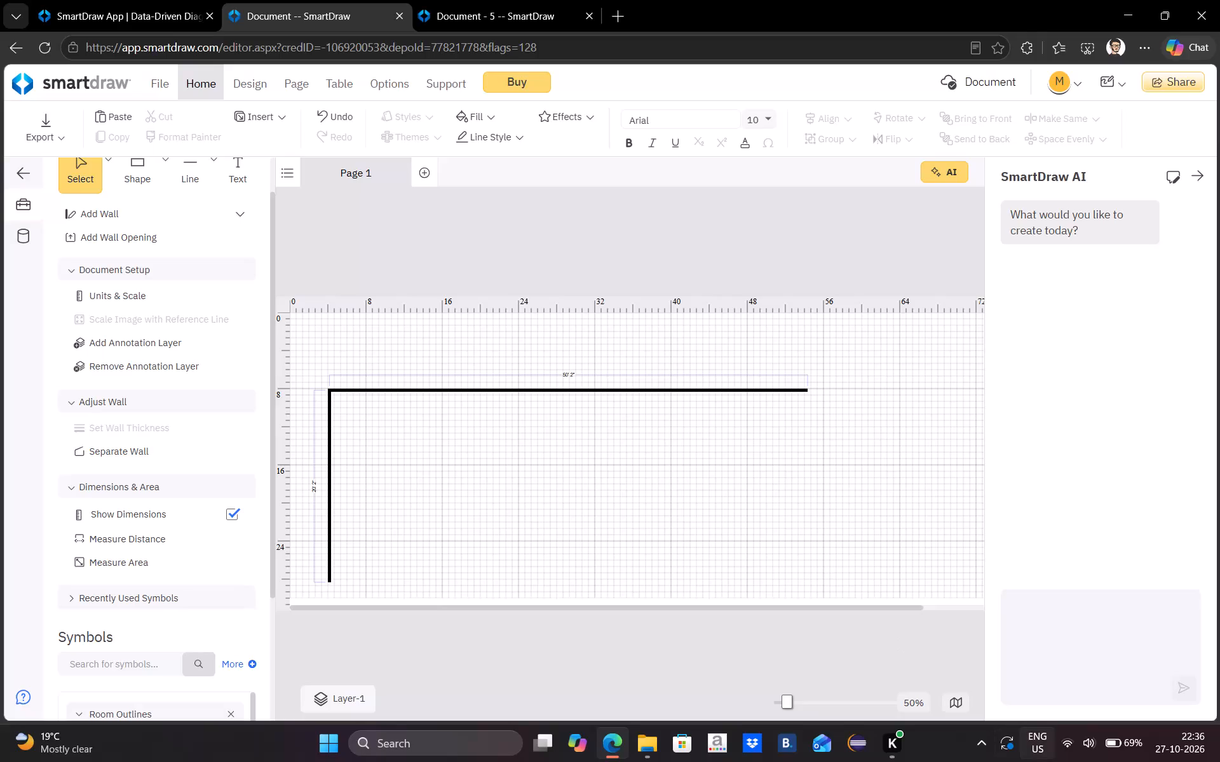
Switch on the computer's Bluetooth in the Windows quick settings and return to the wall drawing.
{"action": "left_click", "coordinate": [1083, 747]}
{"action": "left_click", "coordinate": [1062, 458]}
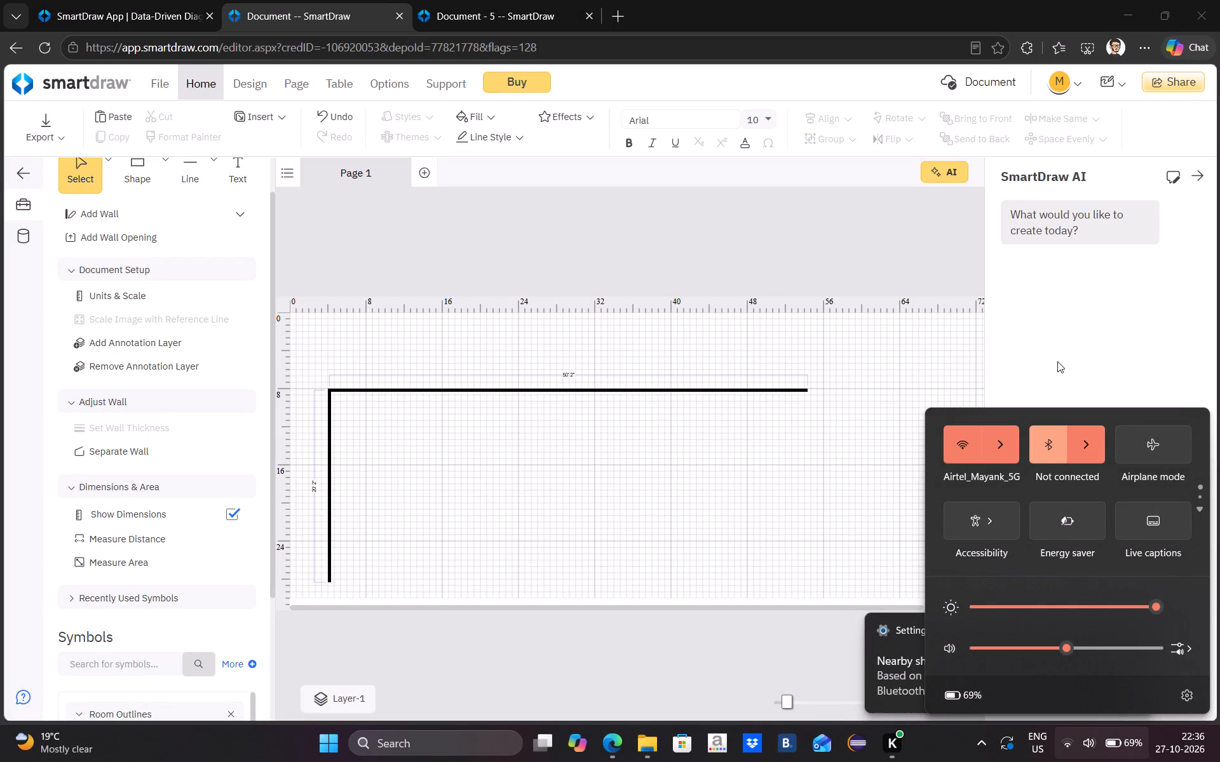
{"action": "left_click", "coordinate": [793, 408]}
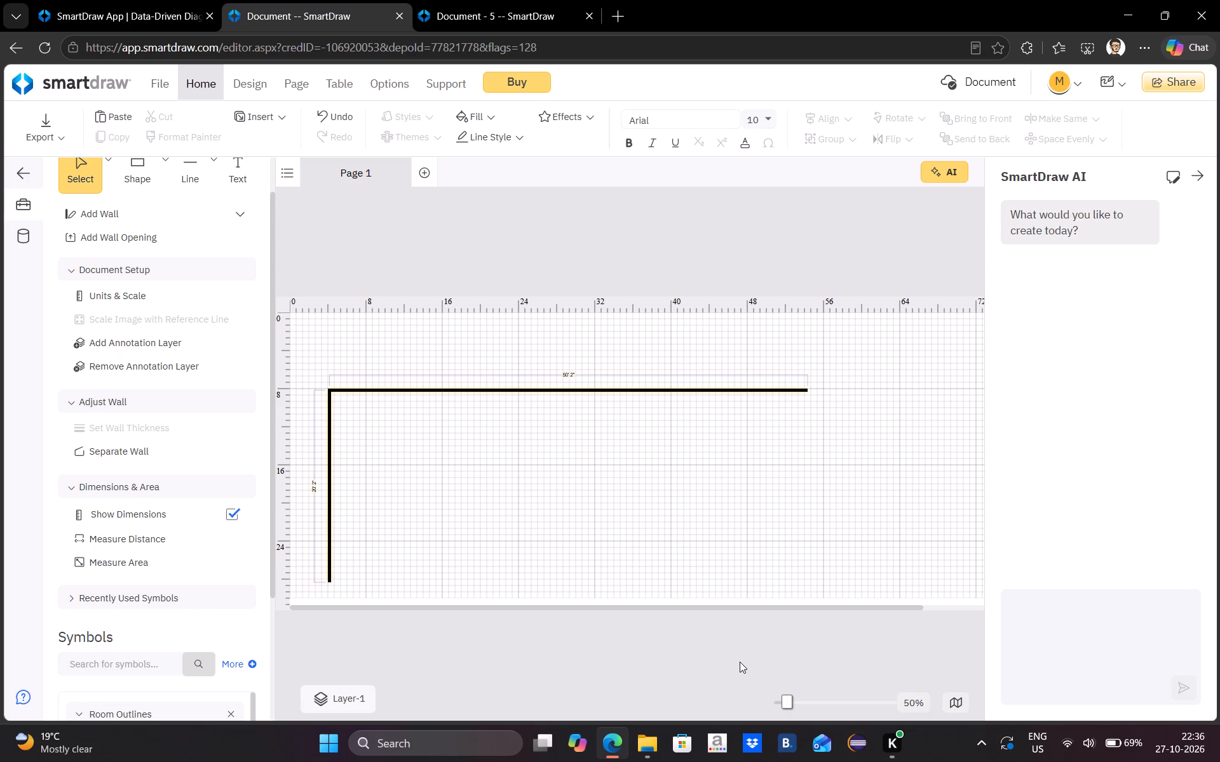
Select the connected wall outline at the free end of the horizontal wall.
{"action": "left_click", "coordinate": [804, 388]}
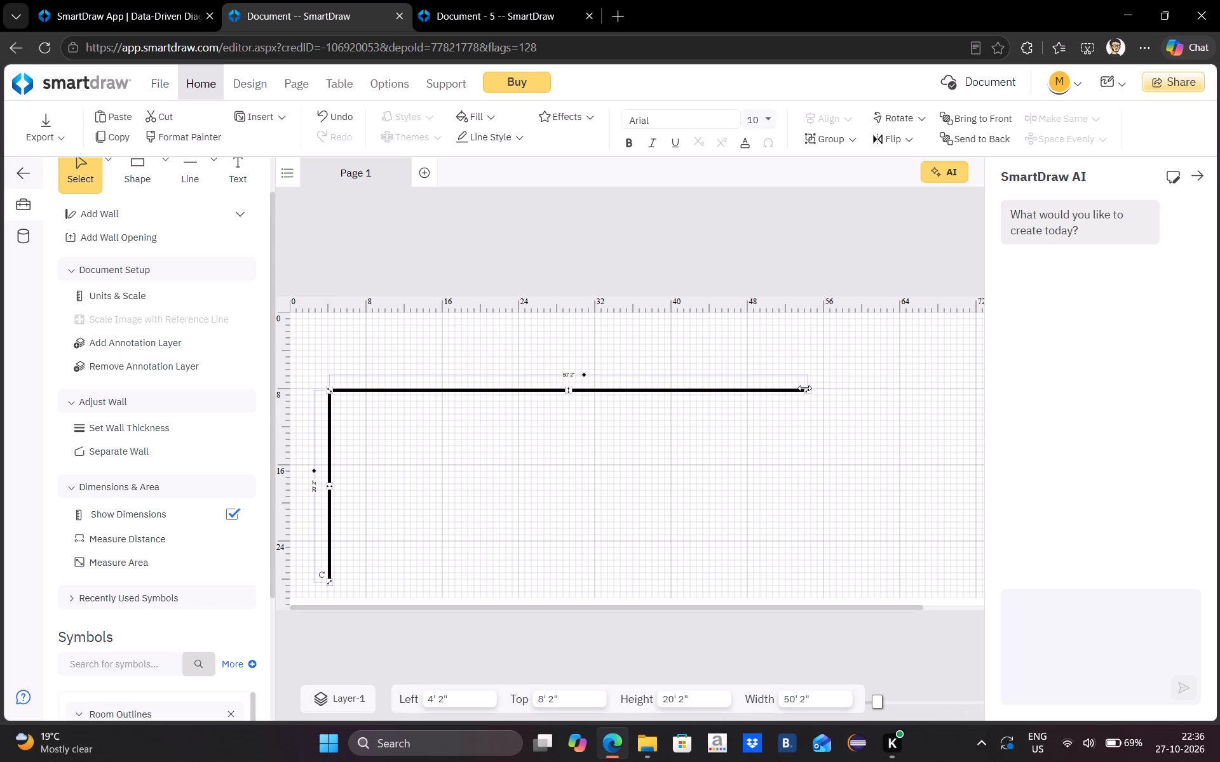
Draw a vertical wall about 20' 6" long, running down from near the far end of the 50' 2" horizontal wall.
{"action": "left_click", "coordinate": [132, 217]}
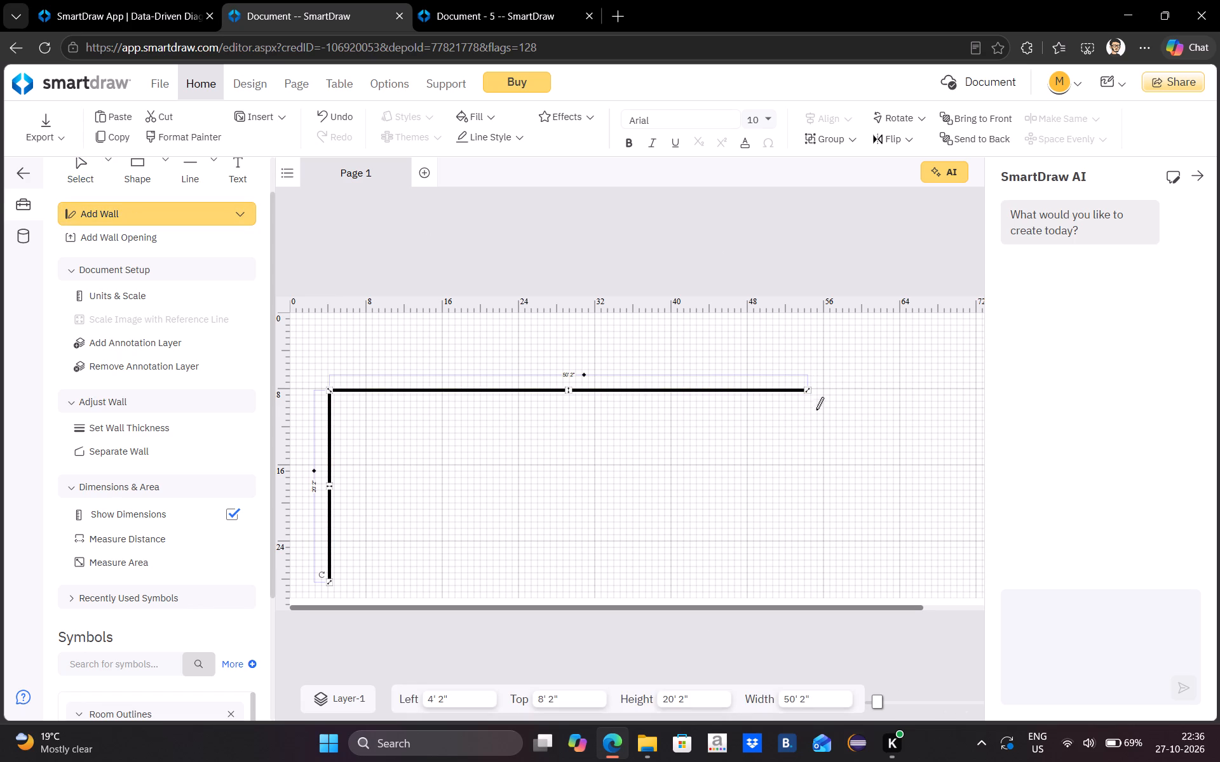
{"action": "left_click_drag", "start_coordinate": [802, 394], "coordinate": [796, 451]}
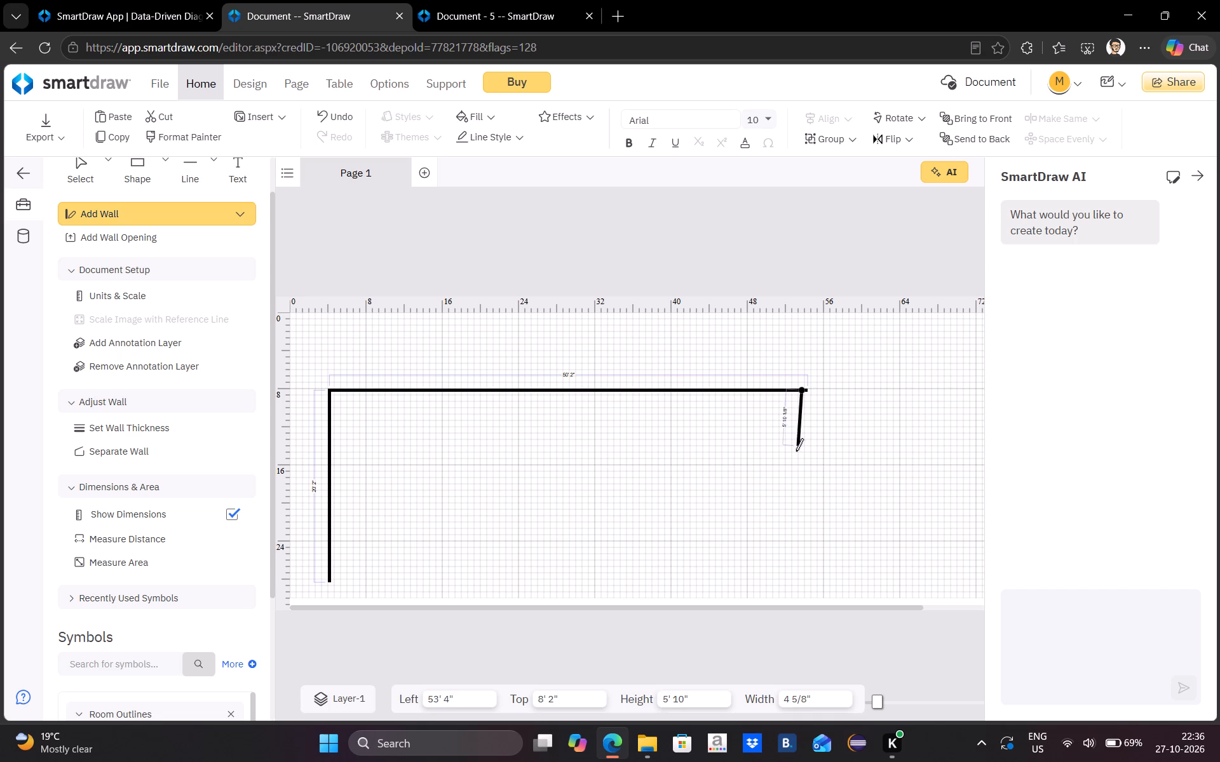
{"action": "left_click_drag", "start_coordinate": [796, 451], "coordinate": [805, 585]}
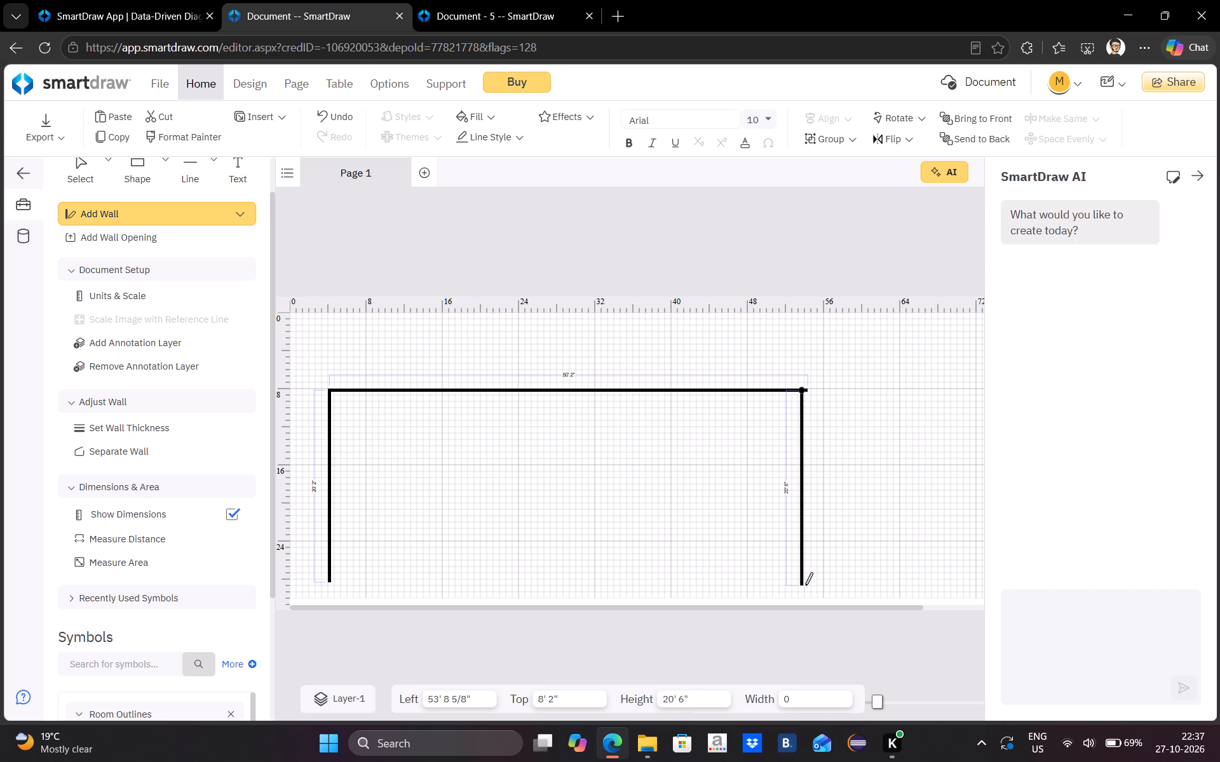
{"action": "left_click_drag", "start_coordinate": [805, 585], "coordinate": [857, 565]}
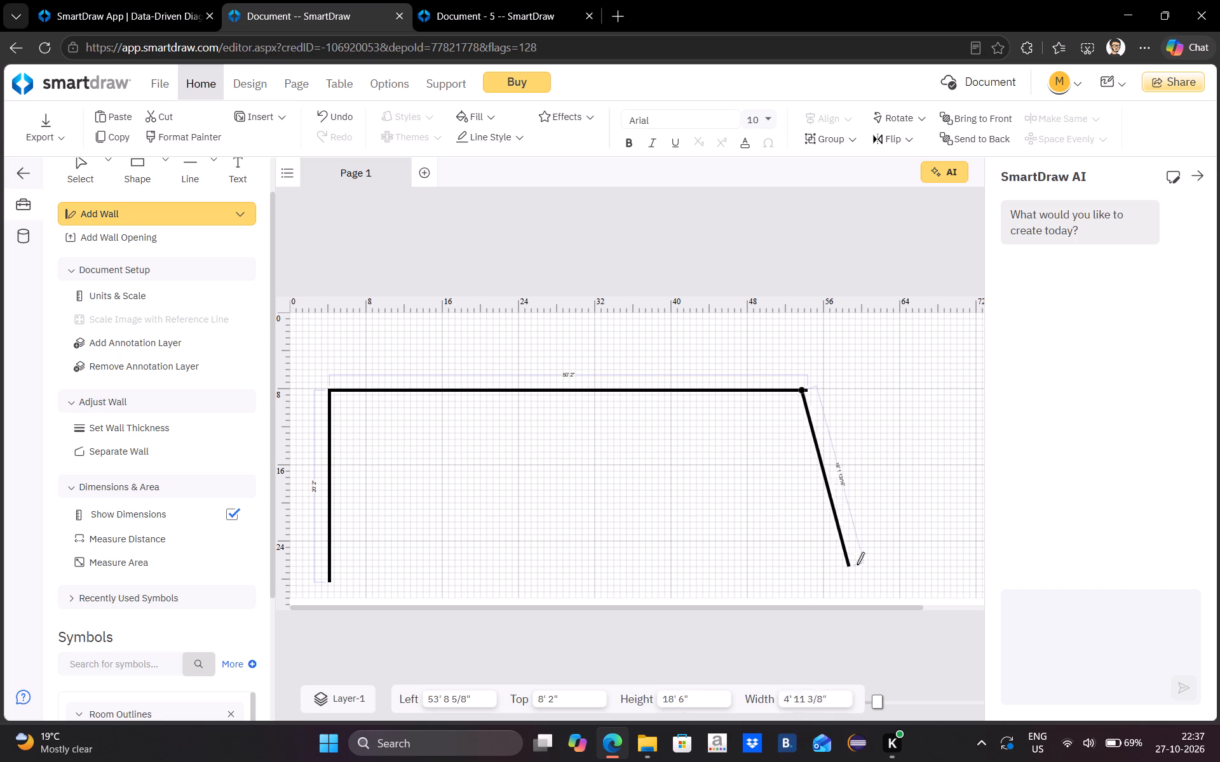
{"action": "left_click_drag", "start_coordinate": [857, 565], "coordinate": [810, 539]}
{"action": "scroll", "coordinate": [878, 551], "scroll_direction": "up", "scroll_amount": 3}
{"action": "scroll", "coordinate": [882, 539], "scroll_direction": "down", "scroll_amount": 3}
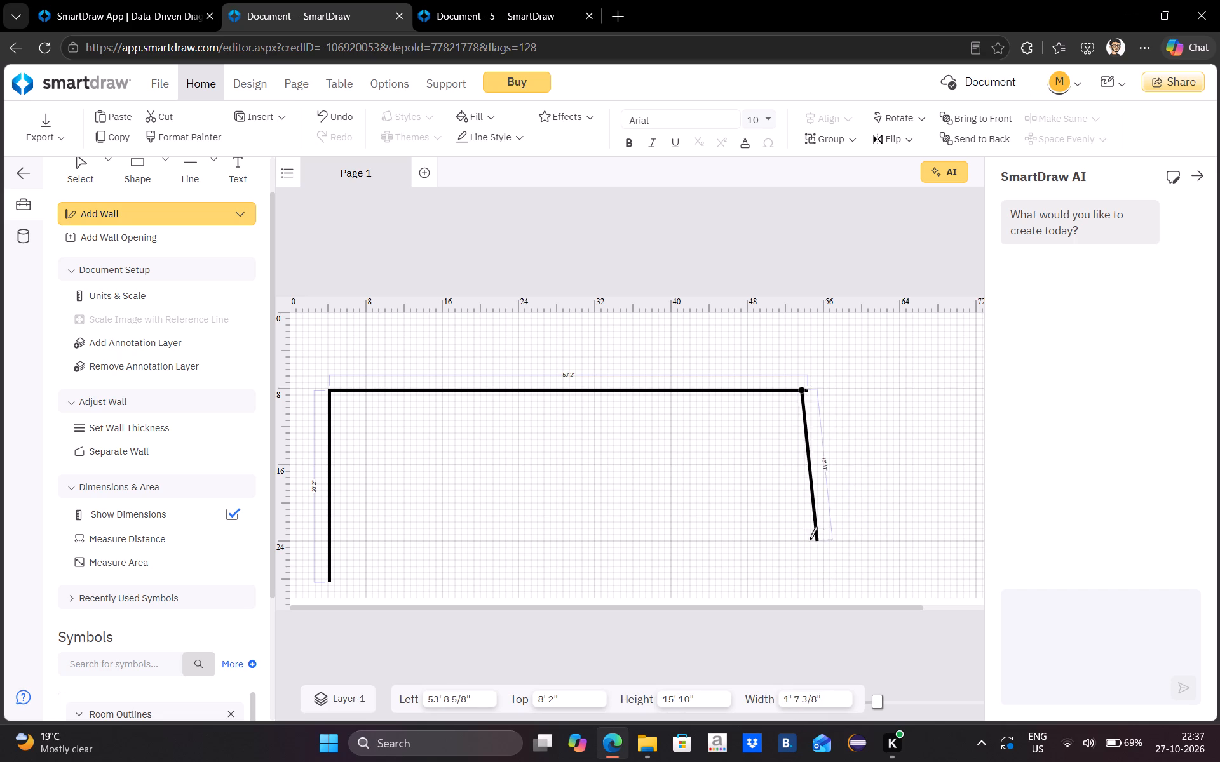
{"action": "left_click_drag", "start_coordinate": [810, 539], "coordinate": [806, 577]}
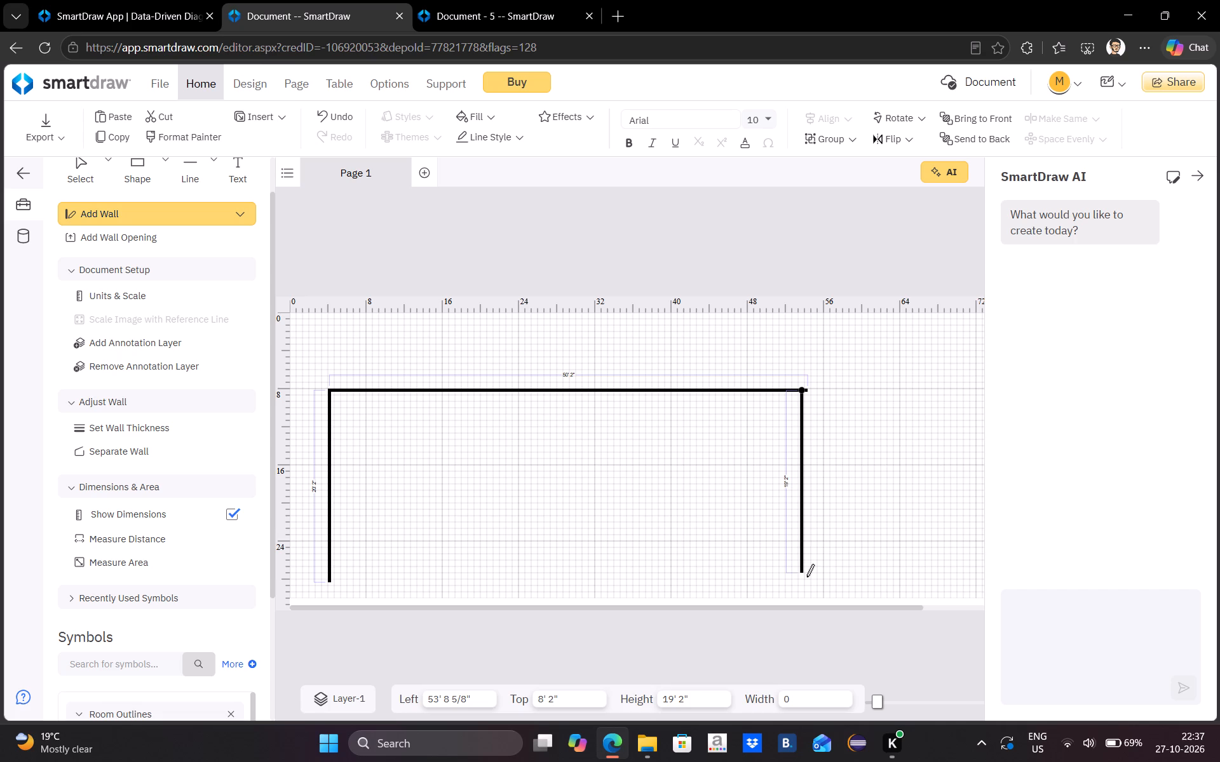
{"action": "left_click_drag", "start_coordinate": [806, 577], "coordinate": [806, 584]}
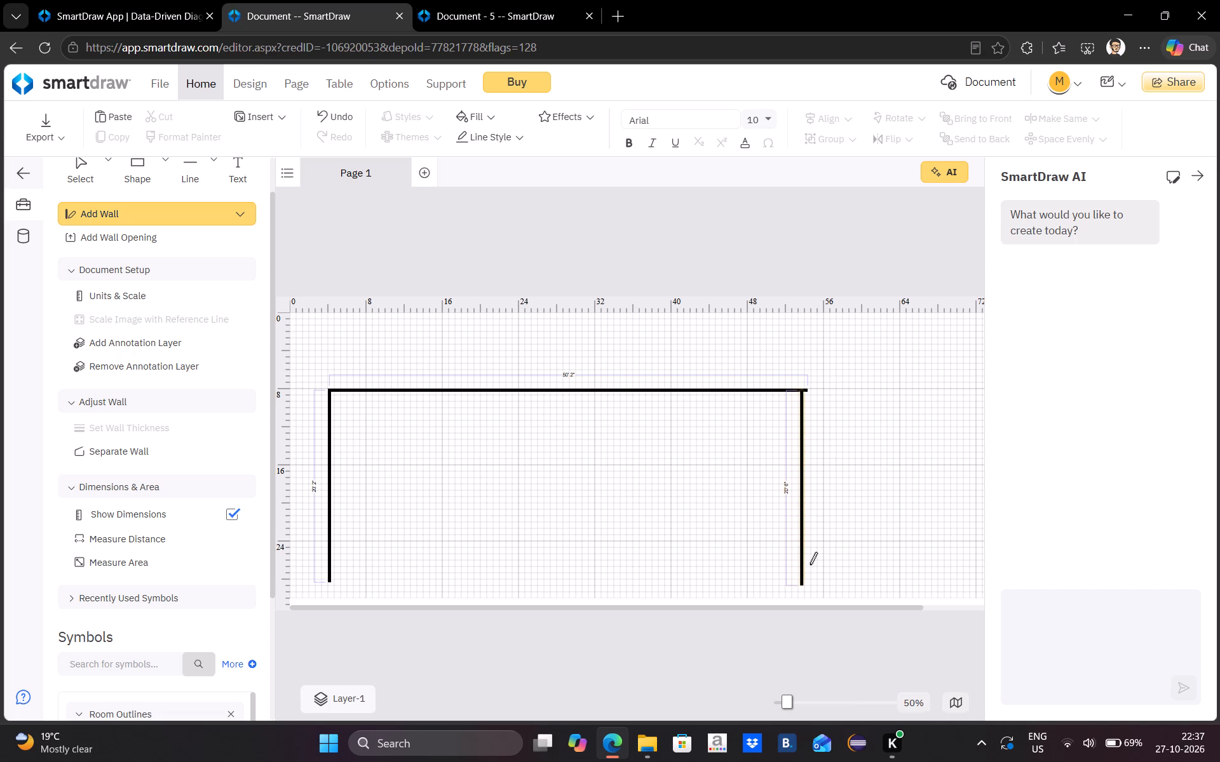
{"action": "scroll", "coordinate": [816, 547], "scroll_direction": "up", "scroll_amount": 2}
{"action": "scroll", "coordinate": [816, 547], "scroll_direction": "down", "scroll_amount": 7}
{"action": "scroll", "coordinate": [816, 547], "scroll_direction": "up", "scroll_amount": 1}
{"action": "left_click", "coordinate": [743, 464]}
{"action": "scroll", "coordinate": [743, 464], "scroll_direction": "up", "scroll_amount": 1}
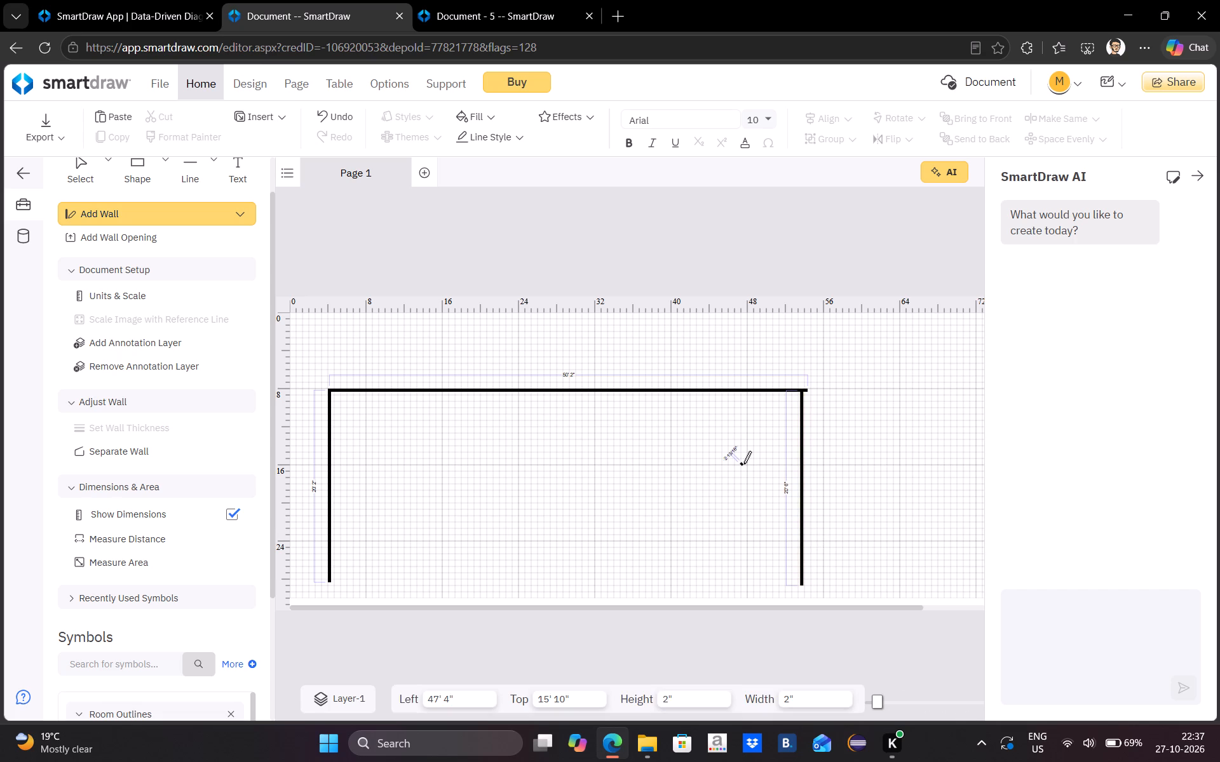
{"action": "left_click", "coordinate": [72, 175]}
Draw a horizontal wall about 49' 6" long joining the lower ends of the two vertical walls, closing the outline.
{"action": "scroll", "coordinate": [346, 458], "scroll_direction": "down", "scroll_amount": 2}
{"action": "scroll", "coordinate": [348, 462], "scroll_direction": "up", "scroll_amount": 4}
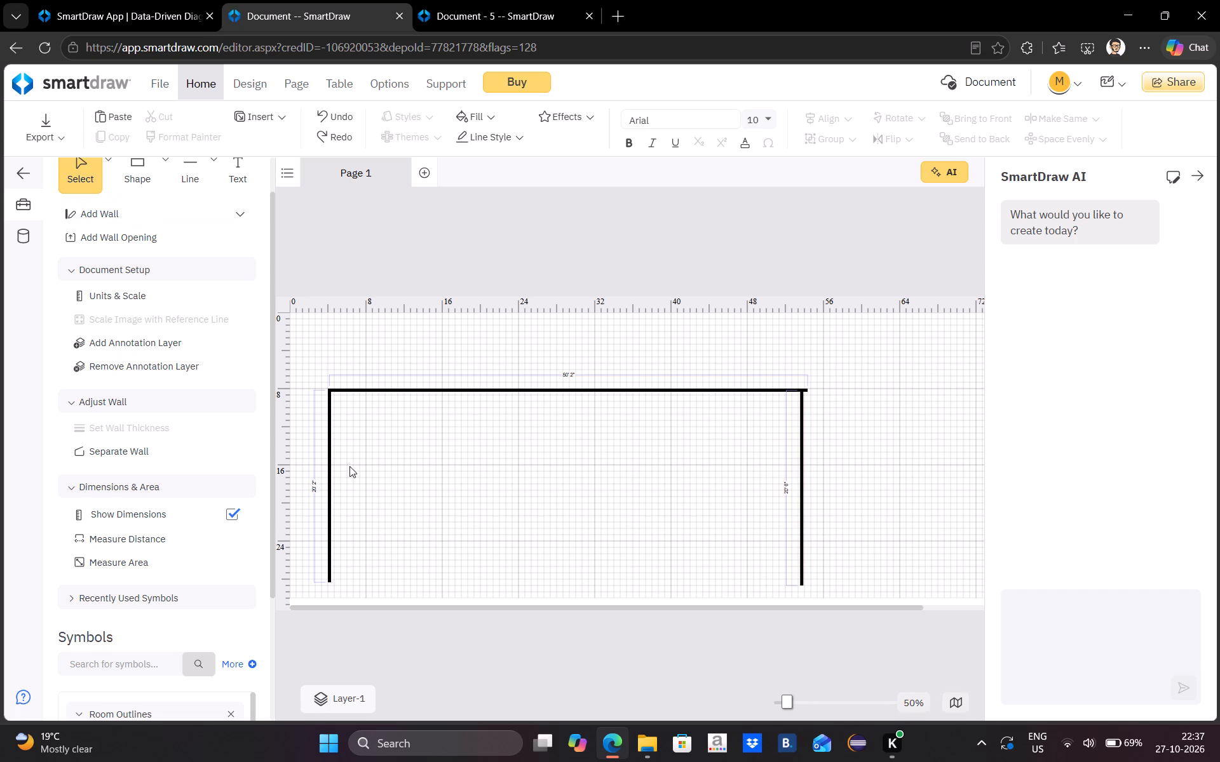
{"action": "scroll", "coordinate": [389, 466], "scroll_direction": "down", "scroll_amount": 2}
{"action": "middle_click", "coordinate": [496, 469]}
{"action": "scroll", "coordinate": [497, 469], "scroll_direction": "up", "scroll_amount": 4}
{"action": "scroll", "coordinate": [497, 468], "scroll_direction": "down", "scroll_amount": 4}
{"action": "middle_click", "coordinate": [497, 468]}
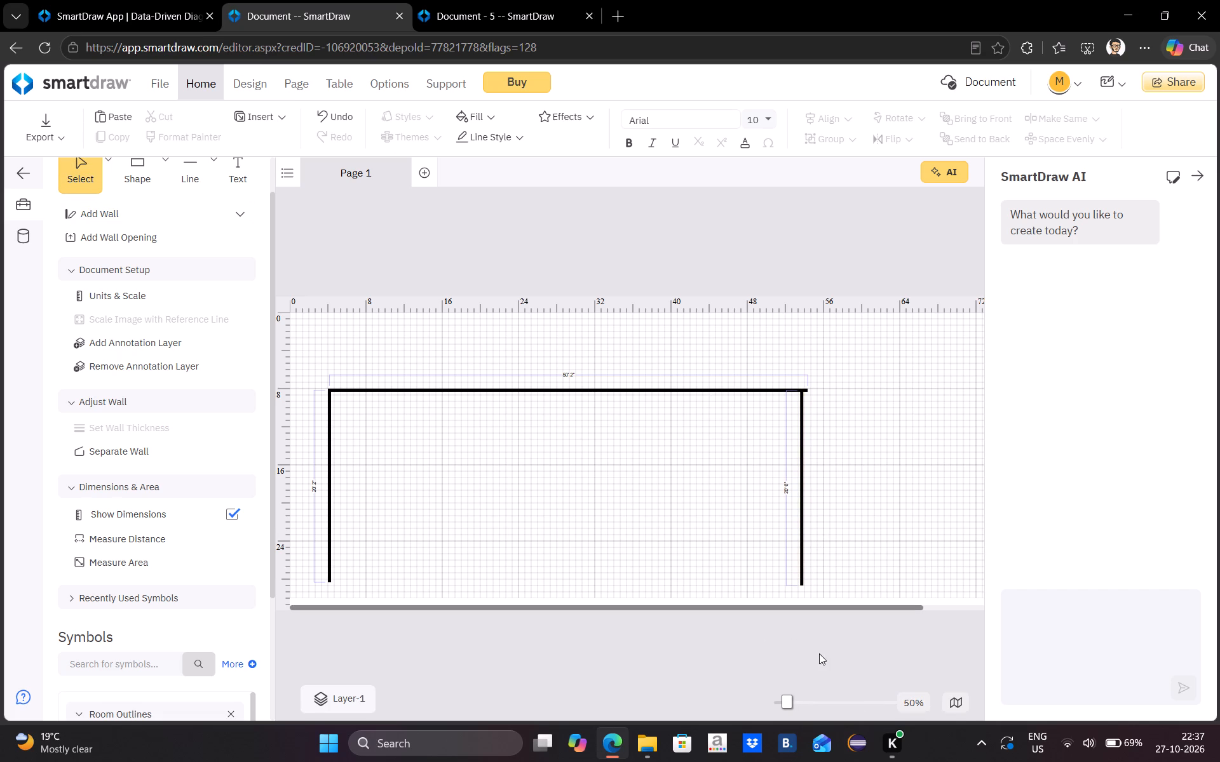
{"action": "left_click_drag", "start_coordinate": [783, 701], "coordinate": [810, 705]}
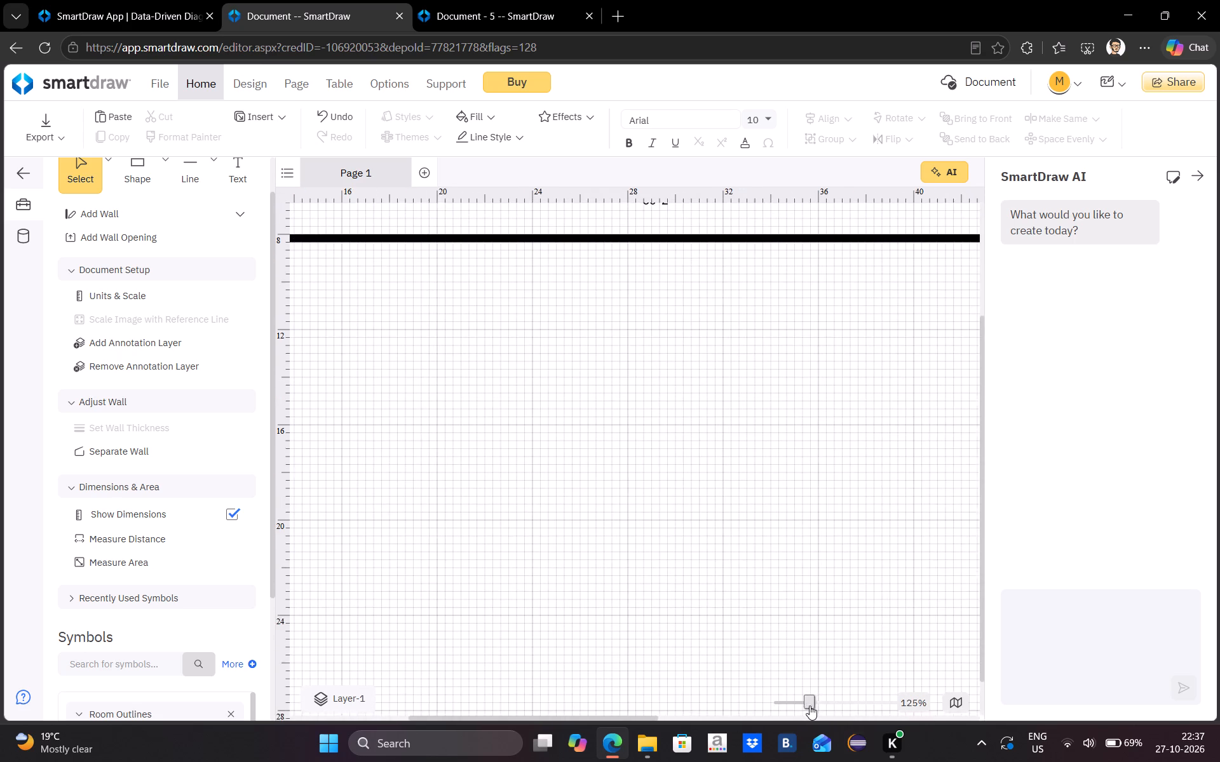
{"action": "left_click_drag", "start_coordinate": [810, 705], "coordinate": [795, 705]}
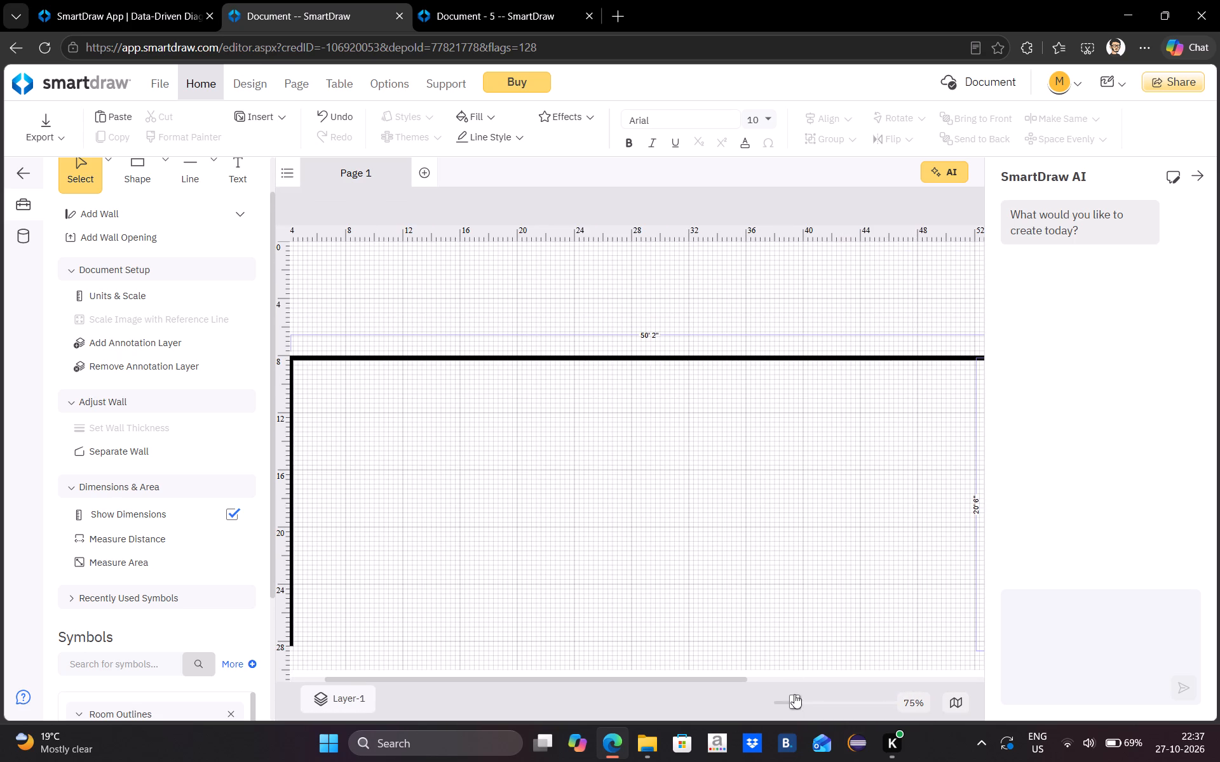
{"action": "scroll", "coordinate": [773, 478], "scroll_direction": "down", "scroll_amount": 2}
{"action": "scroll", "coordinate": [773, 477], "scroll_direction": "up", "scroll_amount": 3}
{"action": "left_click_drag", "start_coordinate": [807, 457], "coordinate": [806, 457]}
{"action": "left_click_drag", "start_coordinate": [806, 457], "coordinate": [866, 468]}
{"action": "scroll", "coordinate": [631, 368], "scroll_direction": "down", "scroll_amount": 1}
{"action": "left_click", "coordinate": [790, 703]}
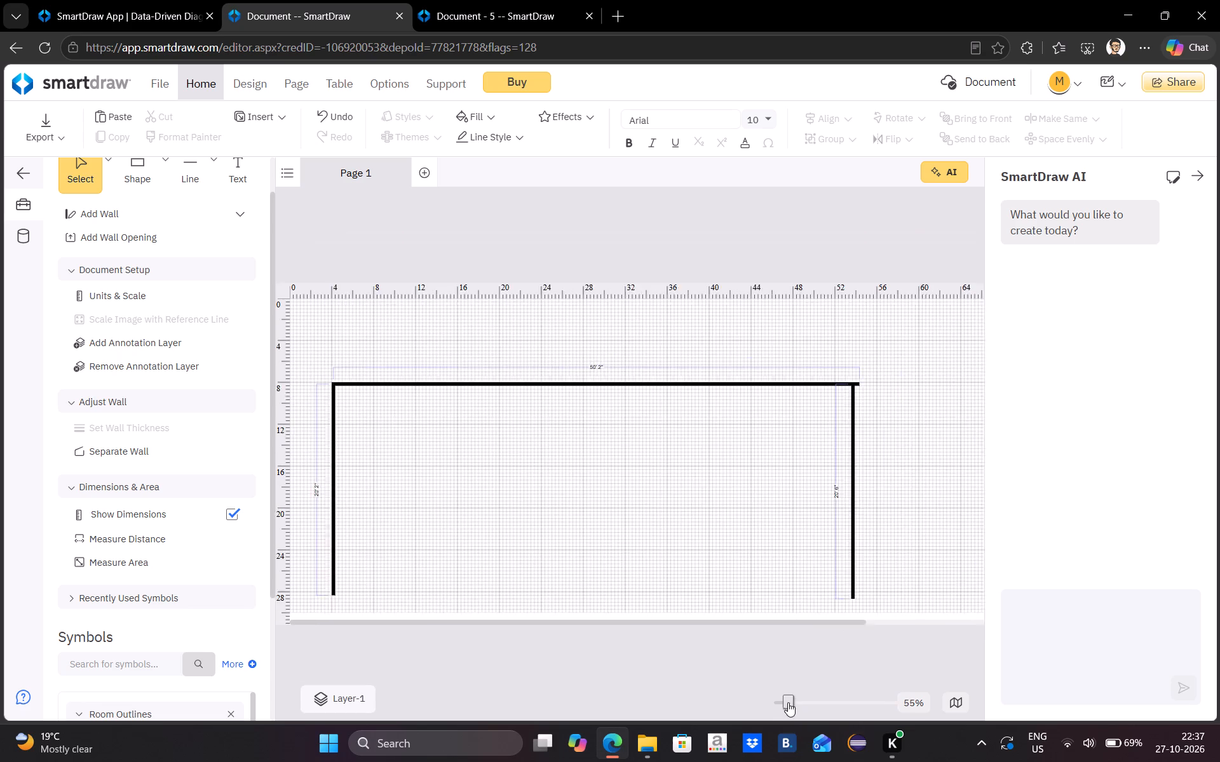
{"action": "left_click", "coordinate": [130, 217]}
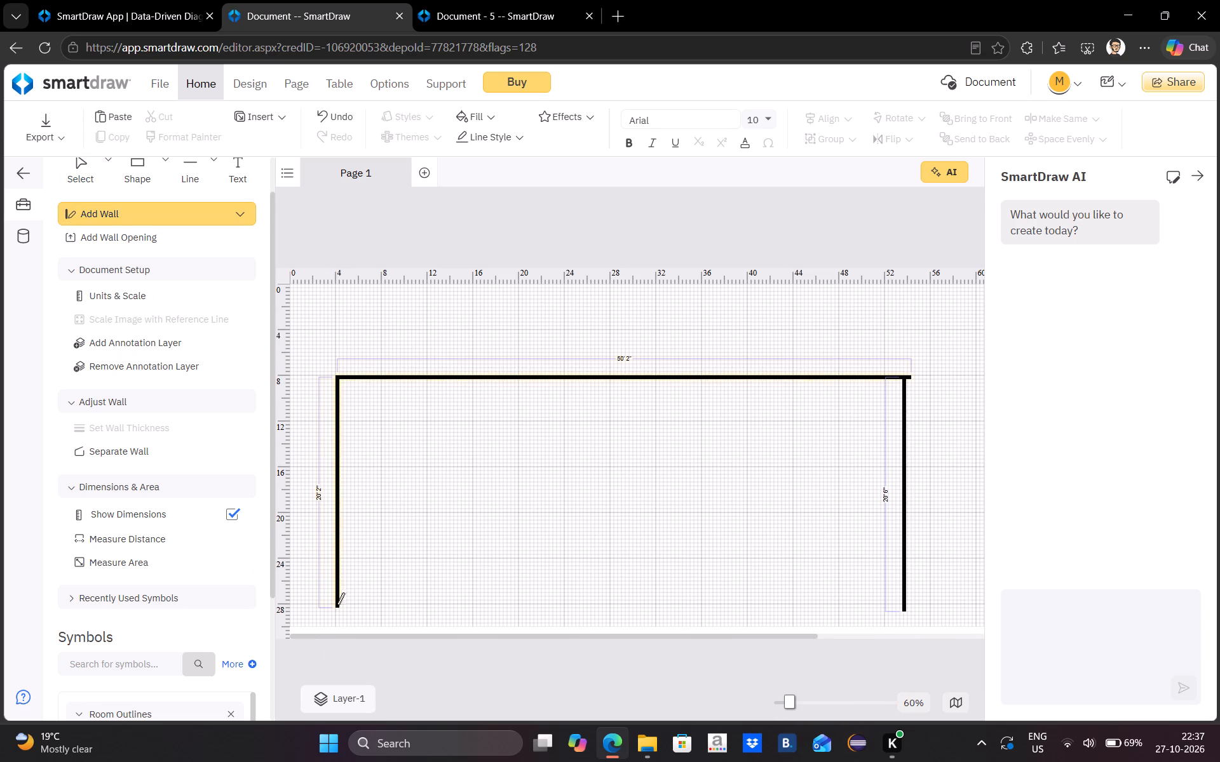
{"action": "left_click", "coordinate": [339, 606]}
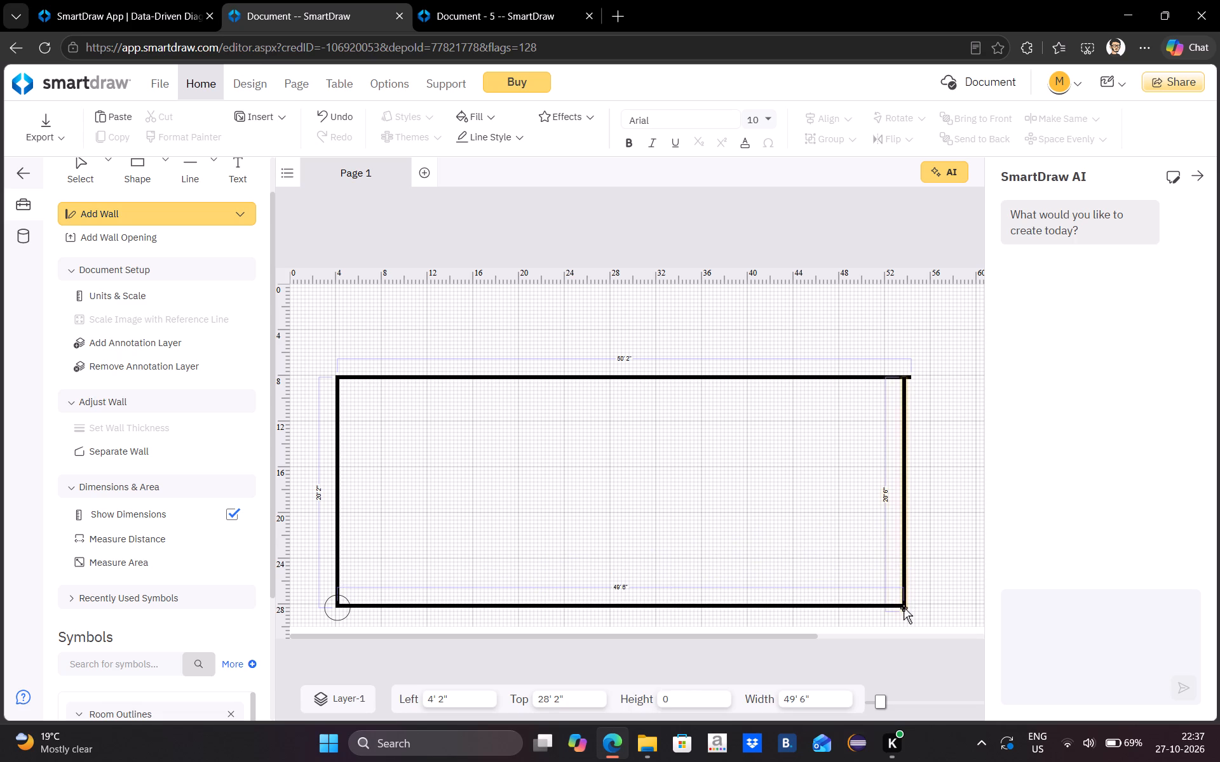
{"action": "left_click", "coordinate": [905, 608]}
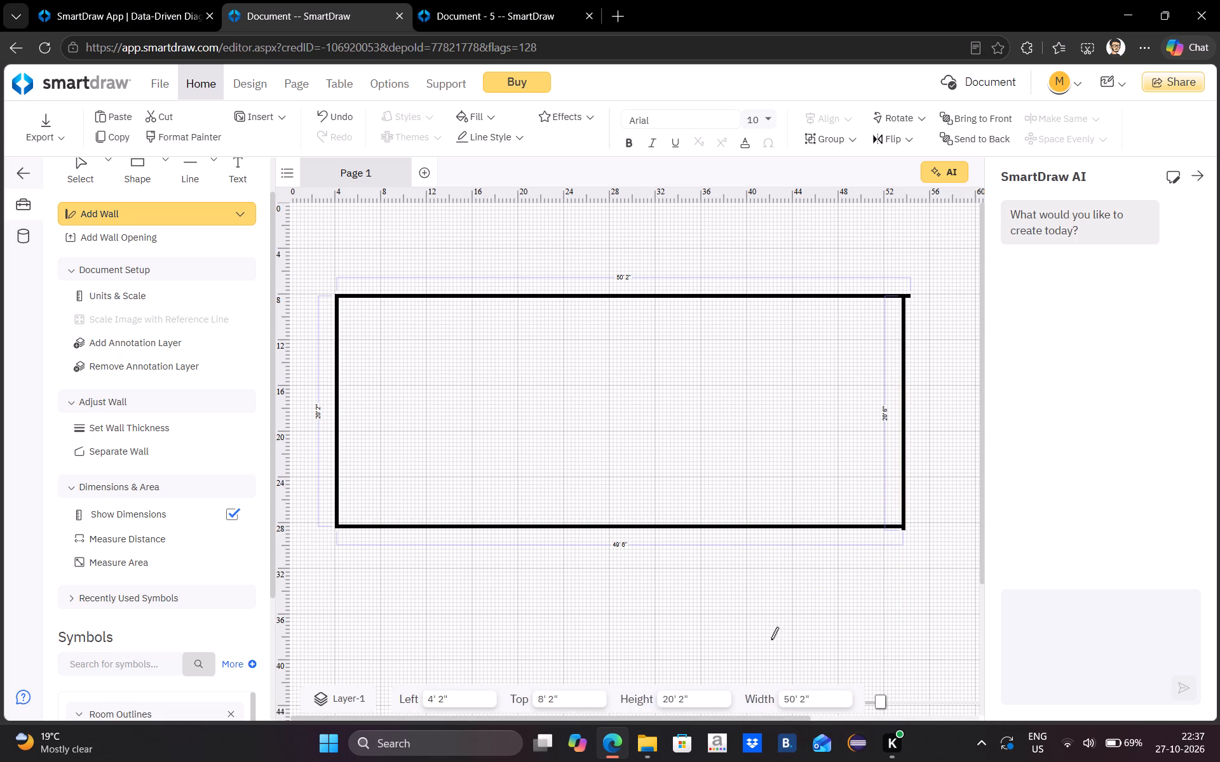
Start another wall from a point below the outline, about 42' 2" across and 38' 6" down the page.
{"action": "left_click", "coordinate": [771, 641]}
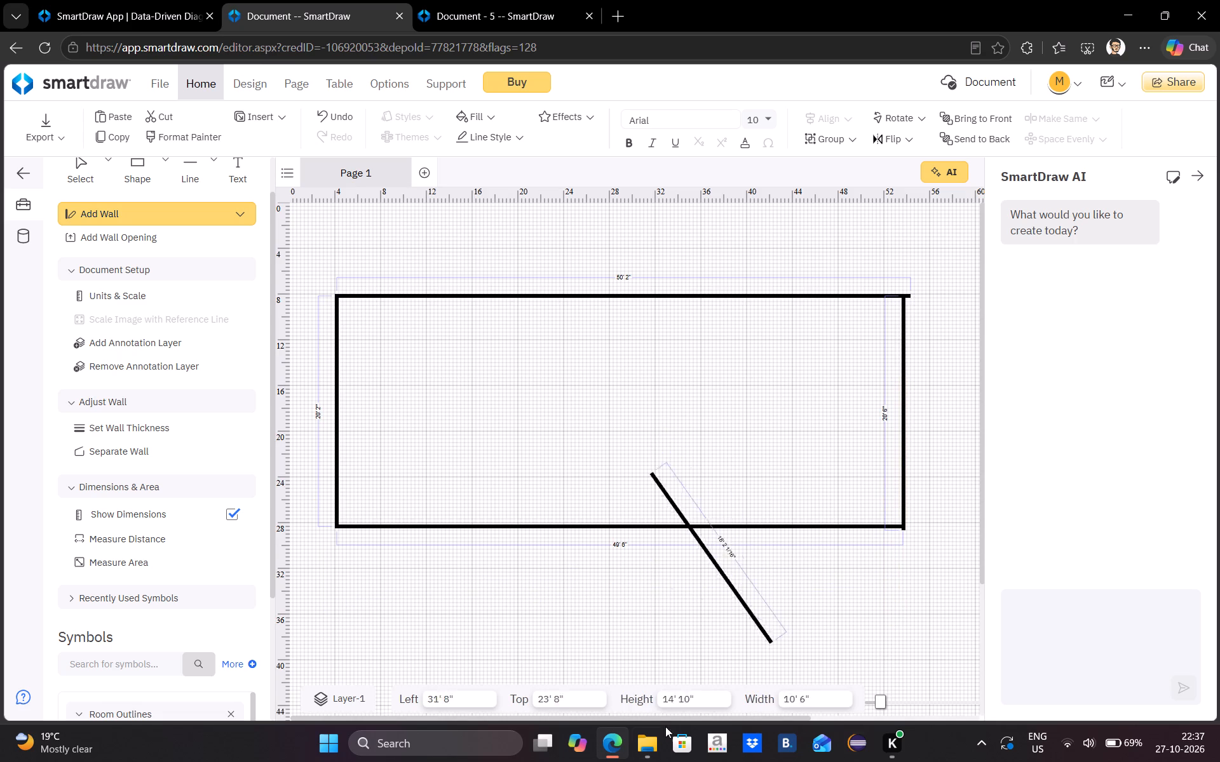
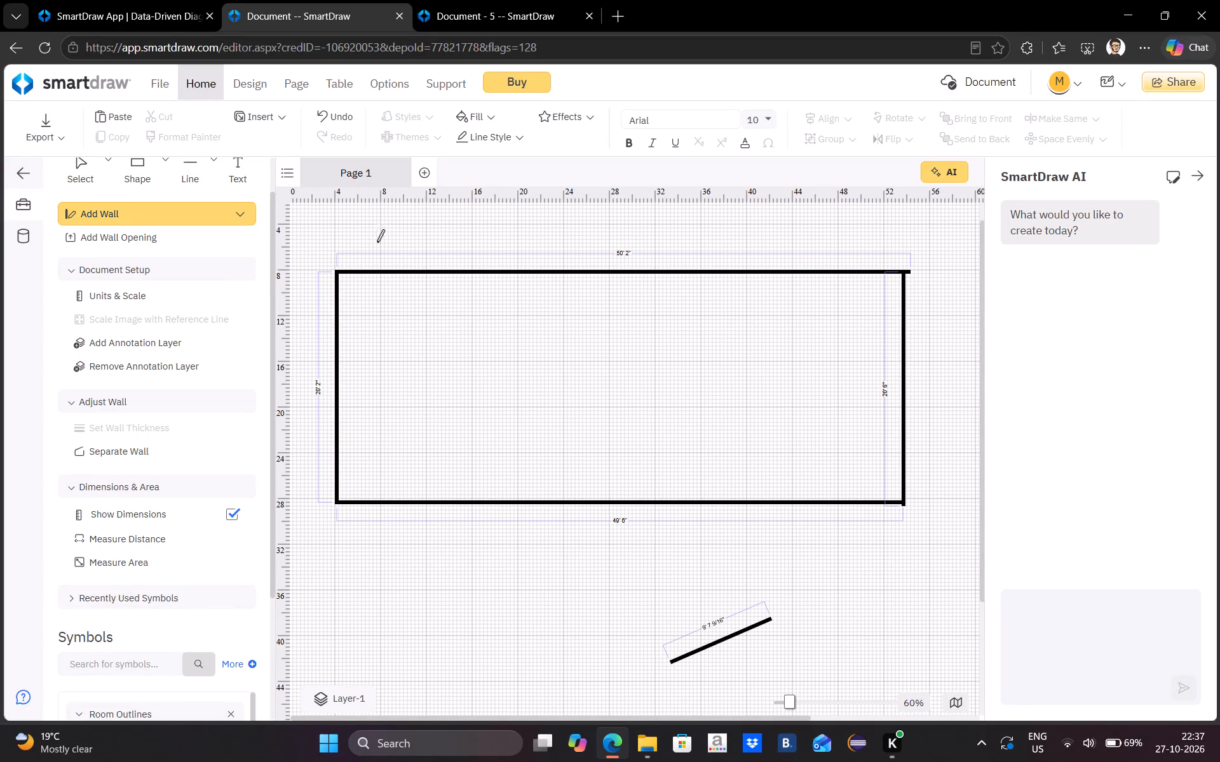
Draw an L-shaped interior wall from the middle of the 20' 2" wall, about 15' 6" across and 10' 4" up to the 50' 2" wall.
{"action": "left_click", "coordinate": [337, 391]}
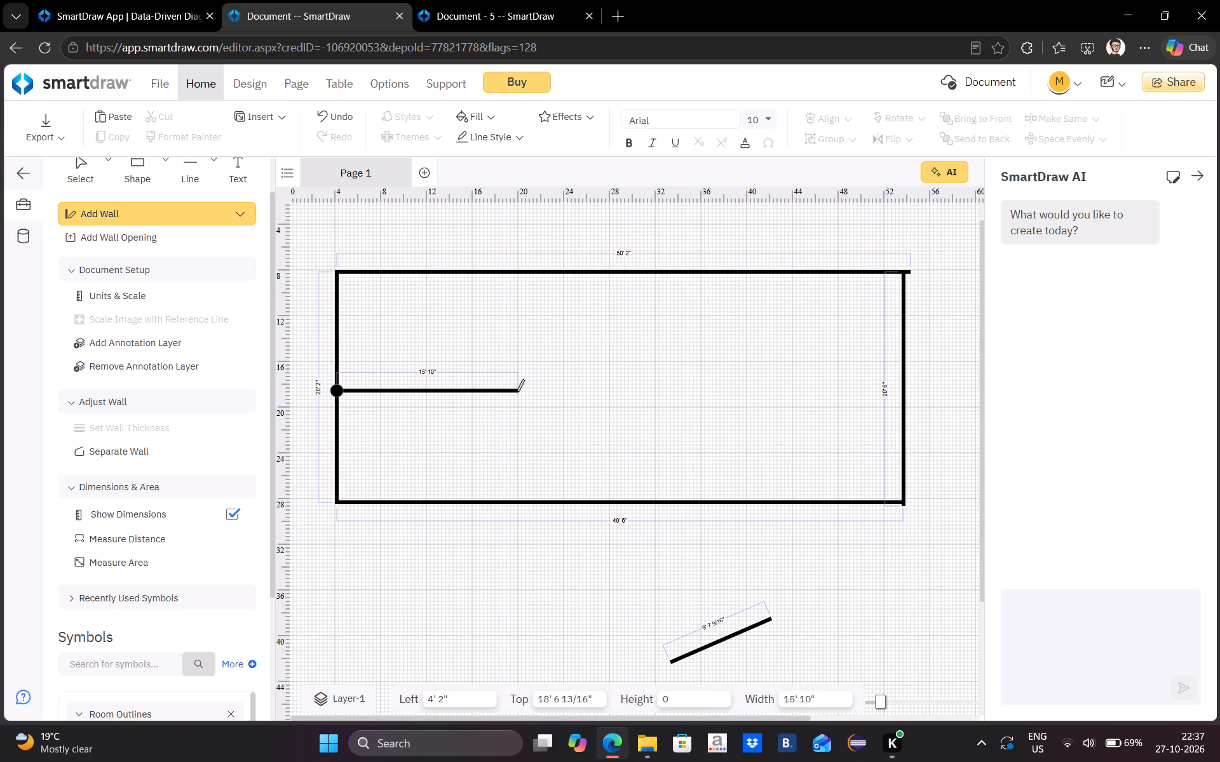
{"action": "left_click", "coordinate": [516, 392]}
{"action": "left_click", "coordinate": [513, 391]}
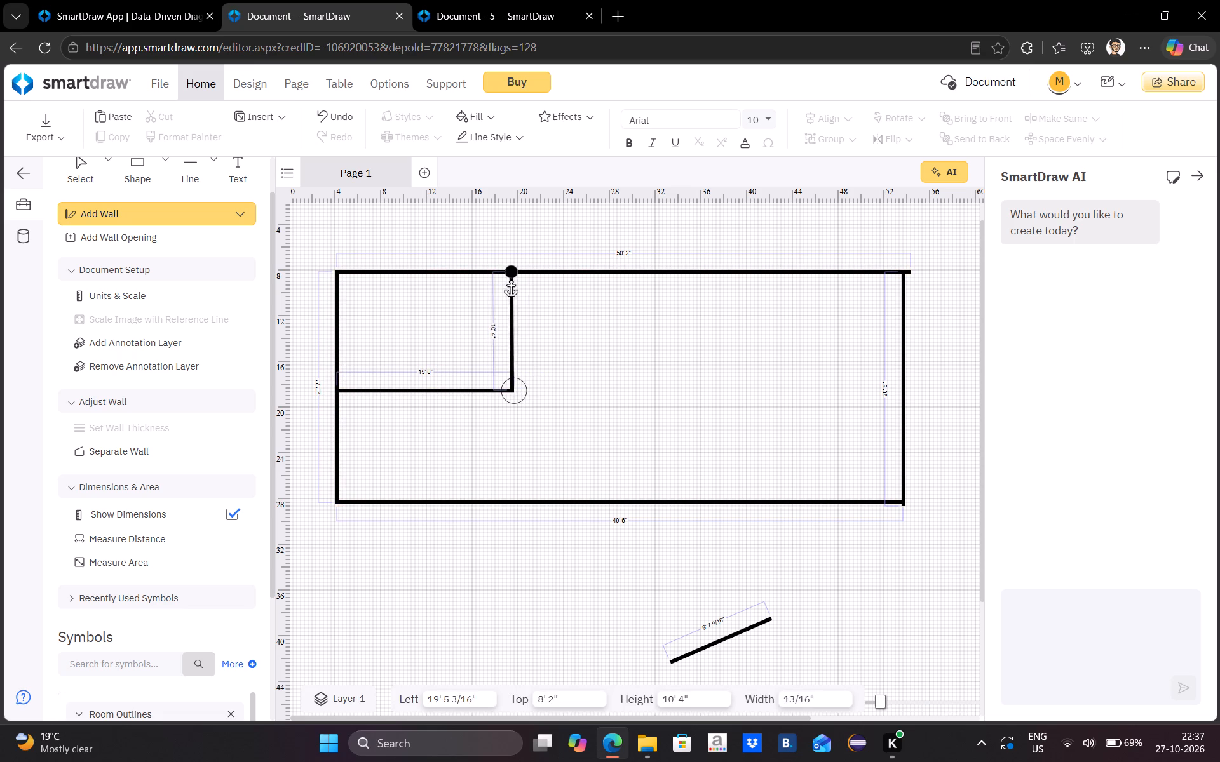
{"action": "left_click", "coordinate": [508, 279]}
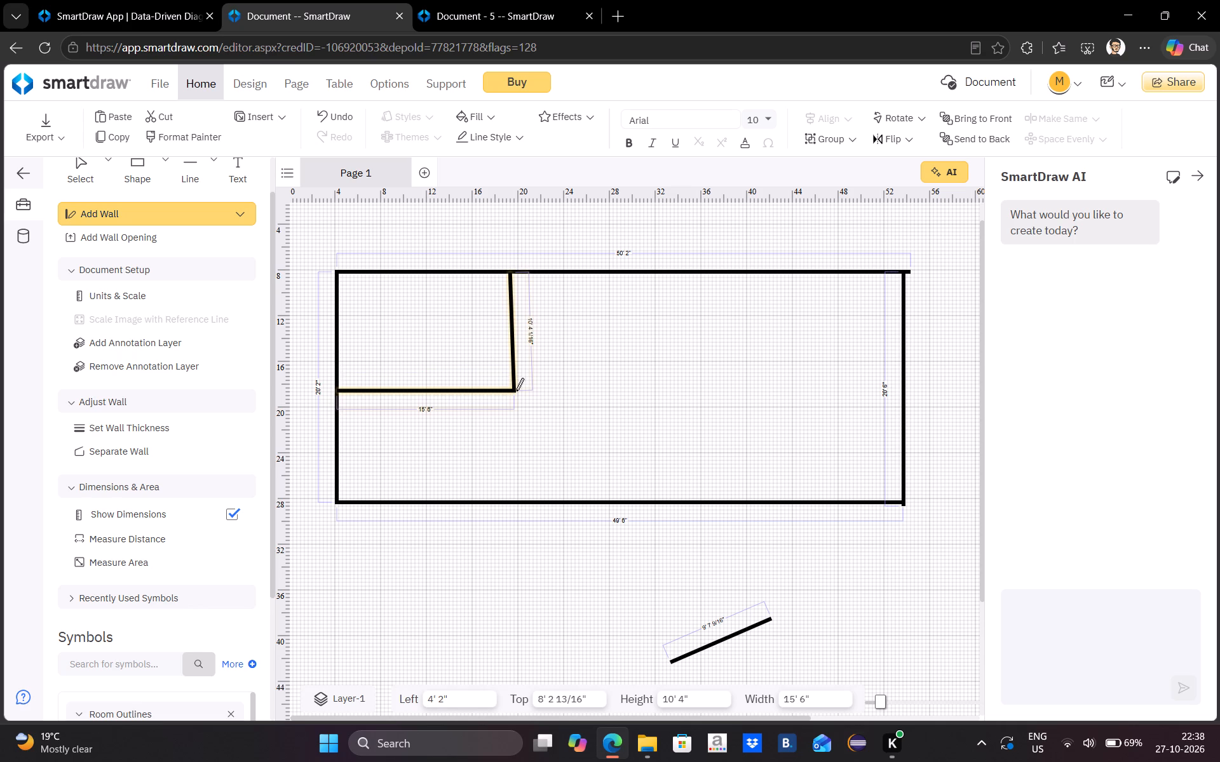
Draw an interior wall about 9' 10" long from the L-shaped wall's corner down to the 49' 6" wall.
{"action": "left_click", "coordinate": [516, 391]}
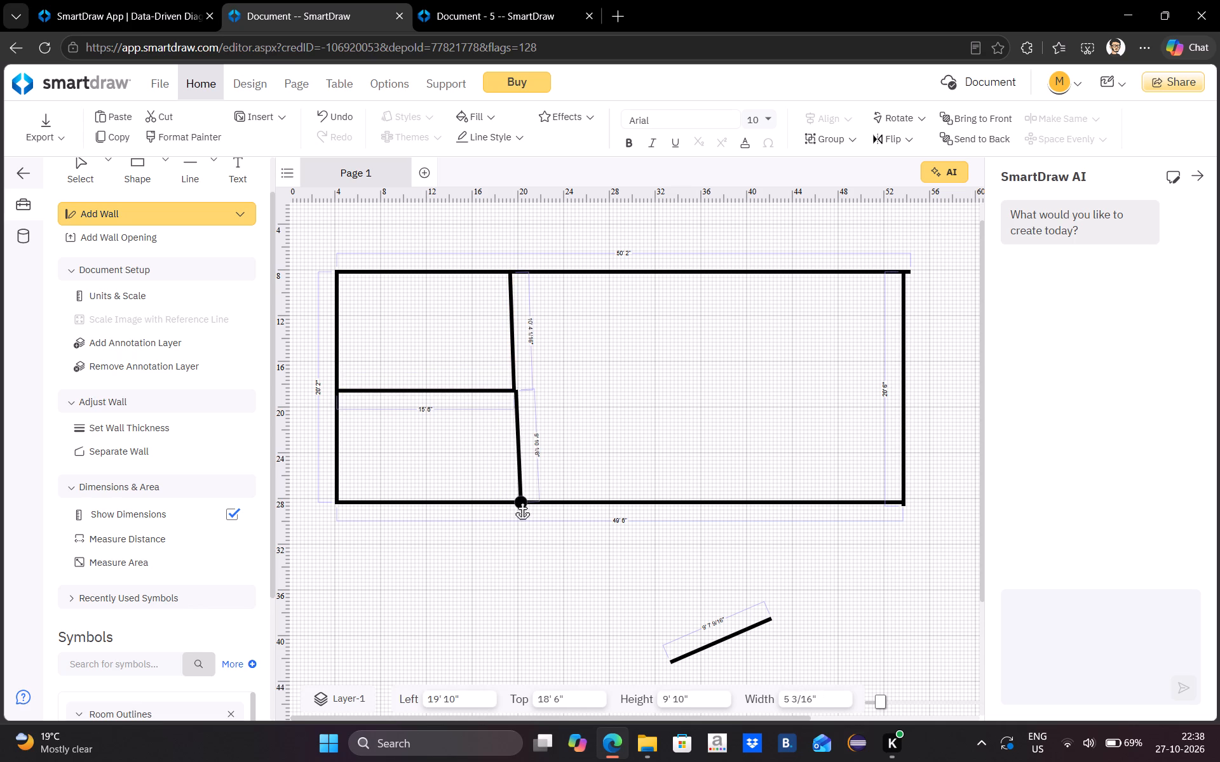
{"action": "left_click", "coordinate": [518, 501]}
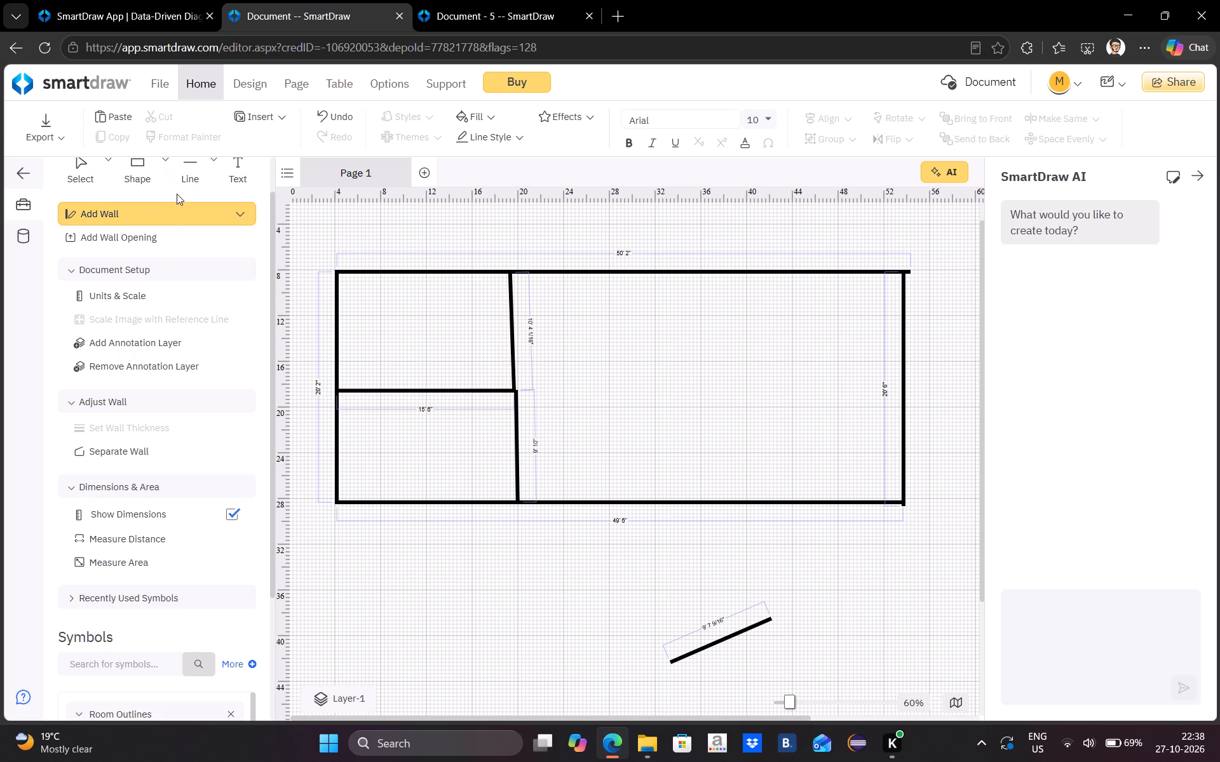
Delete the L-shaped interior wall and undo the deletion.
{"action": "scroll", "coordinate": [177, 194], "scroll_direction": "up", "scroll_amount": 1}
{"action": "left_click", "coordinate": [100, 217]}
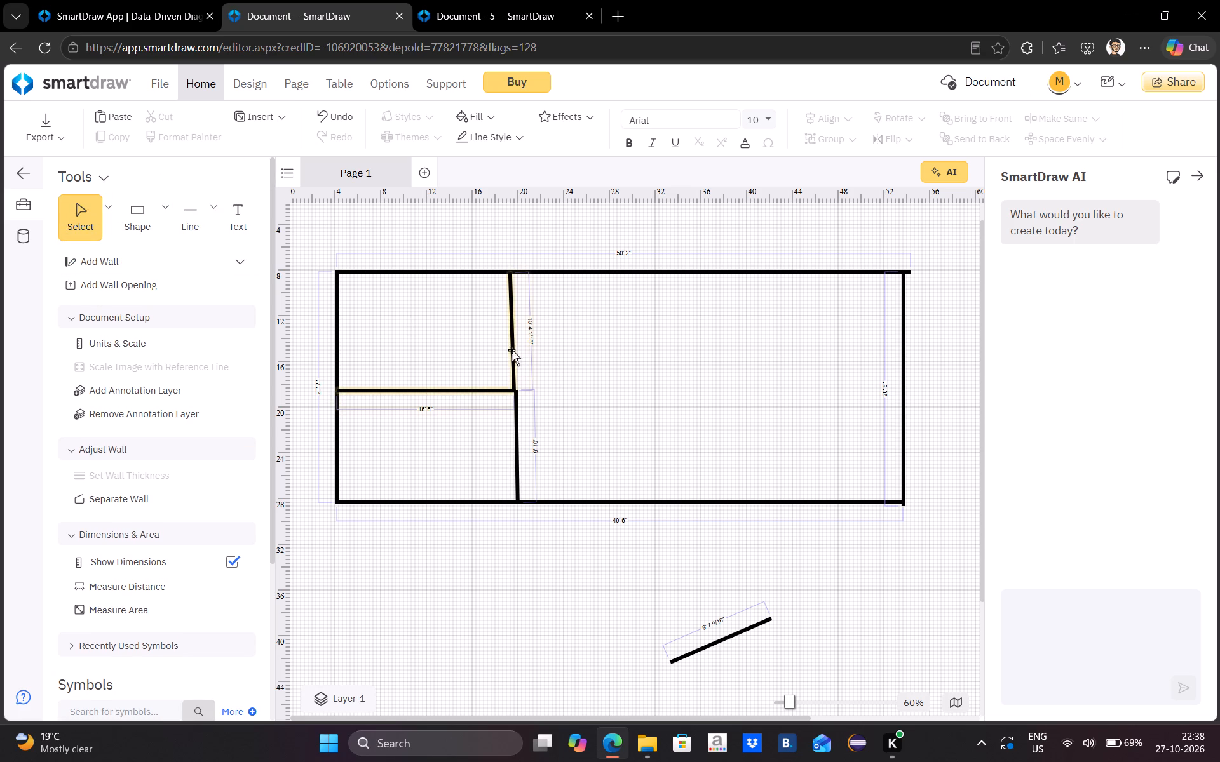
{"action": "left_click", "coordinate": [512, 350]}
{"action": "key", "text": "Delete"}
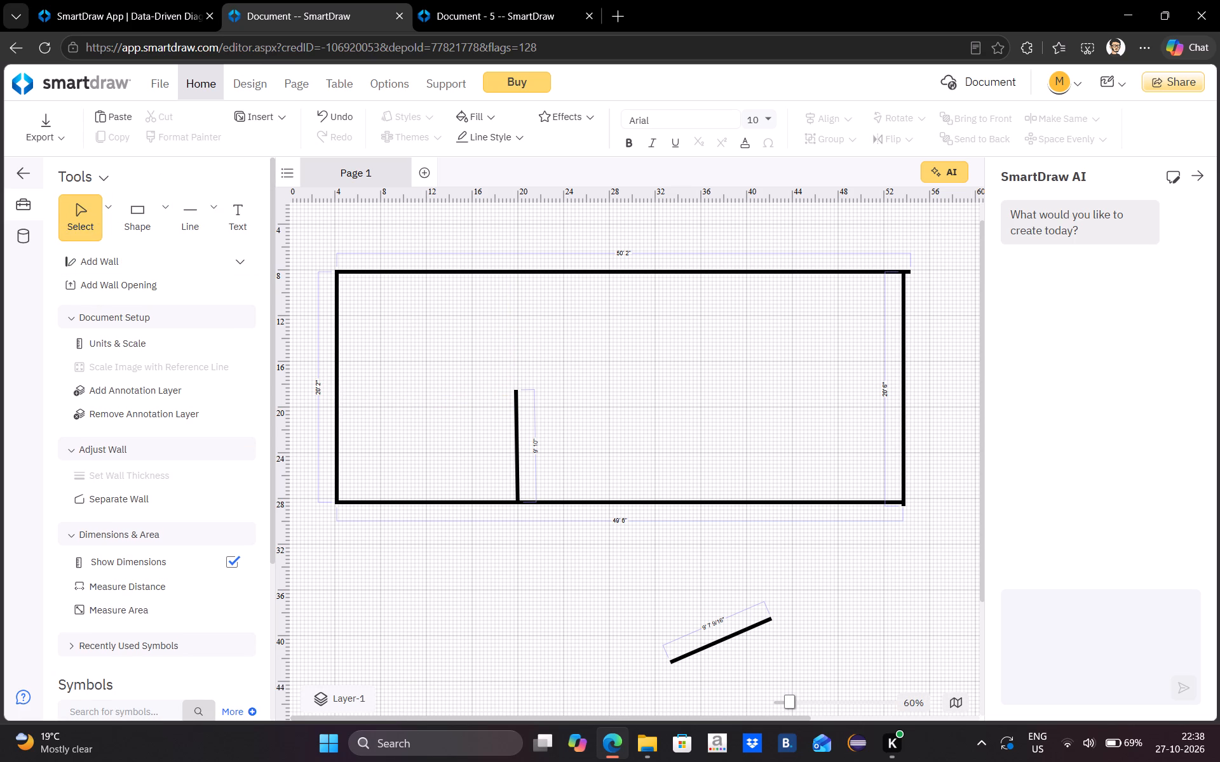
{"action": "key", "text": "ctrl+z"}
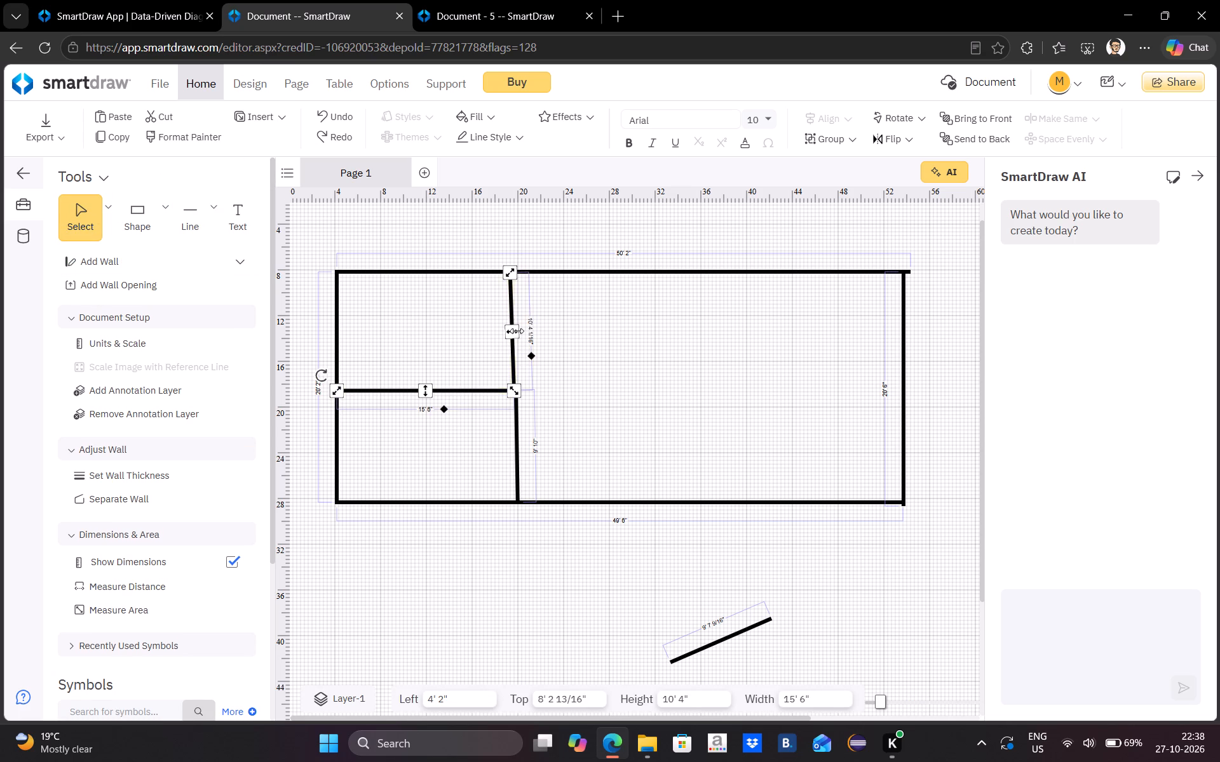
Straighten the L-shaped wall's vertical leg, making the horizontal leg about 15' 8" and the vertical leg about 10' 4 3/4" to the outer wall.
{"action": "left_click", "coordinate": [517, 330]}
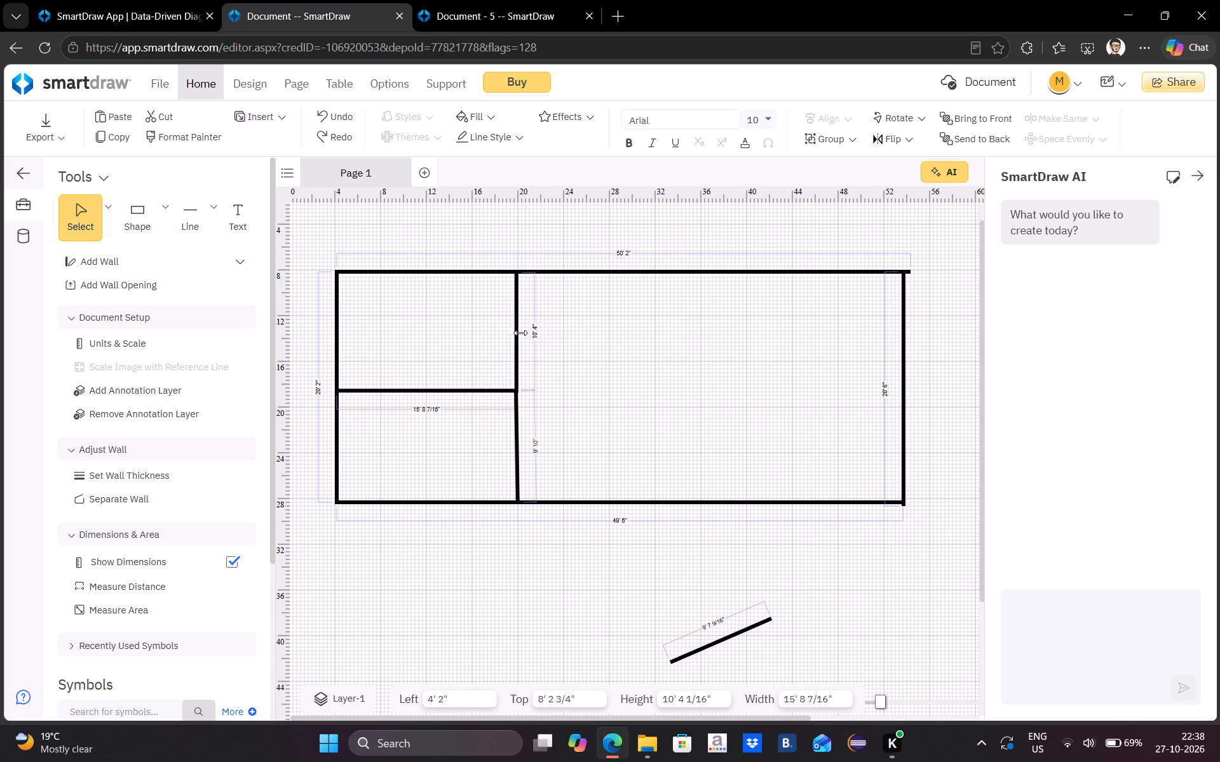
{"action": "left_click", "coordinate": [517, 271]}
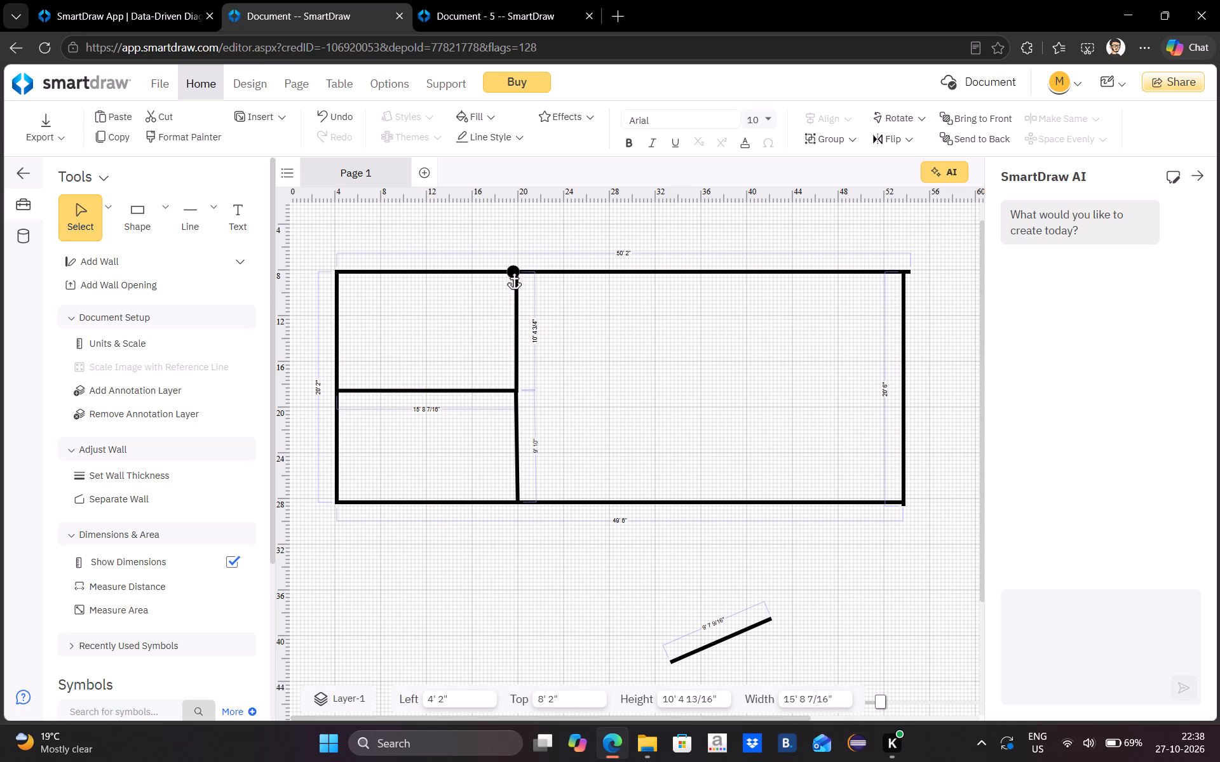
{"action": "left_click", "coordinate": [512, 272]}
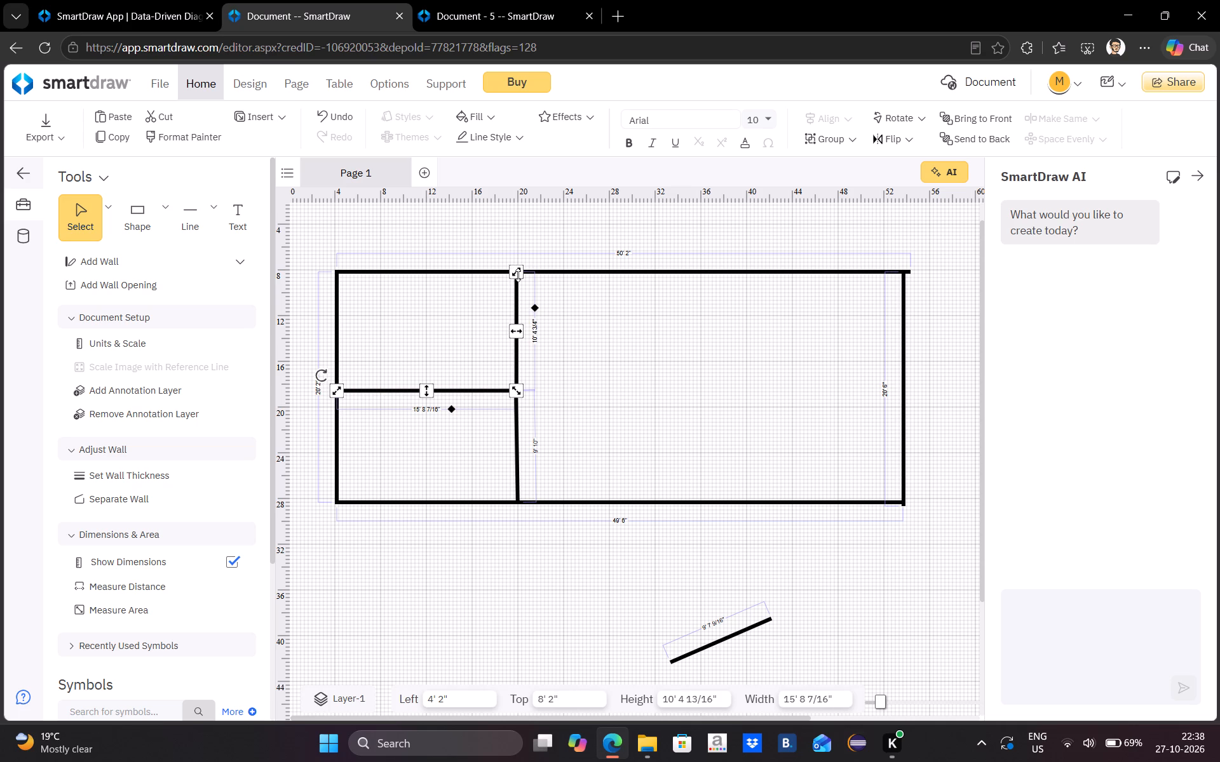
{"action": "left_click", "coordinate": [520, 275]}
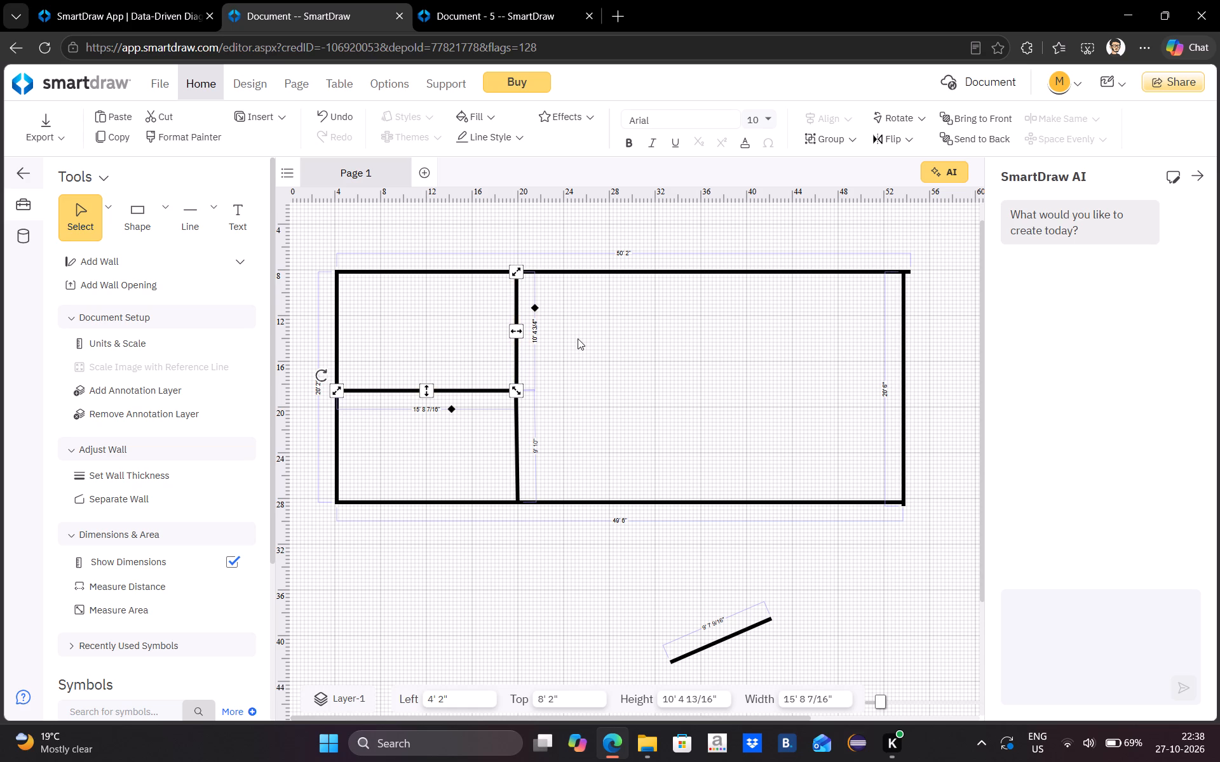
{"action": "left_click", "coordinate": [579, 340]}
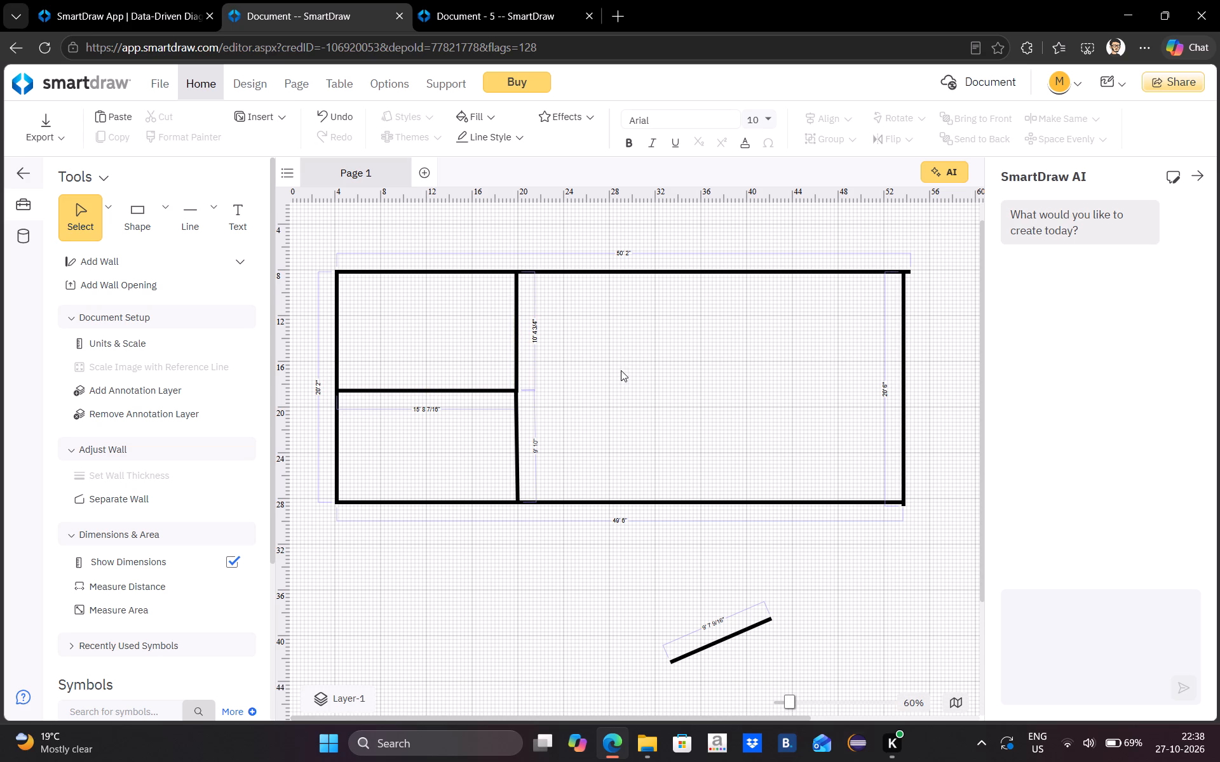
Place a 28" door from Doors & Windows in the upper vertical interior wall, about 1' below the 50' 2" wall, swinging into the upper room.
{"action": "scroll", "coordinate": [172, 367], "scroll_direction": "down", "scroll_amount": 6}
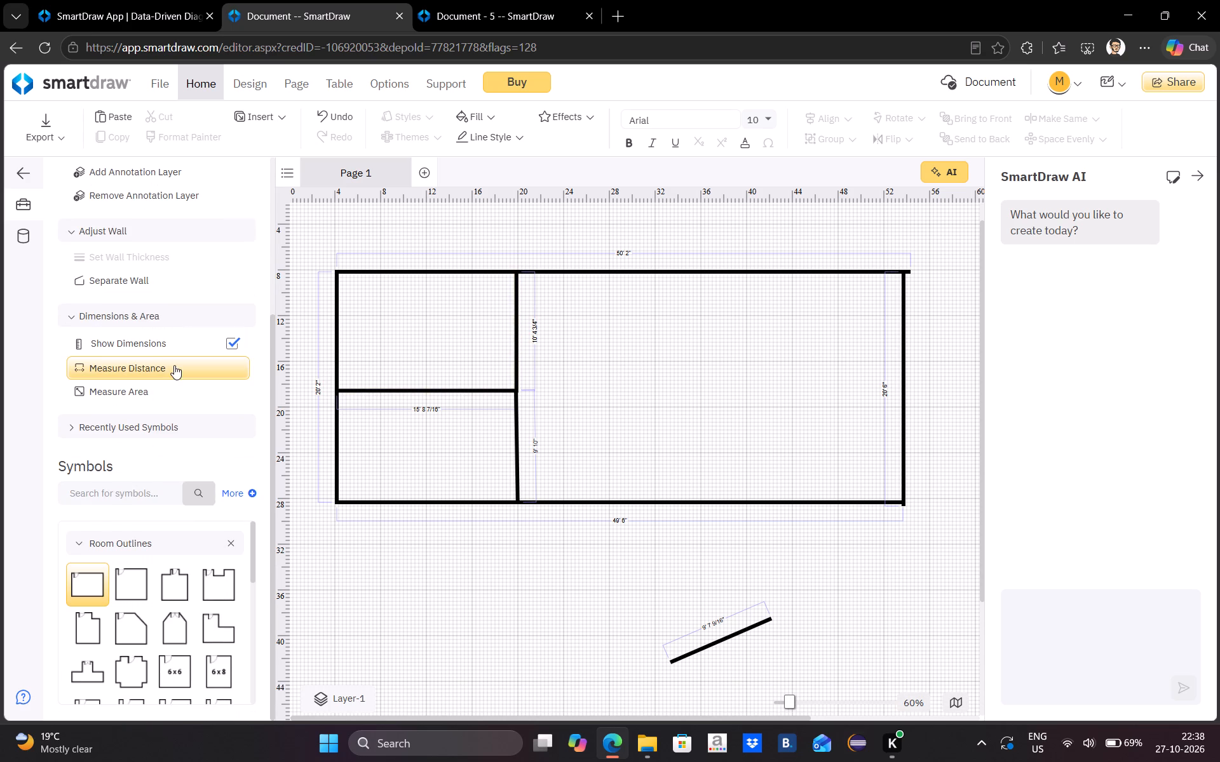
{"action": "scroll", "coordinate": [176, 364], "scroll_direction": "down", "scroll_amount": 9}
{"action": "scroll", "coordinate": [120, 596], "scroll_direction": "down", "scroll_amount": 3}
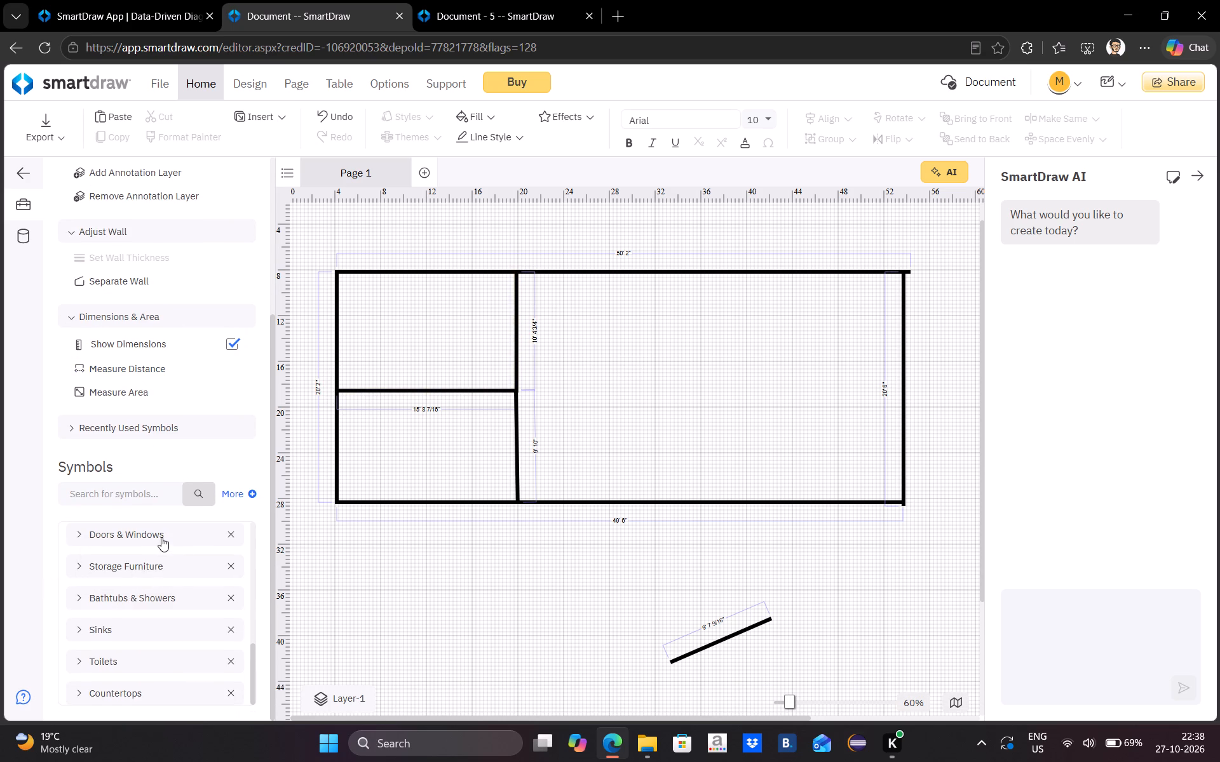
{"action": "left_click", "coordinate": [162, 537]}
{"action": "left_click", "coordinate": [116, 571]}
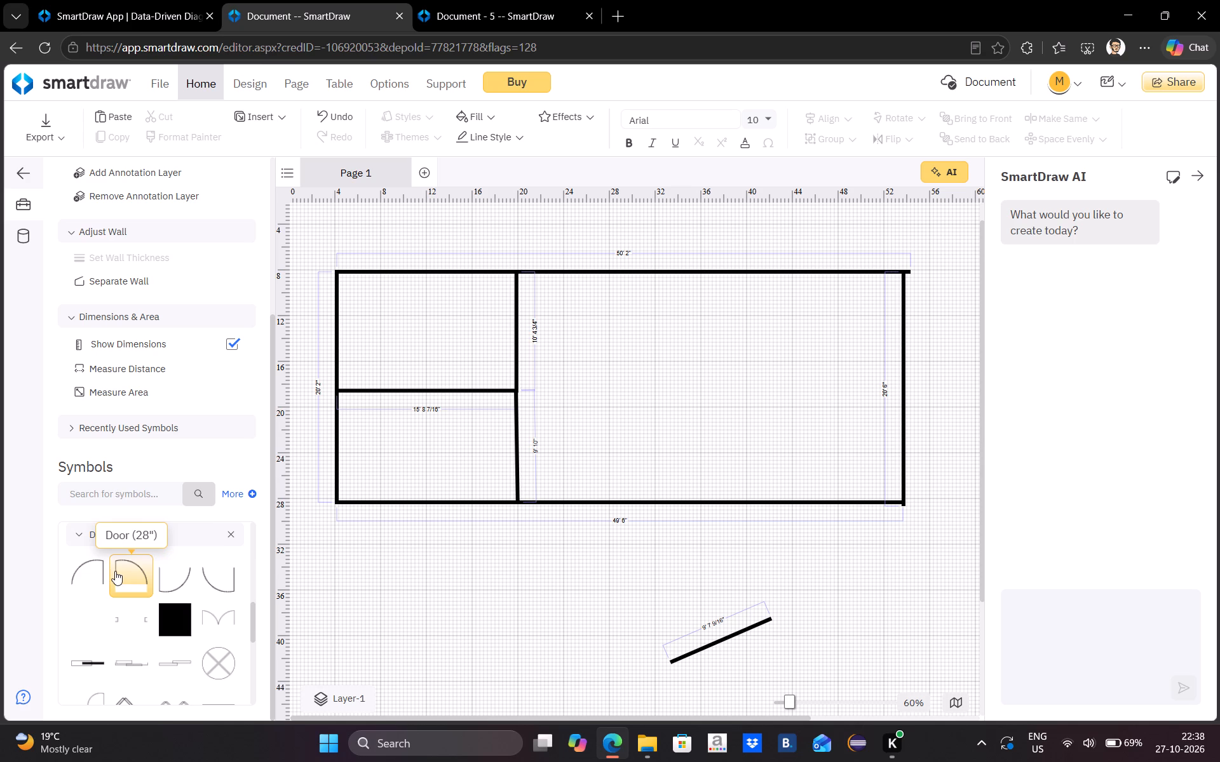
{"action": "left_click", "coordinate": [91, 568]}
{"action": "left_click_drag", "start_coordinate": [91, 568], "coordinate": [425, 363]}
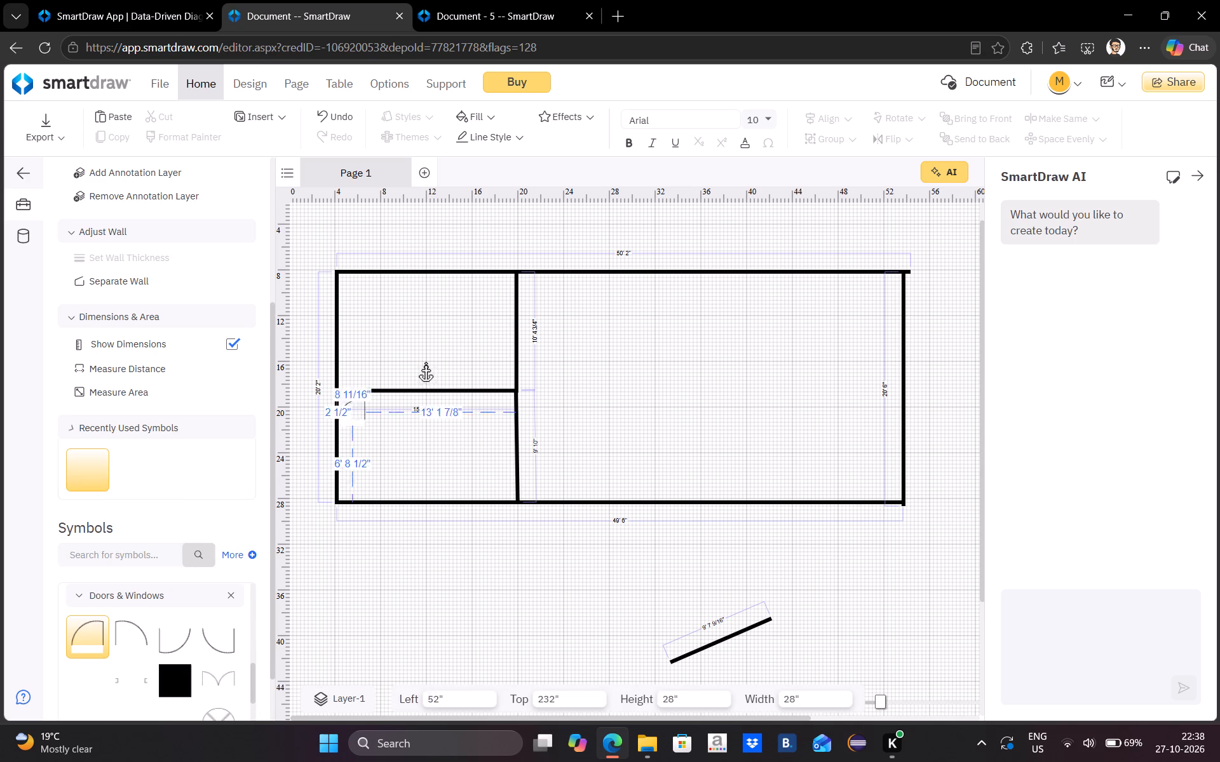
{"action": "left_click_drag", "start_coordinate": [425, 363], "coordinate": [509, 330]}
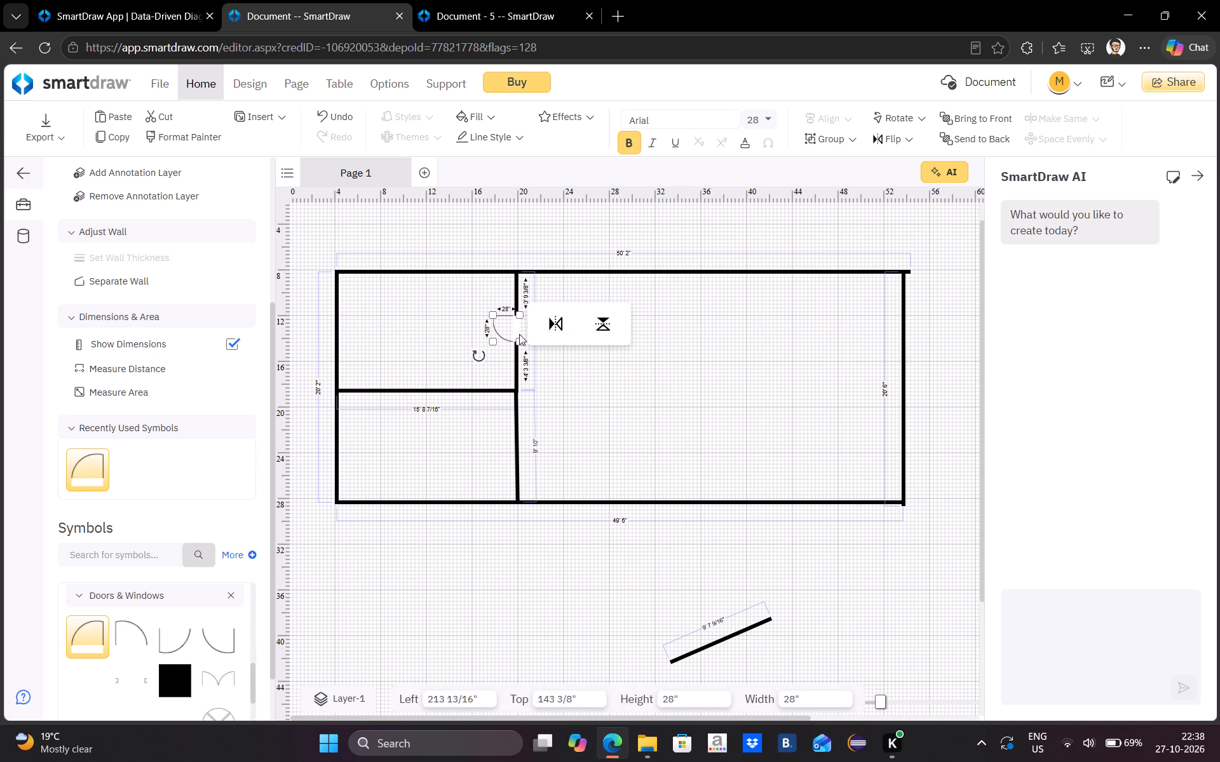
{"action": "left_click_drag", "start_coordinate": [515, 333], "coordinate": [517, 301]}
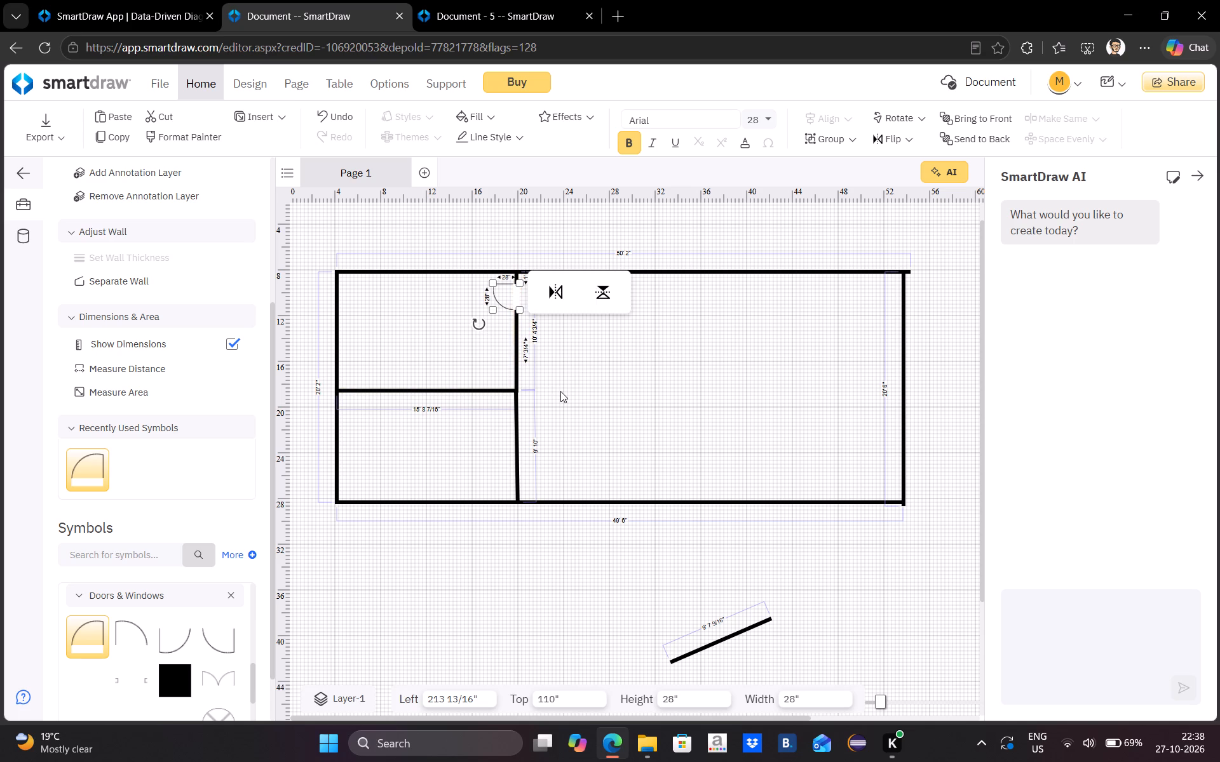
{"action": "left_click", "coordinate": [560, 391]}
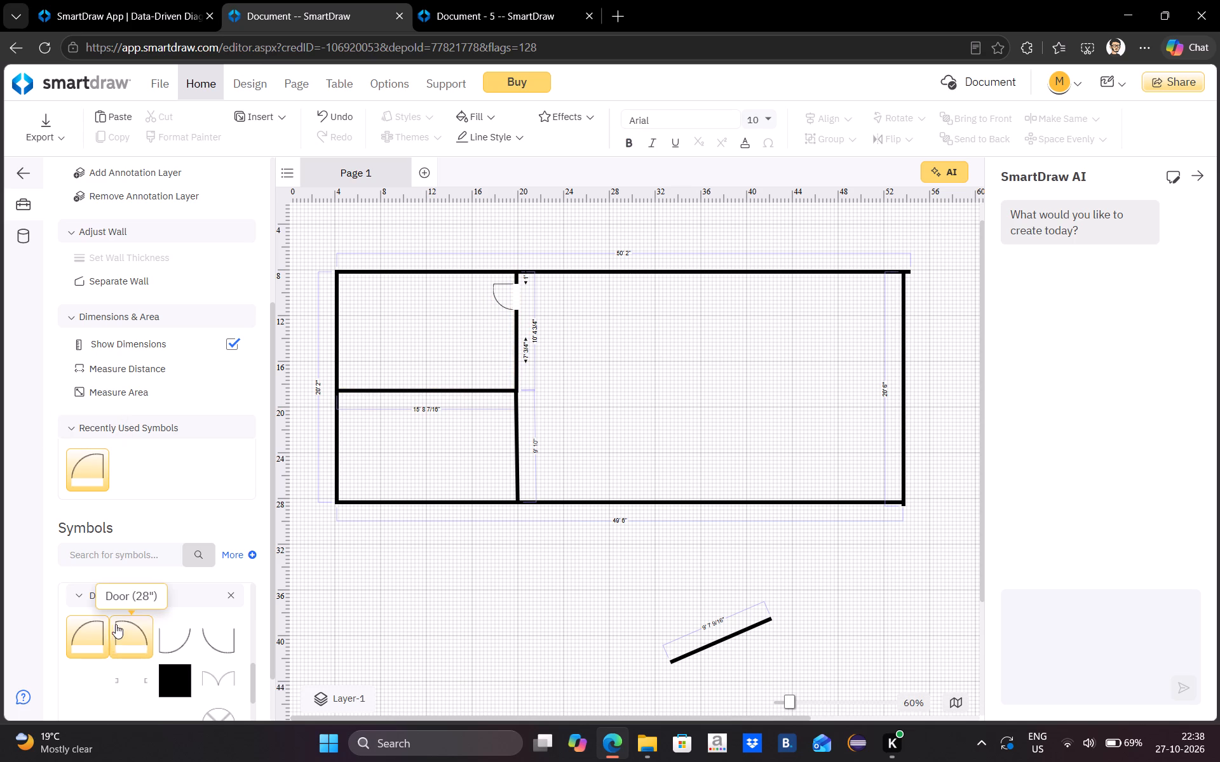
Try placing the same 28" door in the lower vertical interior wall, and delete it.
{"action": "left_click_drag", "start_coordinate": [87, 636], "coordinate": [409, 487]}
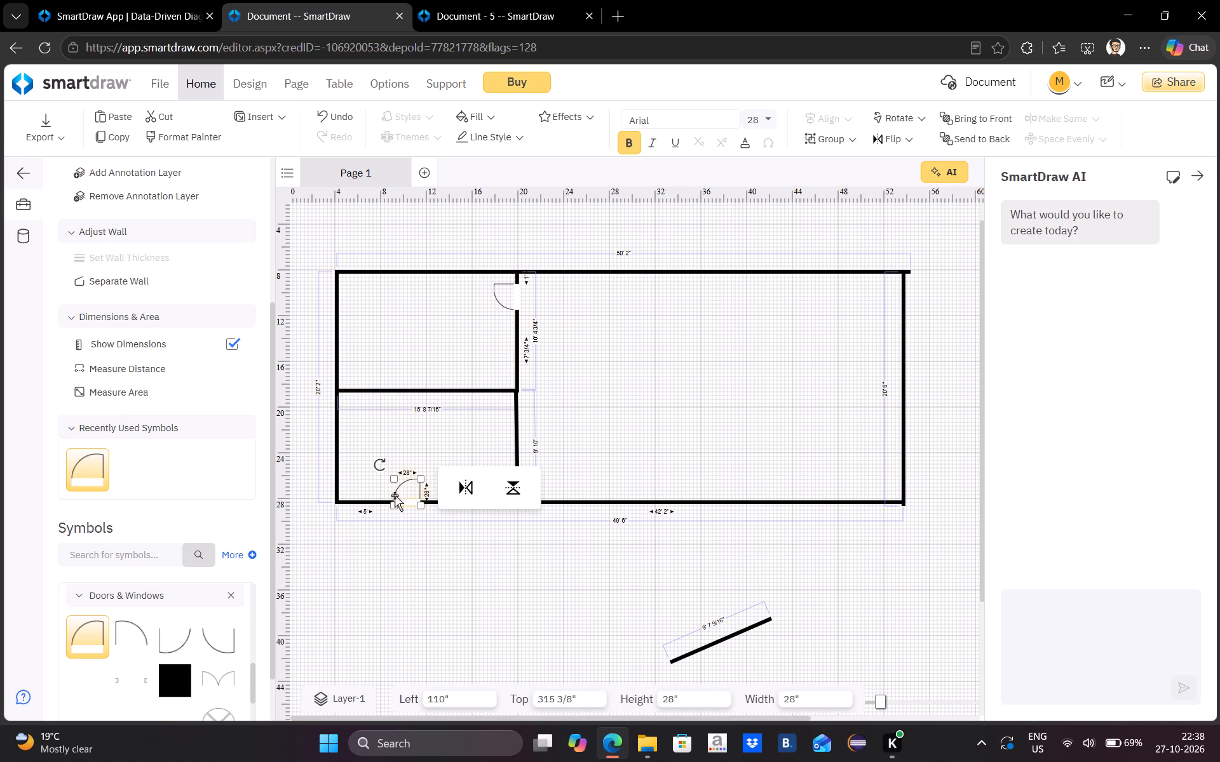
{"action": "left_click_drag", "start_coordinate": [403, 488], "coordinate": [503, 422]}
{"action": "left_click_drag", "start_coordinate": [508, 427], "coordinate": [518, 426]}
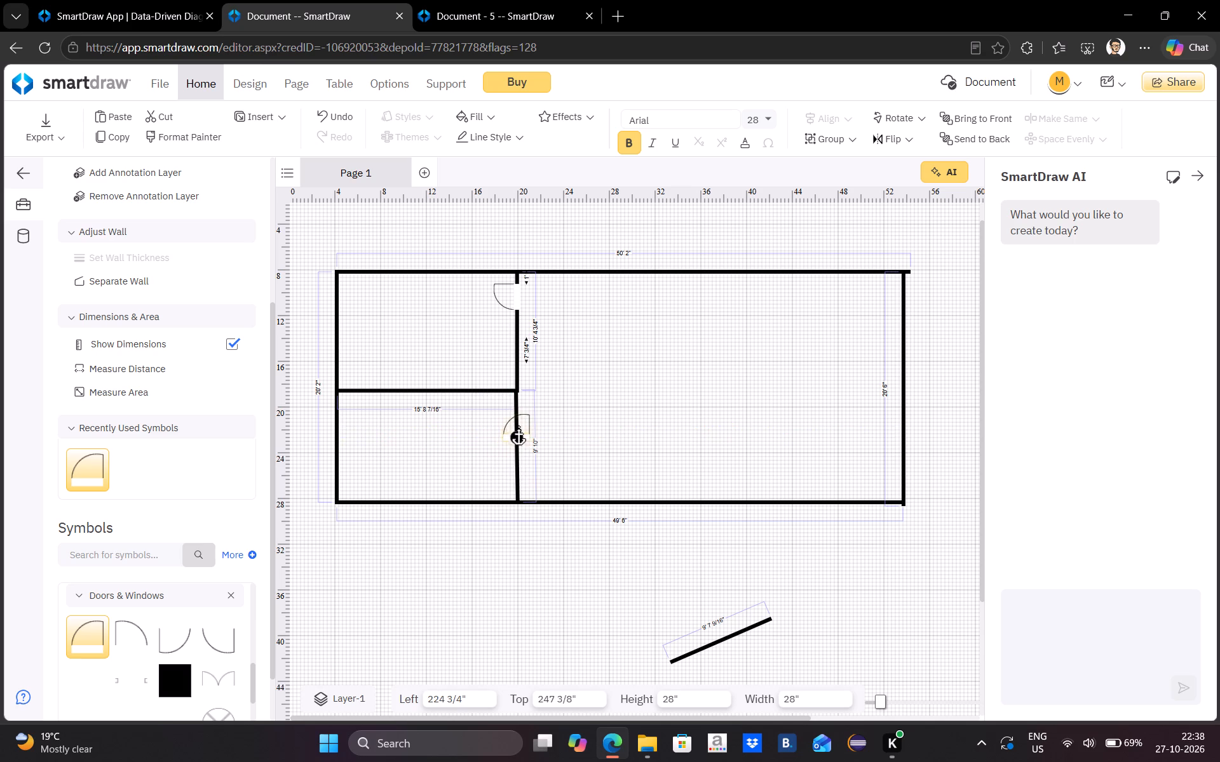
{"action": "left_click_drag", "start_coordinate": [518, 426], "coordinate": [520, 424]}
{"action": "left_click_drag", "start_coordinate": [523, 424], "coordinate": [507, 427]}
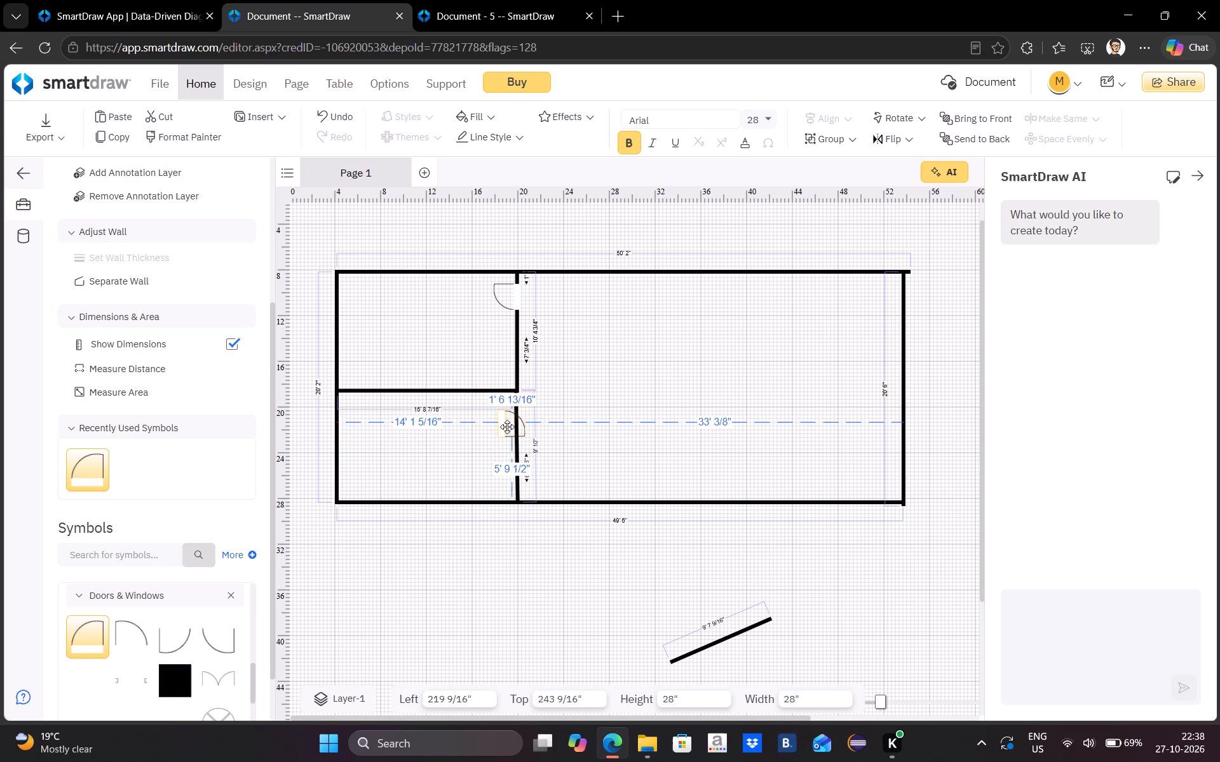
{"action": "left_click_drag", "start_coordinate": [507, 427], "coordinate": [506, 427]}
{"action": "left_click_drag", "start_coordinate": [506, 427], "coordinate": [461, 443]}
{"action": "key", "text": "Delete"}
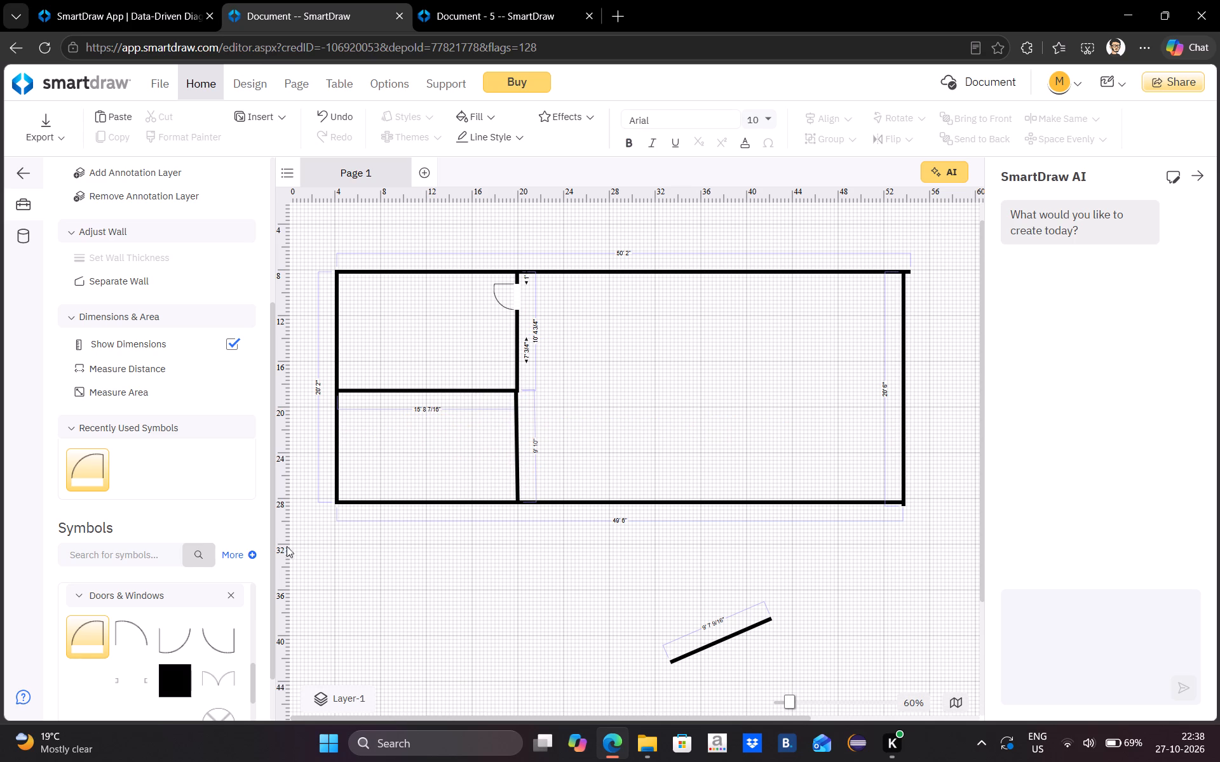
Place the opposite-hand 28" door in the lower vertical interior wall, about 3' 3" below the horizontal partition, swinging into the large room.
{"action": "left_click", "coordinate": [133, 643]}
{"action": "left_click_drag", "start_coordinate": [127, 631], "coordinate": [313, 493]}
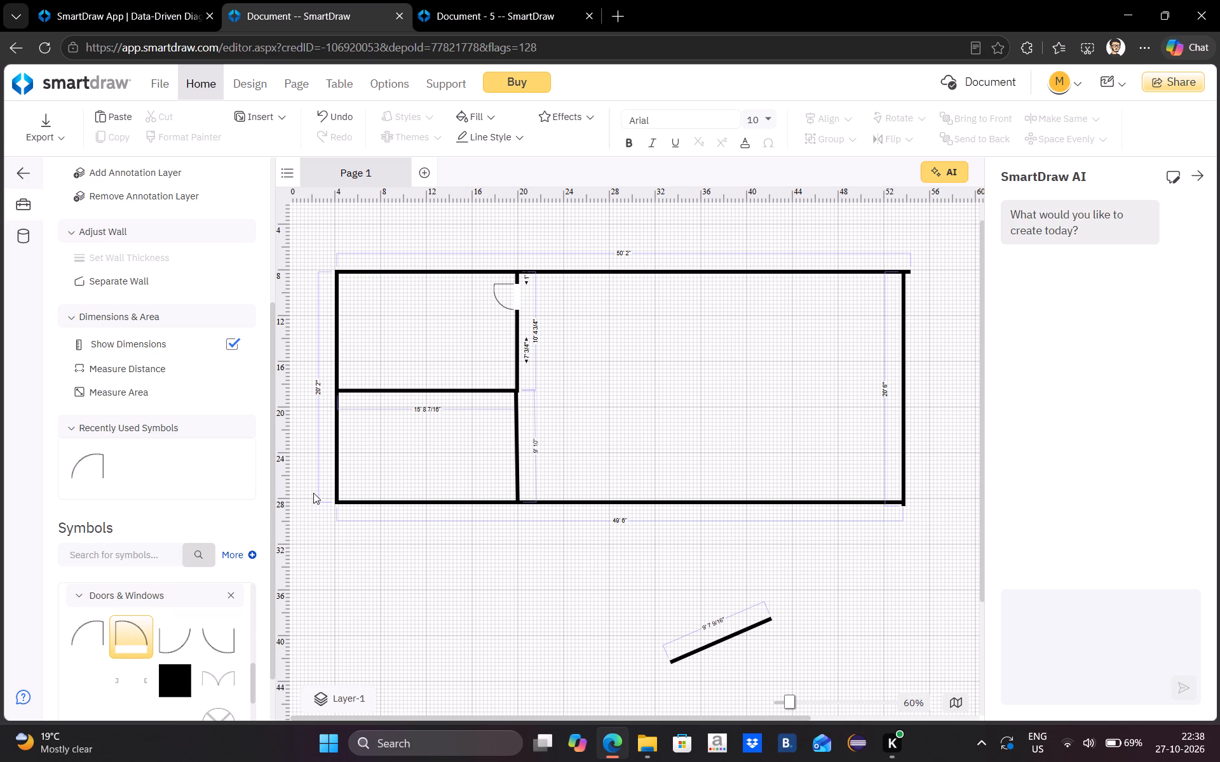
{"action": "left_click_drag", "start_coordinate": [313, 493], "coordinate": [520, 430]}
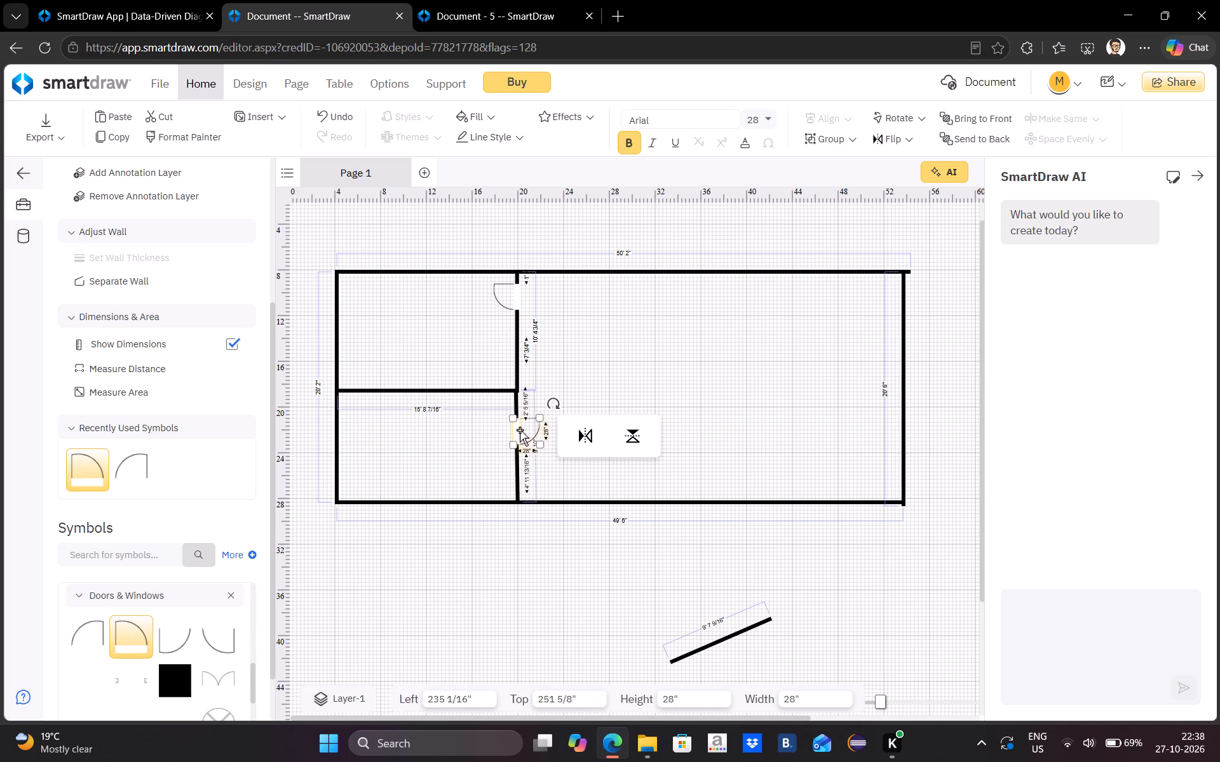
{"action": "left_click_drag", "start_coordinate": [525, 429], "coordinate": [503, 432]}
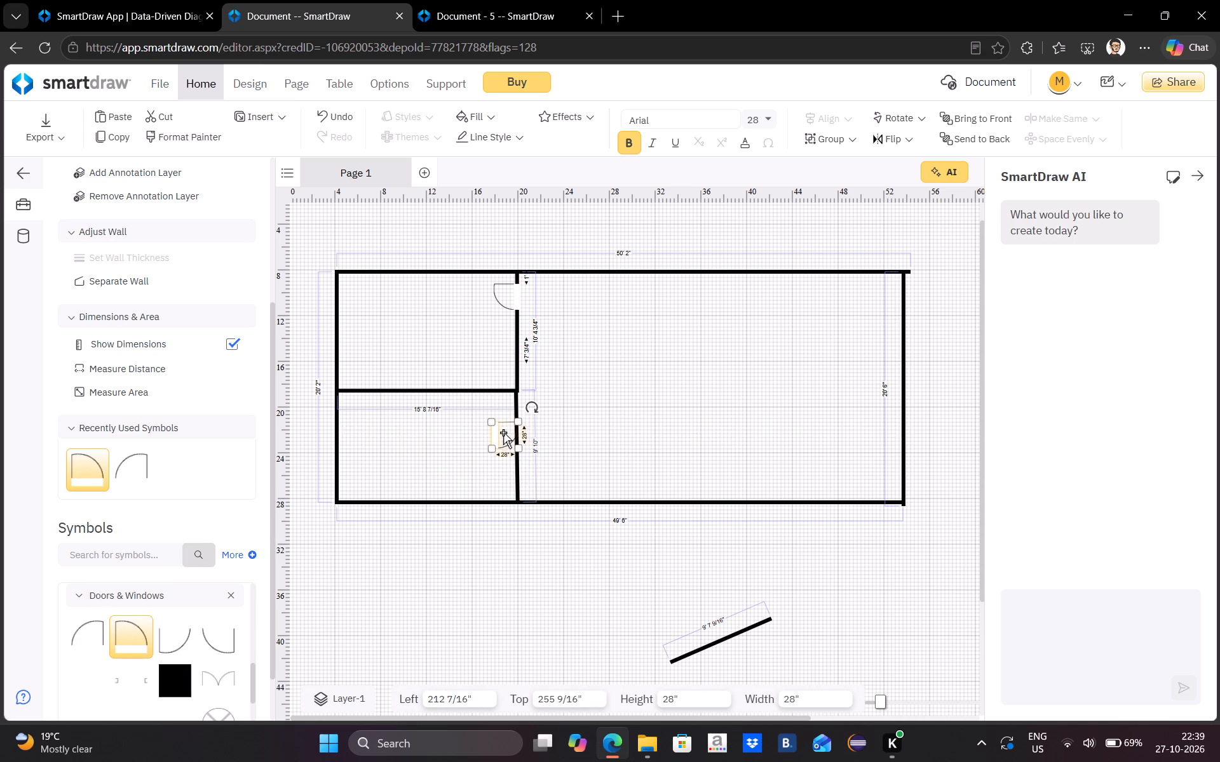
{"action": "left_click_drag", "start_coordinate": [500, 432], "coordinate": [515, 426]}
{"action": "left_click_drag", "start_coordinate": [520, 425], "coordinate": [541, 424]}
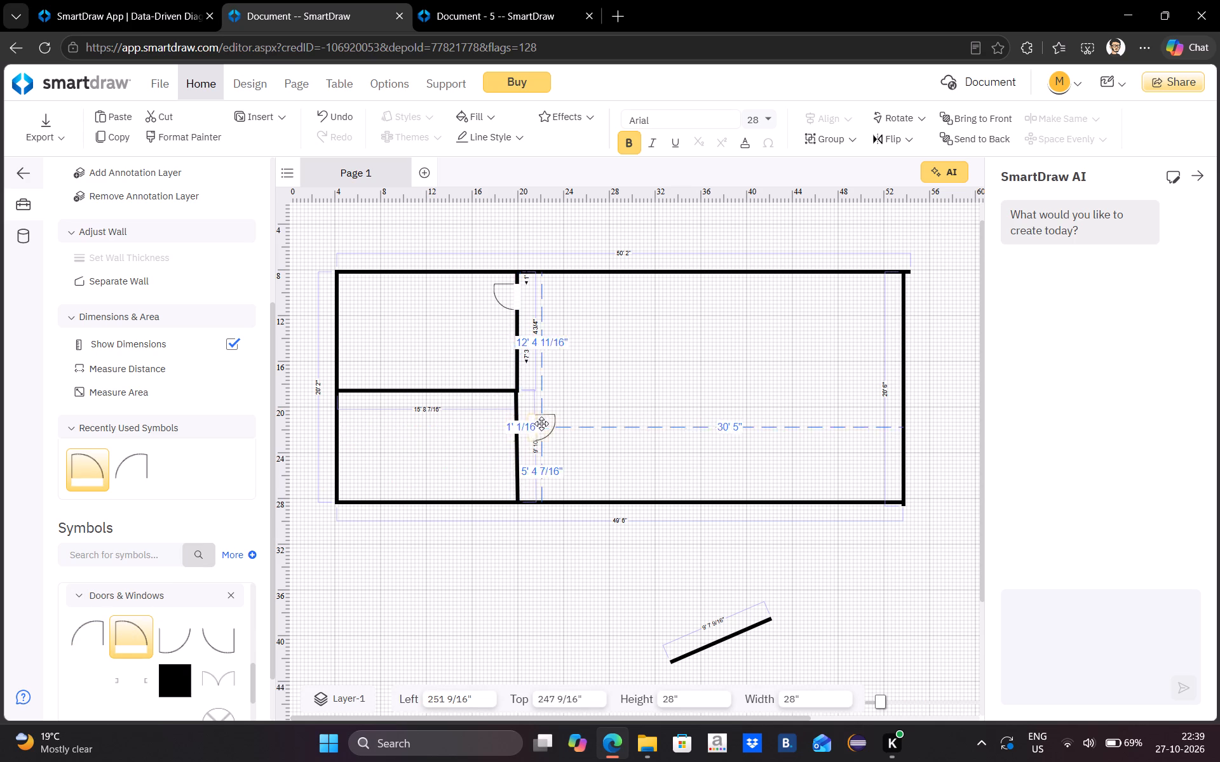
{"action": "left_click_drag", "start_coordinate": [541, 424], "coordinate": [527, 436]}
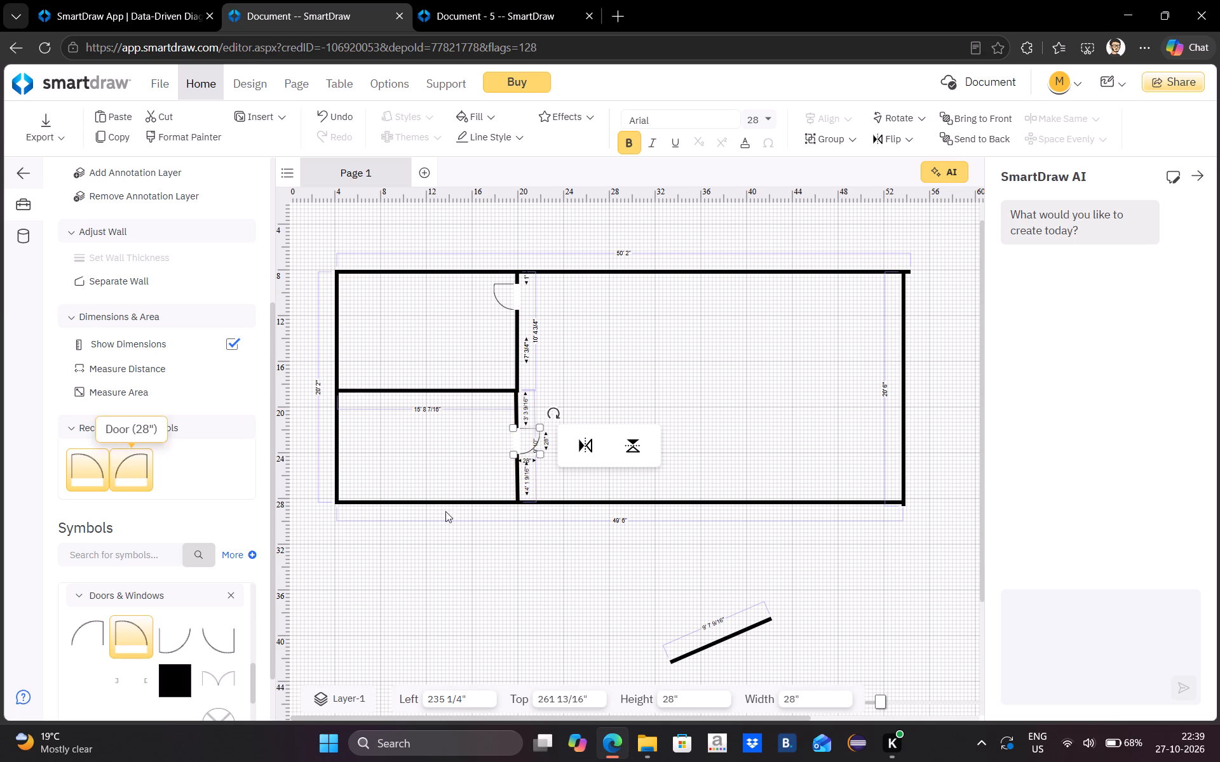
Expand the Sinks and Bathtubs & Showers symbol libraries and look through their fixtures.
{"action": "scroll", "coordinate": [346, 537], "scroll_direction": "down", "scroll_amount": 2}
{"action": "scroll", "coordinate": [160, 583], "scroll_direction": "down", "scroll_amount": 5}
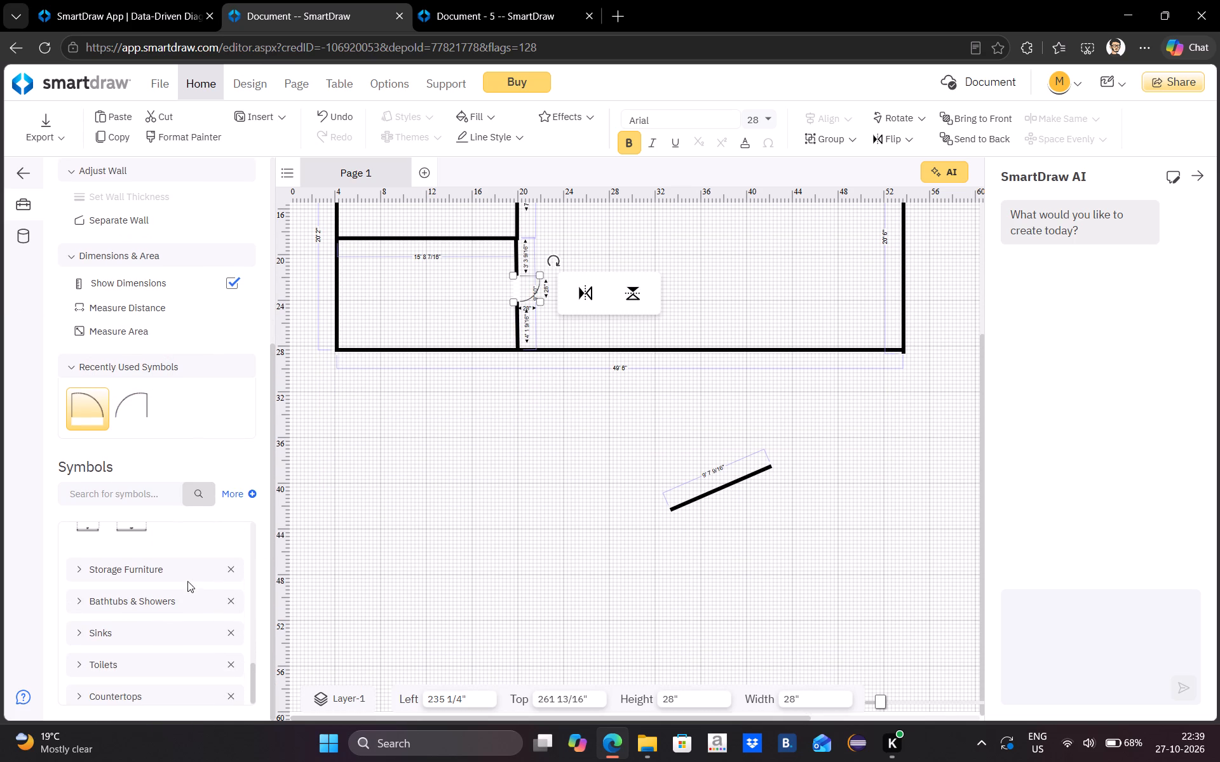
{"action": "scroll", "coordinate": [139, 608], "scroll_direction": "down", "scroll_amount": 2}
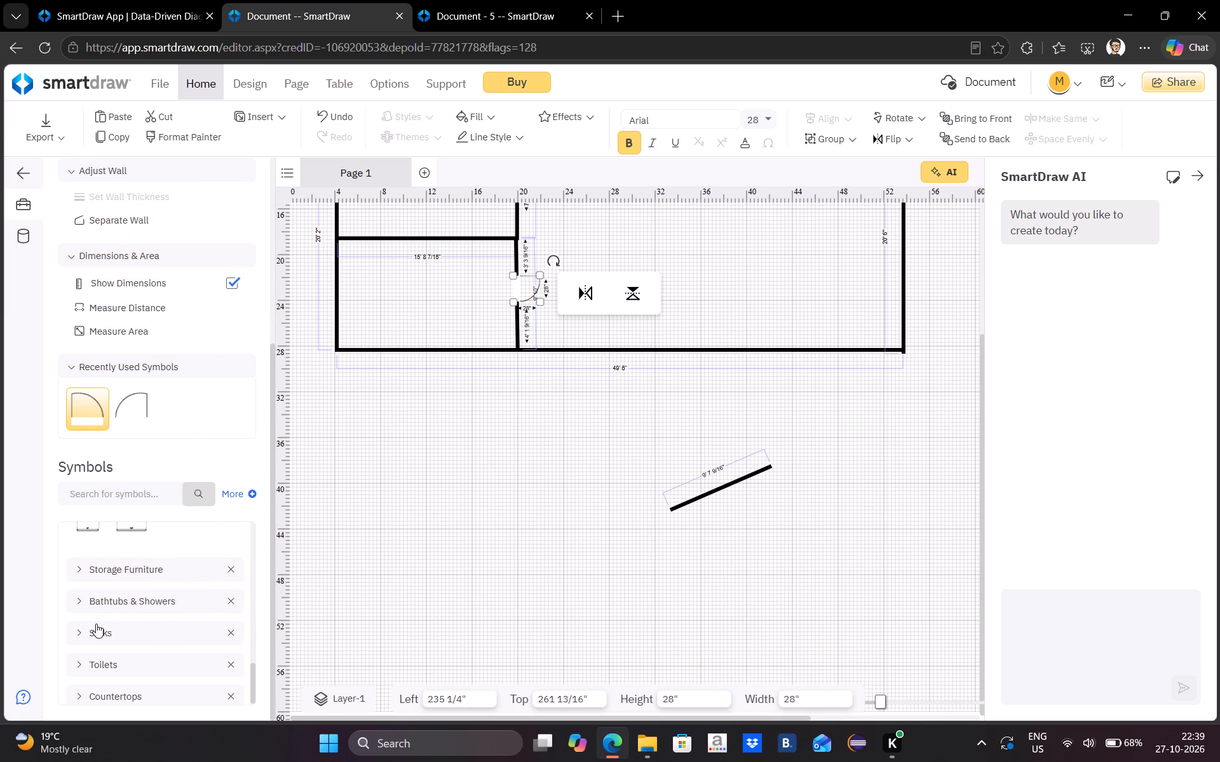
{"action": "left_click", "coordinate": [81, 625]}
{"action": "scroll", "coordinate": [138, 609], "scroll_direction": "down", "scroll_amount": 2}
{"action": "scroll", "coordinate": [141, 600], "scroll_direction": "up", "scroll_amount": 1}
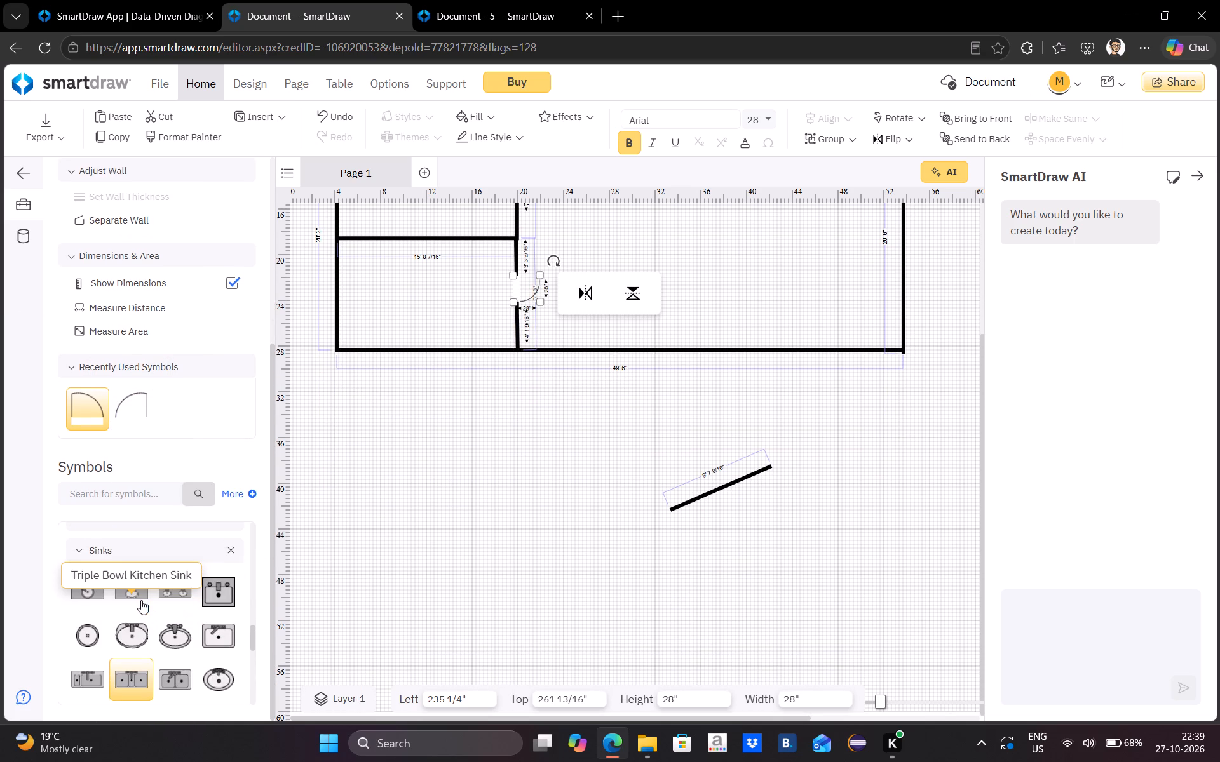
{"action": "scroll", "coordinate": [166, 586], "scroll_direction": "up", "scroll_amount": 2}
{"action": "left_click", "coordinate": [73, 674]}
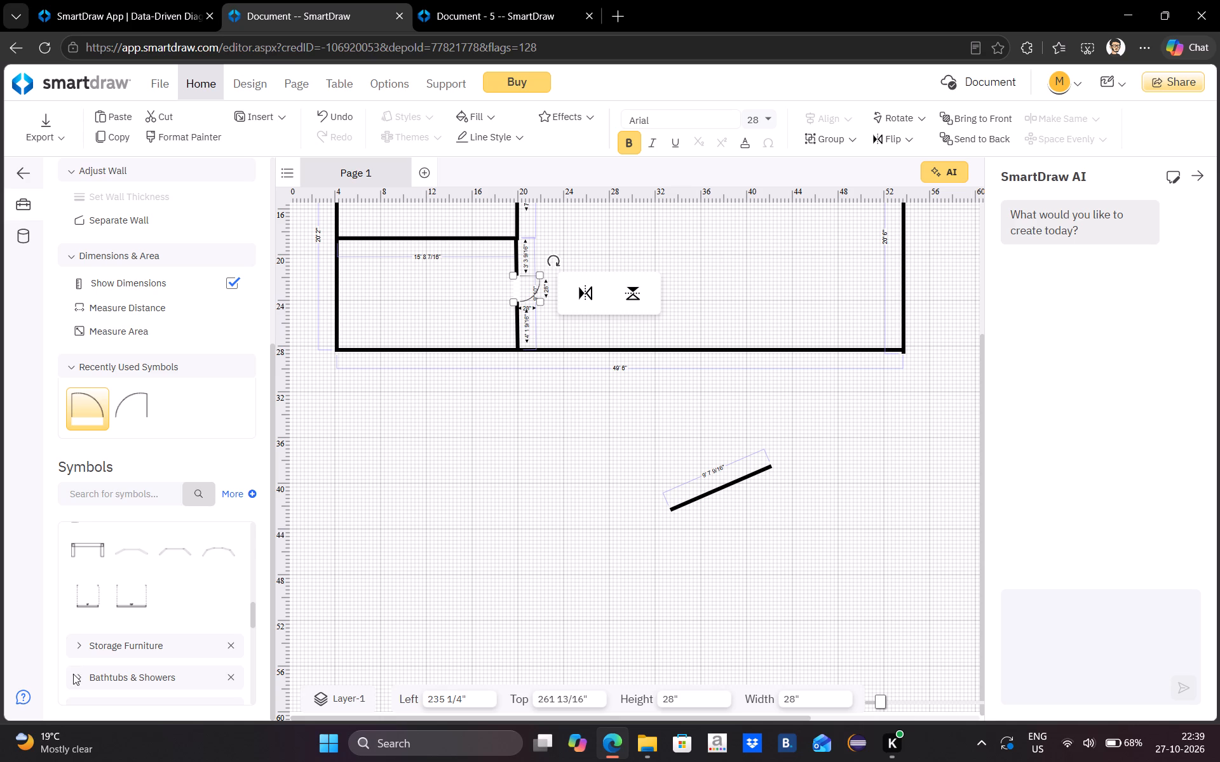
{"action": "left_click", "coordinate": [81, 681]}
{"action": "scroll", "coordinate": [93, 665], "scroll_direction": "down", "scroll_amount": 1}
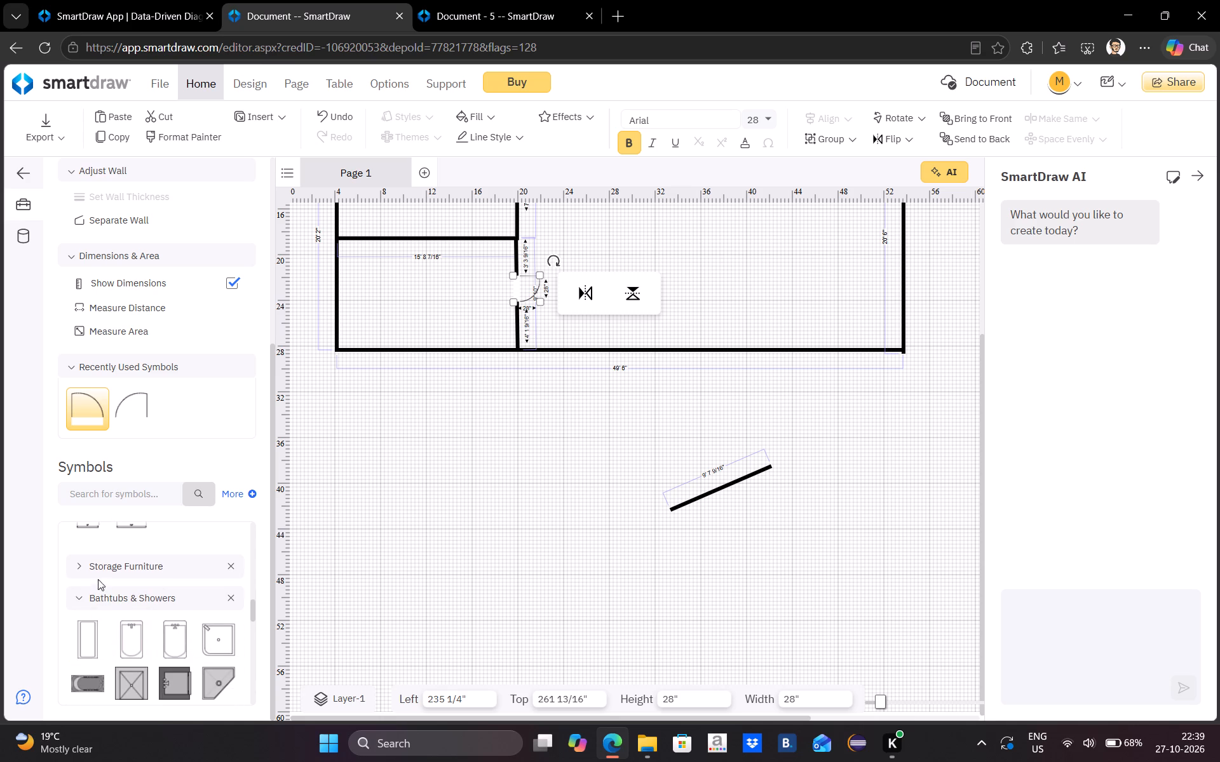
Place the Corner Cabinet - Left from Storage Furniture in the lower small room, where the horizontal partition meets the outer wall.
{"action": "left_click", "coordinate": [88, 570]}
{"action": "left_click", "coordinate": [74, 567]}
{"action": "scroll", "coordinate": [161, 600], "scroll_direction": "down", "scroll_amount": 1}
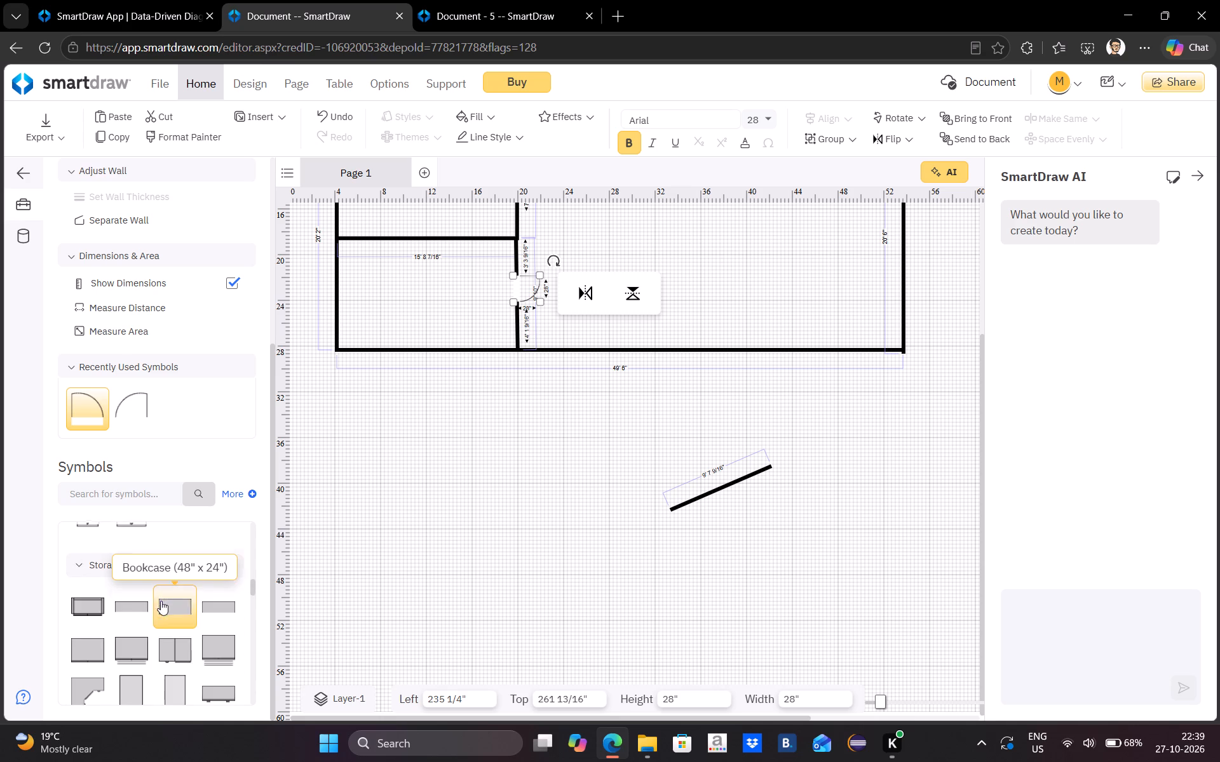
{"action": "scroll", "coordinate": [210, 568], "scroll_direction": "up", "scroll_amount": 1}
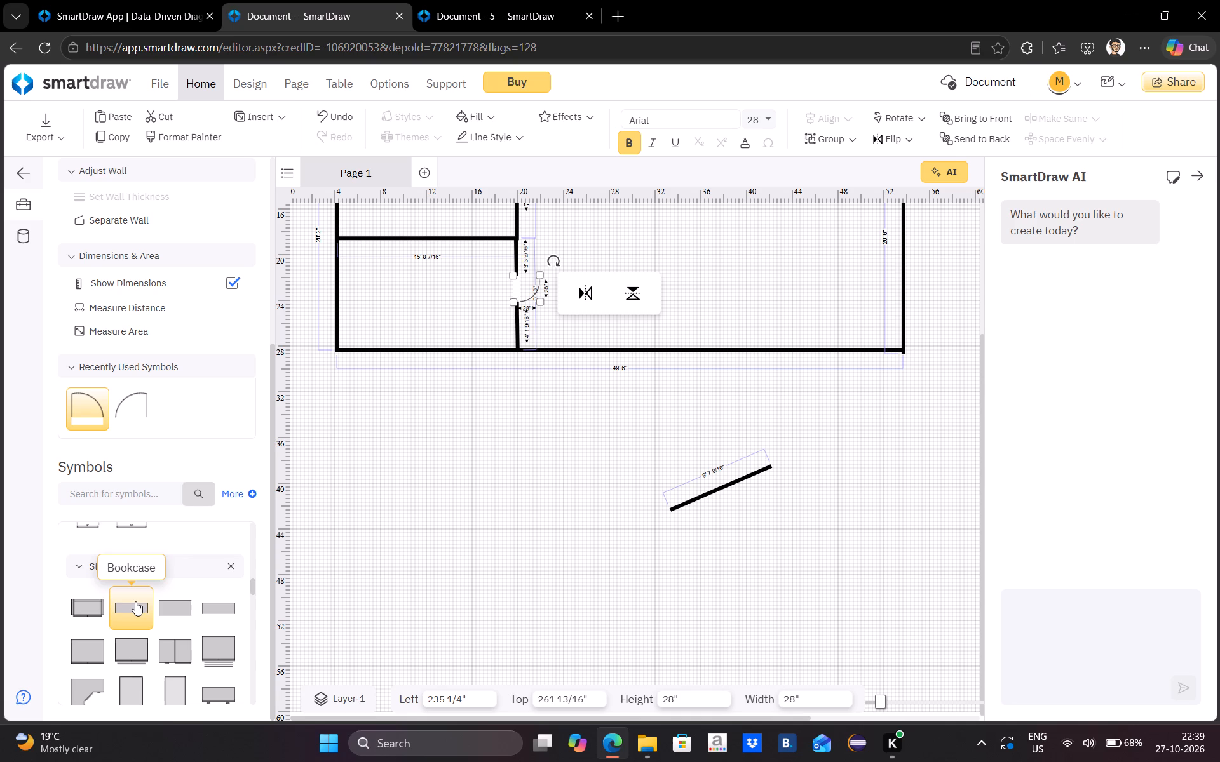
{"action": "scroll", "coordinate": [135, 601], "scroll_direction": "down", "scroll_amount": 2}
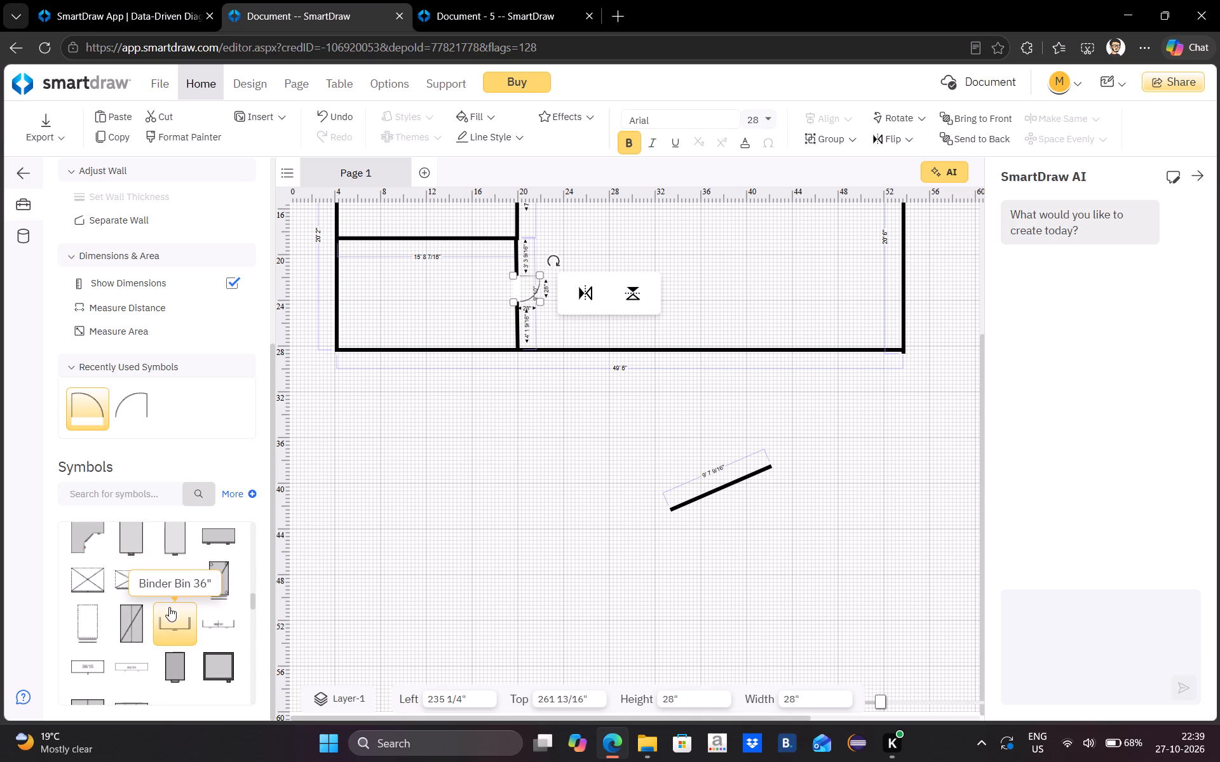
{"action": "scroll", "coordinate": [161, 623], "scroll_direction": "down", "scroll_amount": 1}
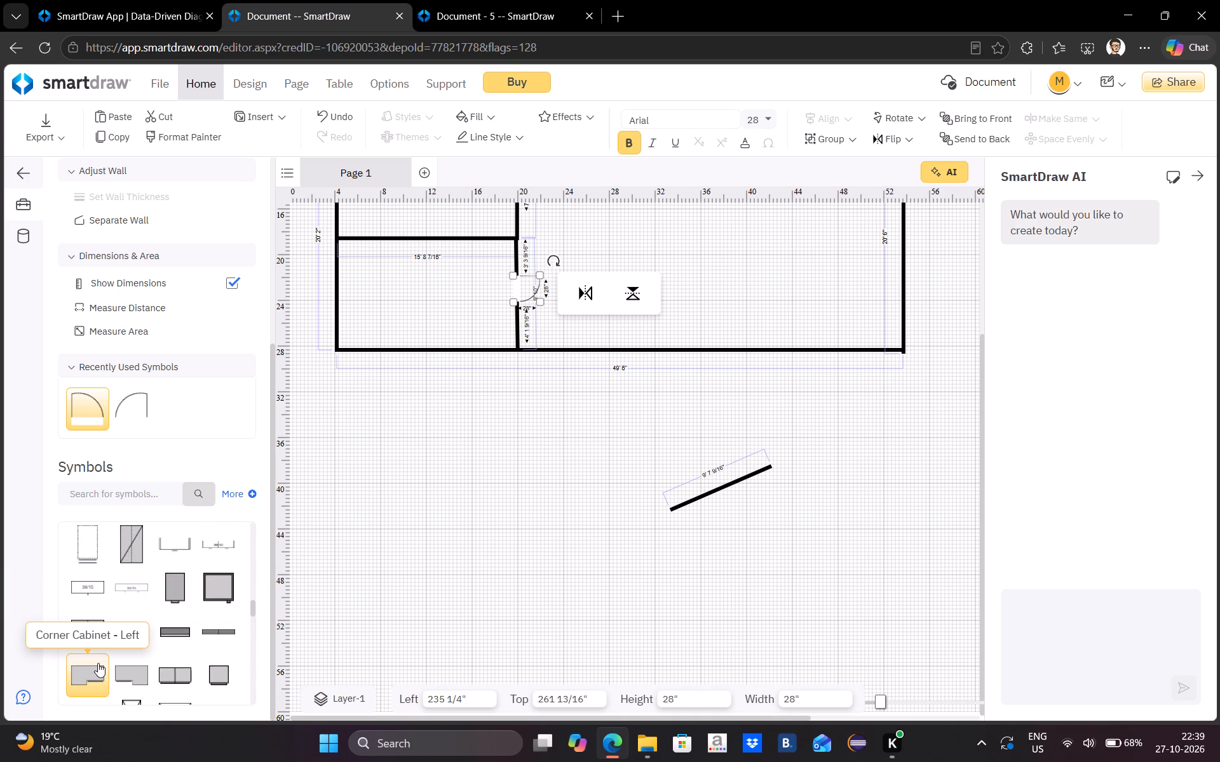
{"action": "left_click_drag", "start_coordinate": [98, 663], "coordinate": [287, 506]}
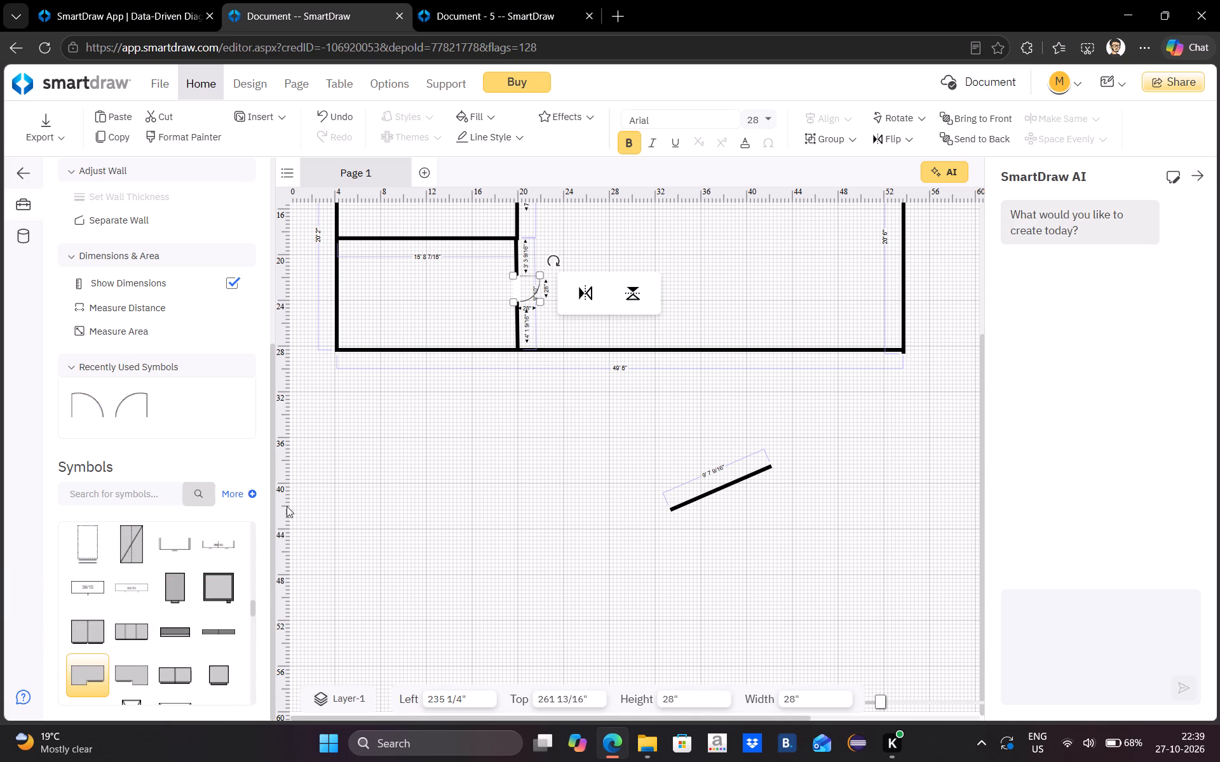
{"action": "left_click_drag", "start_coordinate": [287, 506], "coordinate": [369, 268]}
{"action": "left_click_drag", "start_coordinate": [369, 268], "coordinate": [369, 260]}
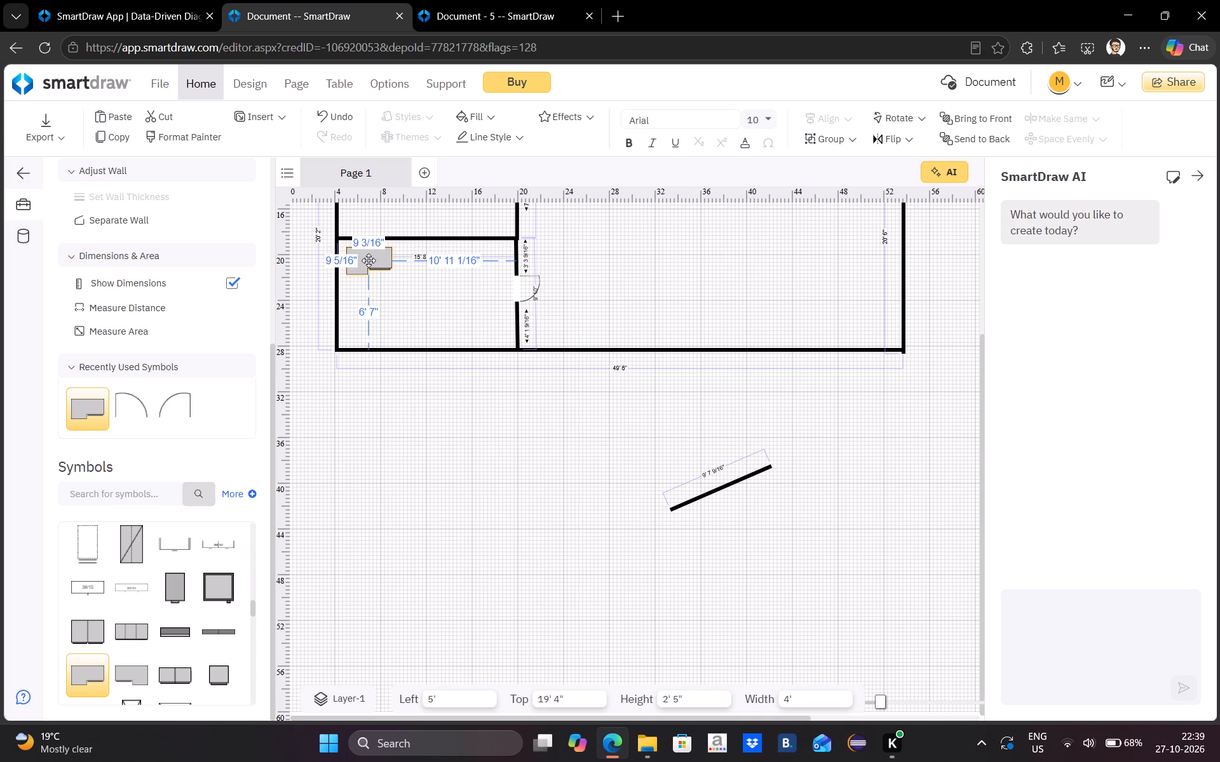
{"action": "left_click_drag", "start_coordinate": [369, 260], "coordinate": [363, 251]}
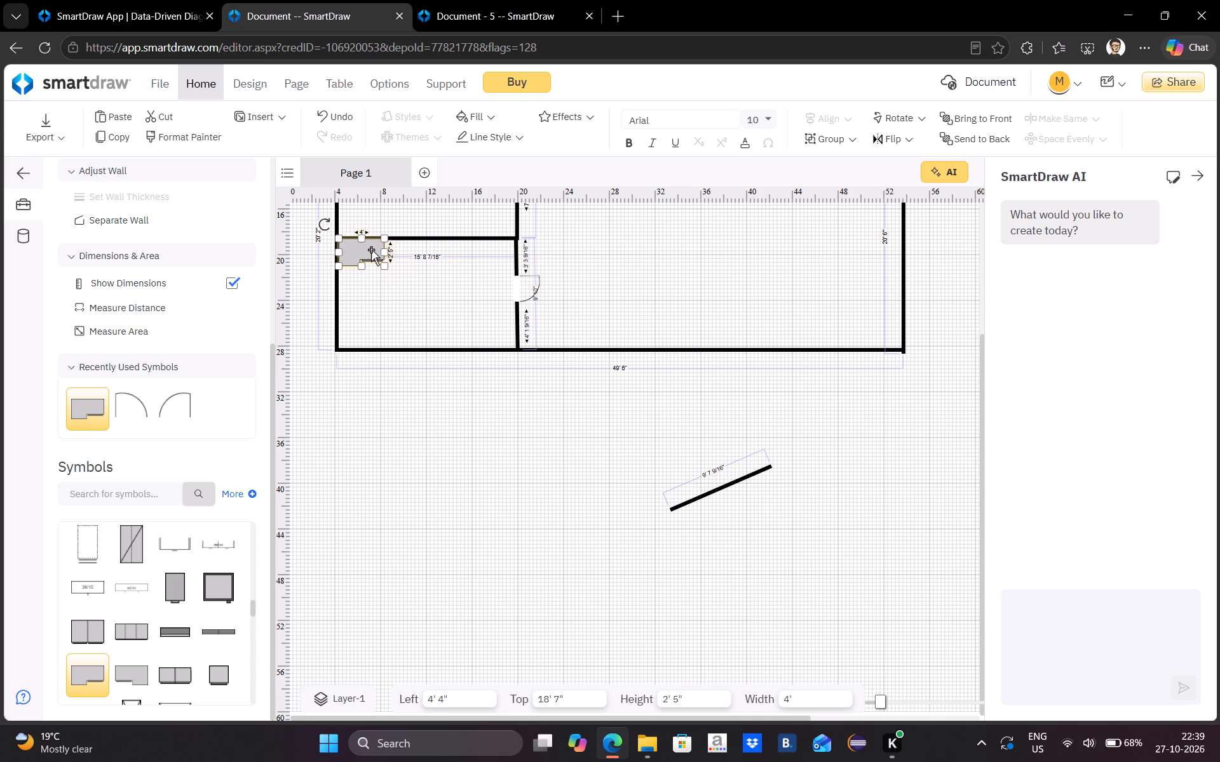
Widen the corner cabinet along the horizontal partition to 7' 8" and set it tight below the partition.
{"action": "left_click_drag", "start_coordinate": [384, 255], "coordinate": [405, 250]}
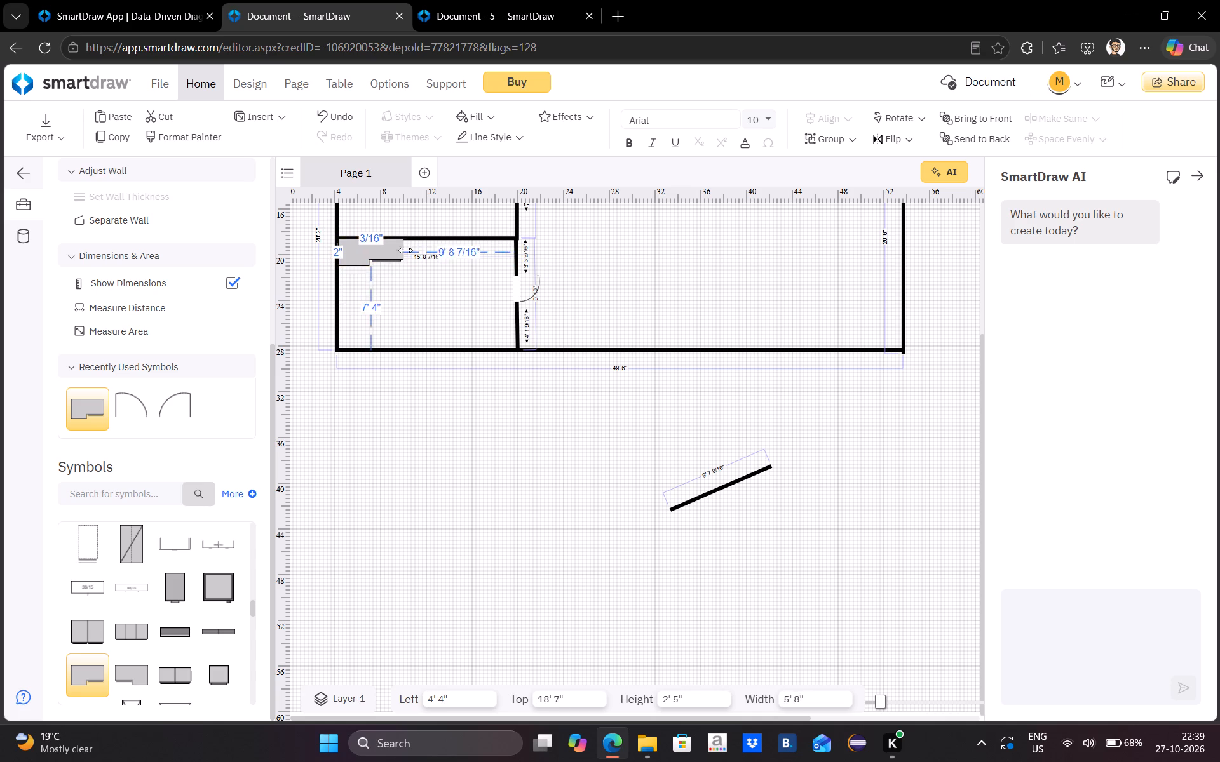
{"action": "left_click_drag", "start_coordinate": [405, 250], "coordinate": [426, 249]}
{"action": "left_click", "coordinate": [362, 260]}
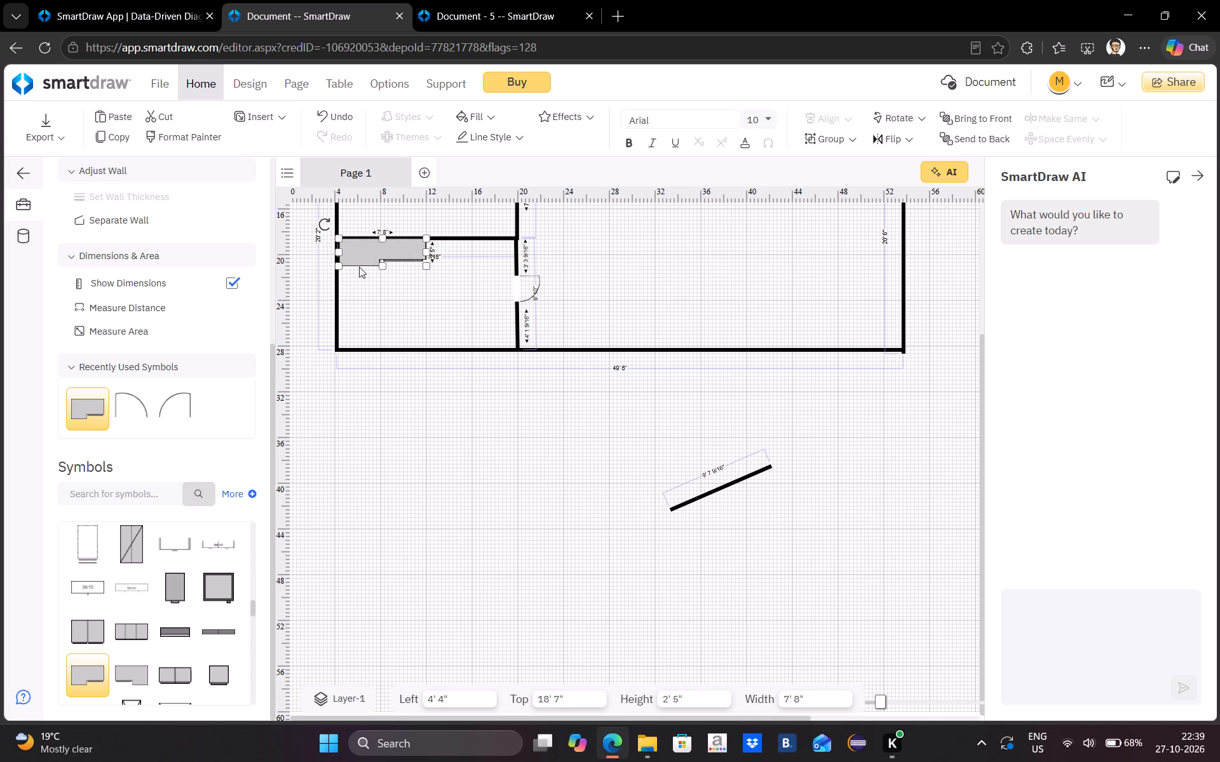
{"action": "left_click", "coordinate": [361, 263]}
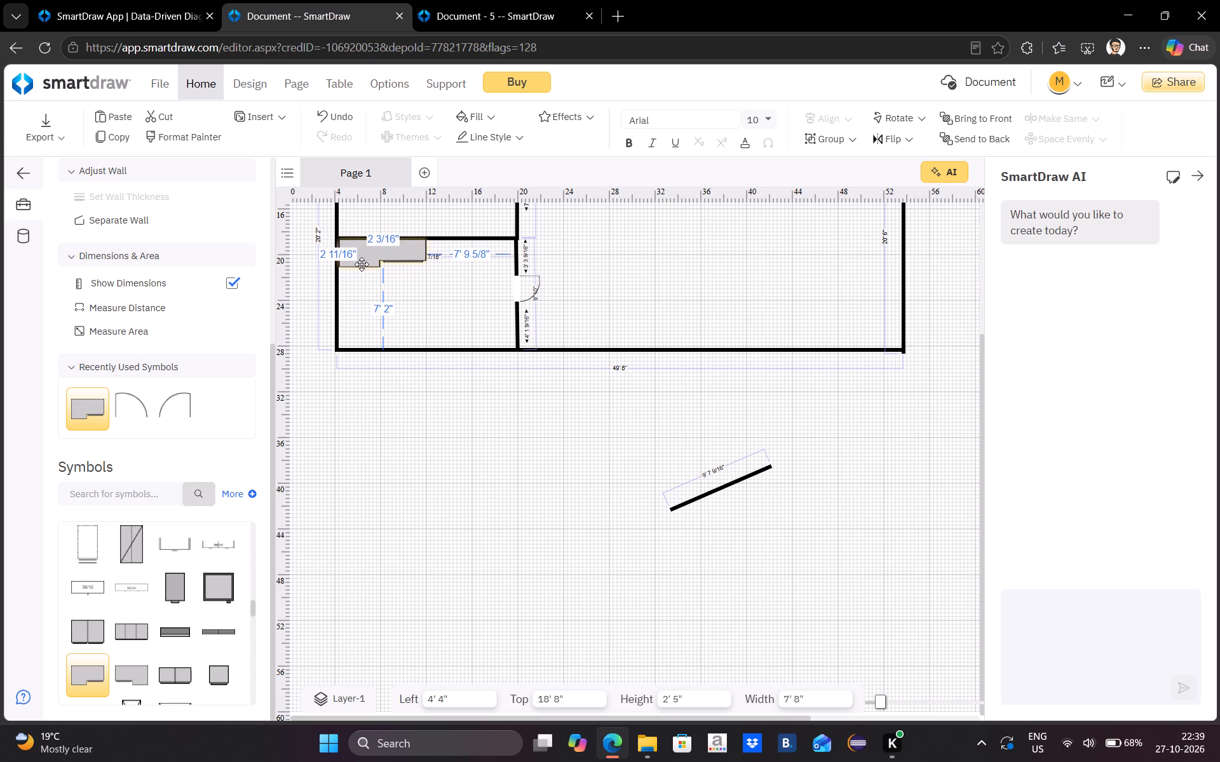
{"action": "left_click", "coordinate": [399, 304]}
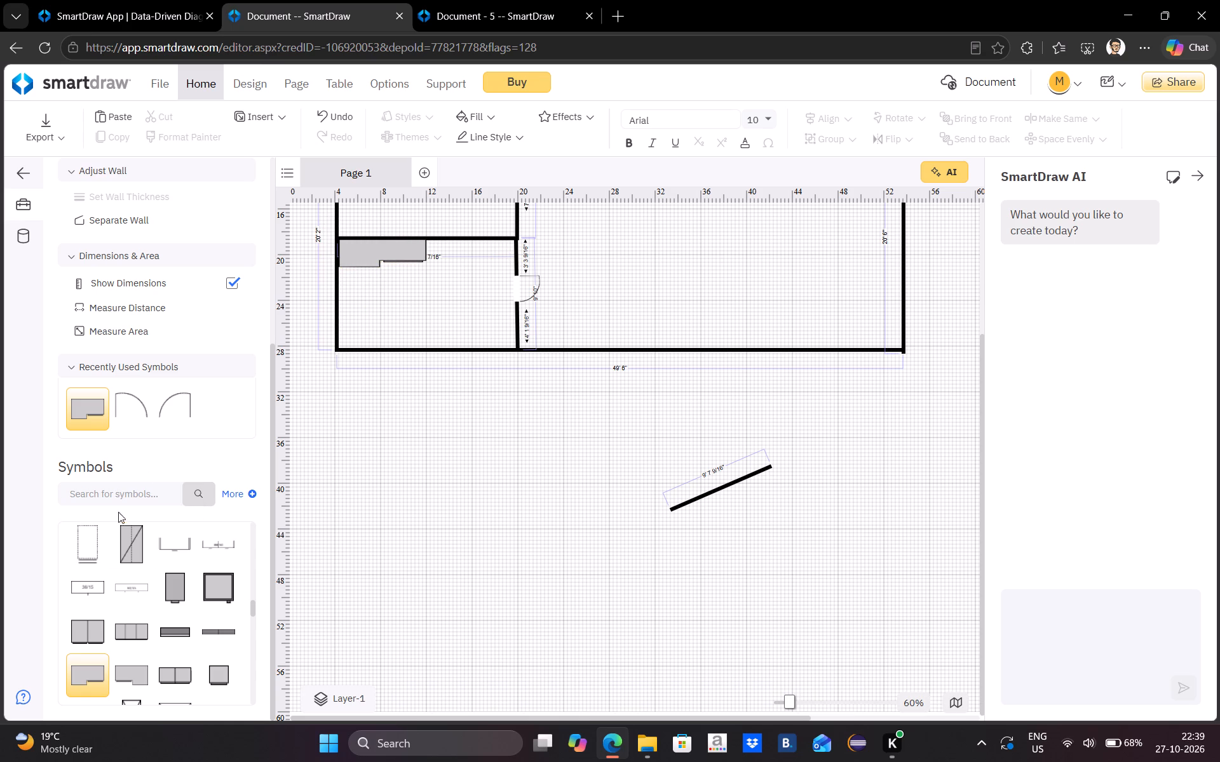
Place the Corner Shower - 2 from Bathtubs & Showers over the cabinet's end in the corner by the outer wall.
{"action": "scroll", "coordinate": [149, 563], "scroll_direction": "down", "scroll_amount": 6}
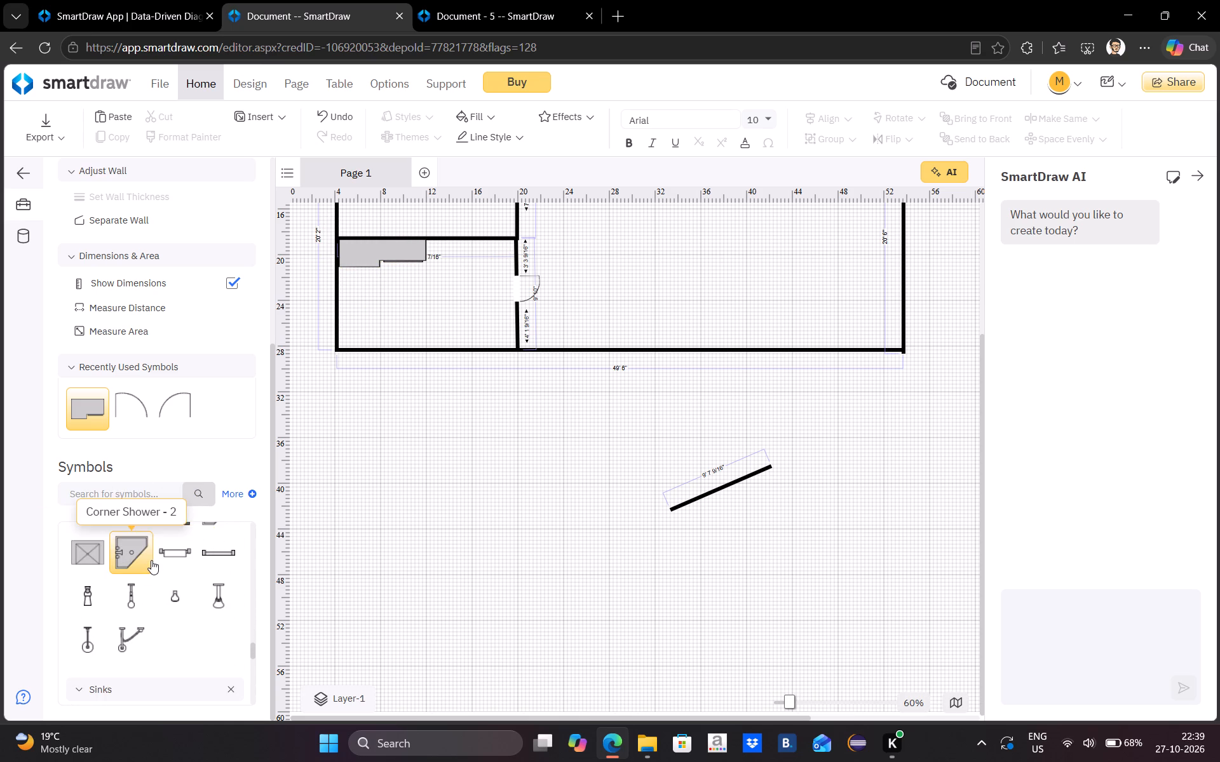
{"action": "scroll", "coordinate": [151, 560], "scroll_direction": "up", "scroll_amount": 1}
{"action": "left_click_drag", "start_coordinate": [121, 625], "coordinate": [348, 289]}
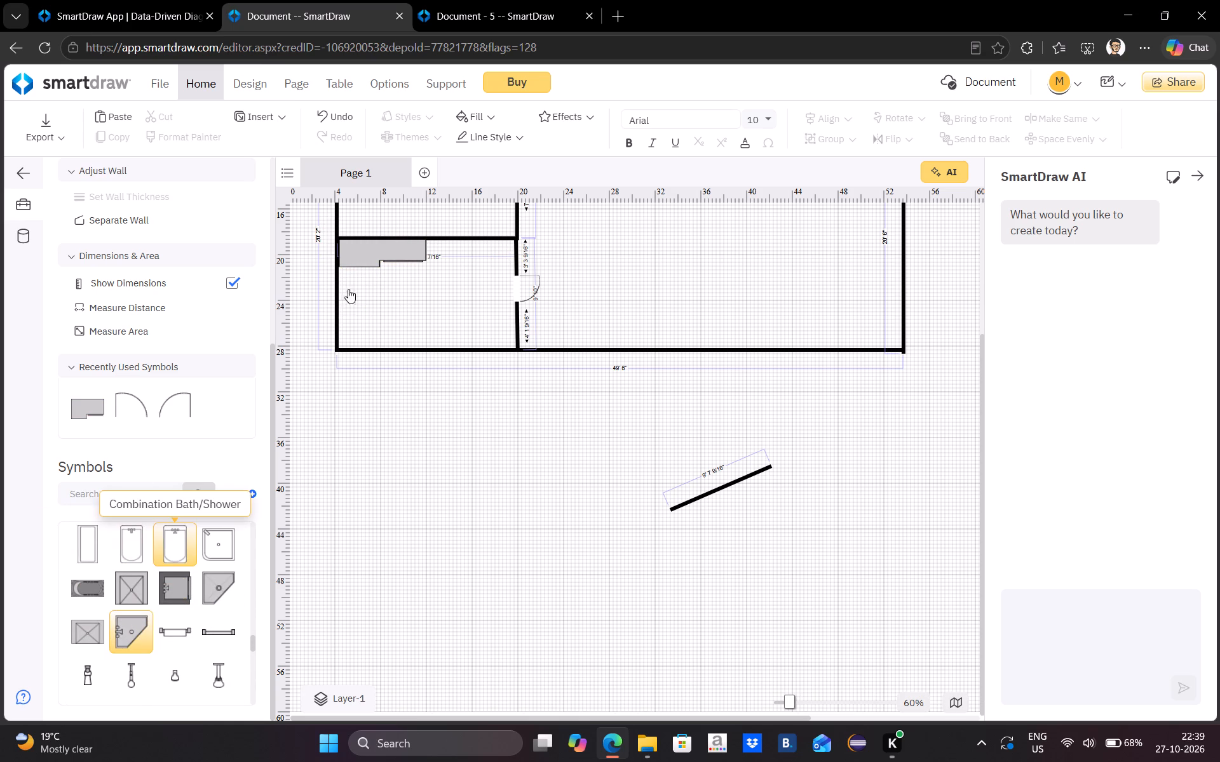
{"action": "left_click_drag", "start_coordinate": [348, 289], "coordinate": [365, 253]}
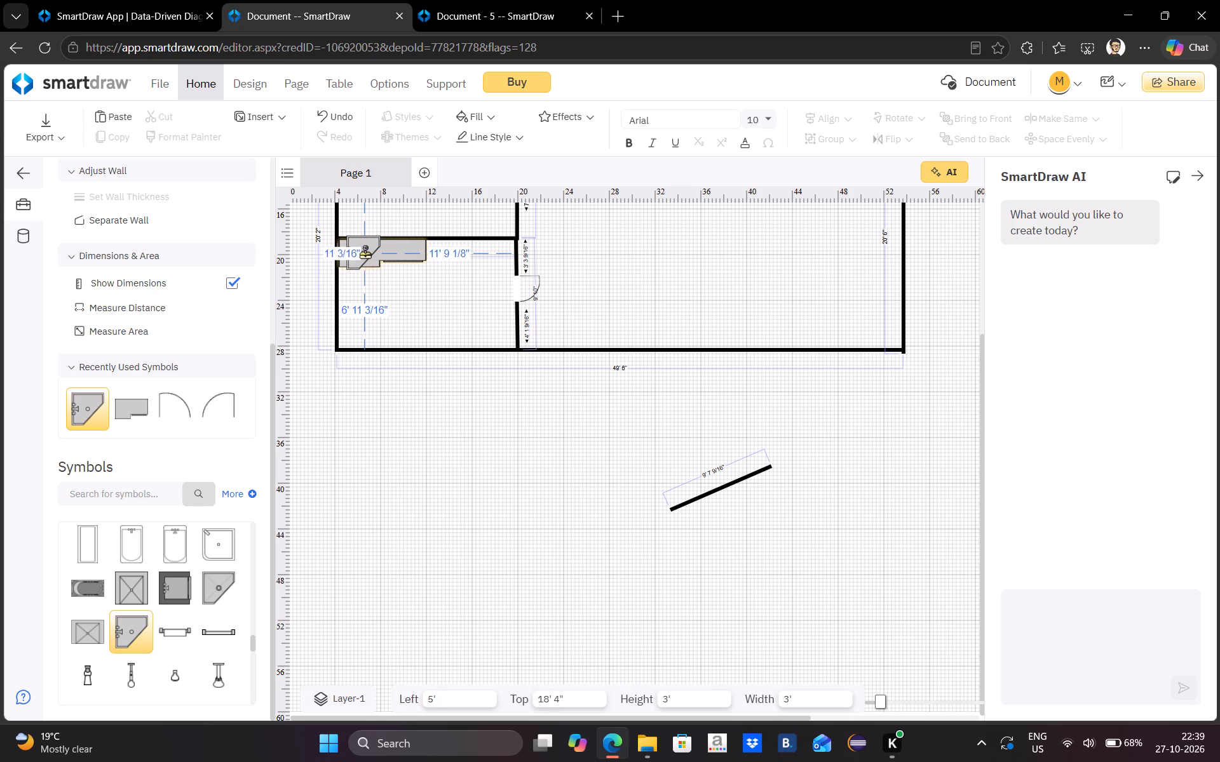
{"action": "left_click_drag", "start_coordinate": [365, 253], "coordinate": [356, 256]}
Delete the stray diagonal wall below the floor plan.
{"action": "scroll", "coordinate": [356, 256], "scroll_direction": "up", "scroll_amount": 3}
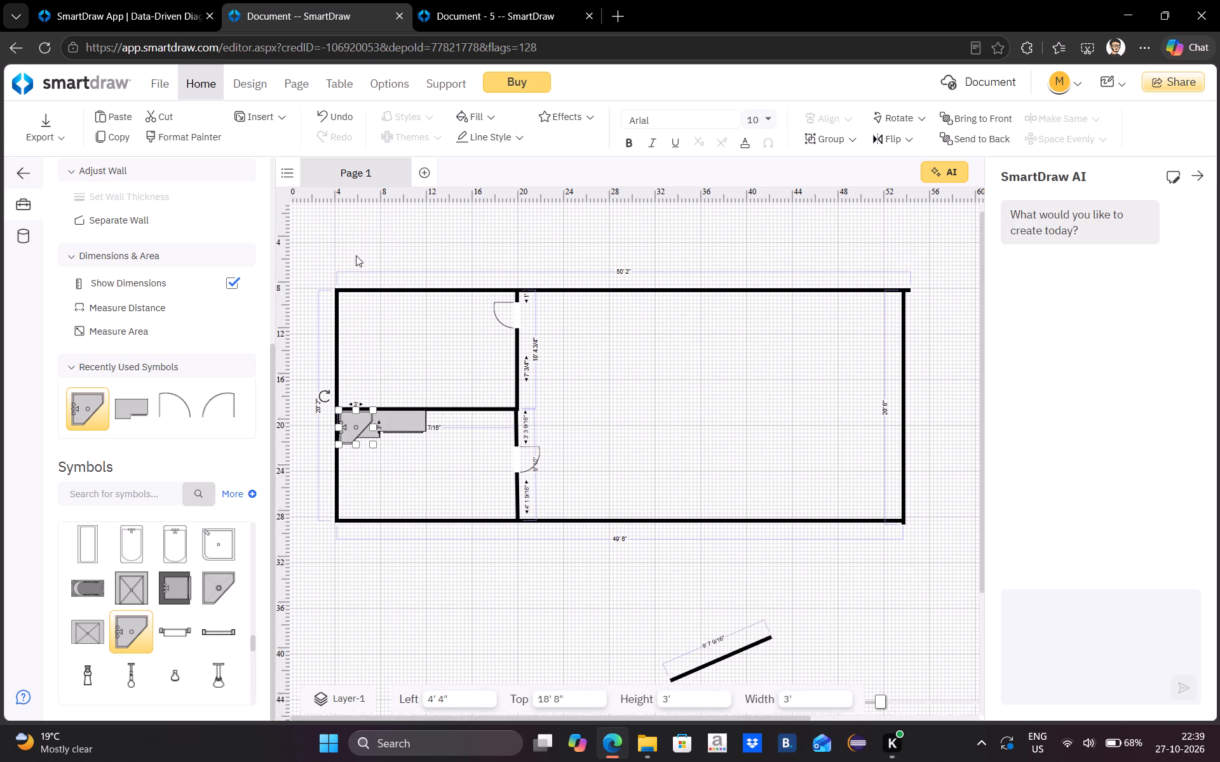
{"action": "scroll", "coordinate": [356, 255], "scroll_direction": "down", "scroll_amount": 2}
{"action": "scroll", "coordinate": [356, 254], "scroll_direction": "up", "scroll_amount": 1}
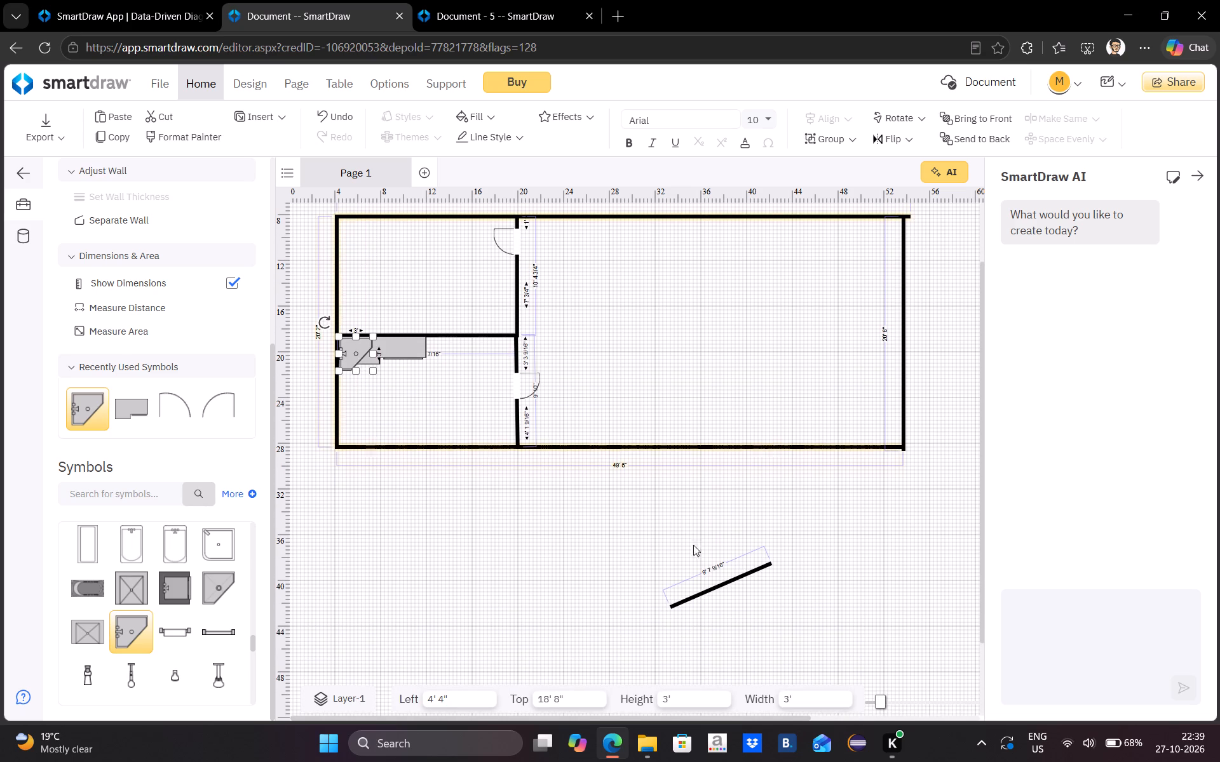
{"action": "left_click", "coordinate": [707, 577]}
{"action": "left_click", "coordinate": [708, 587]}
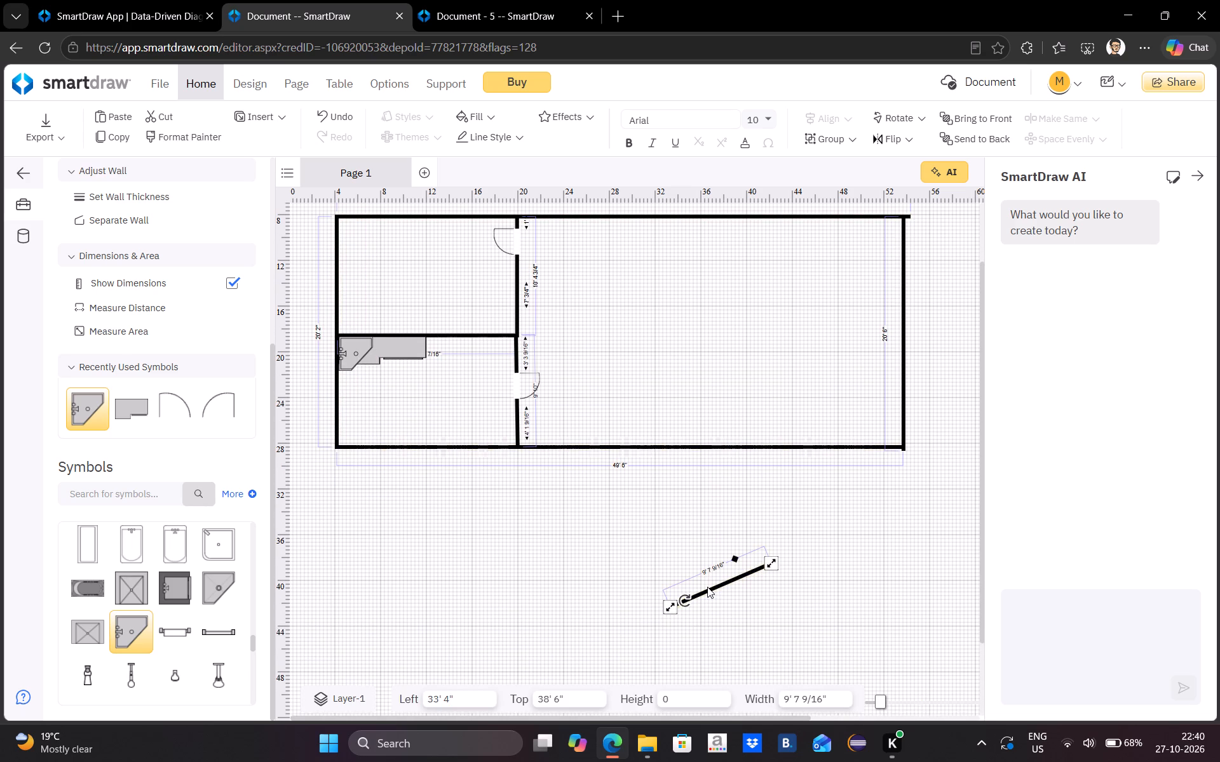
{"action": "key", "text": "Delete"}
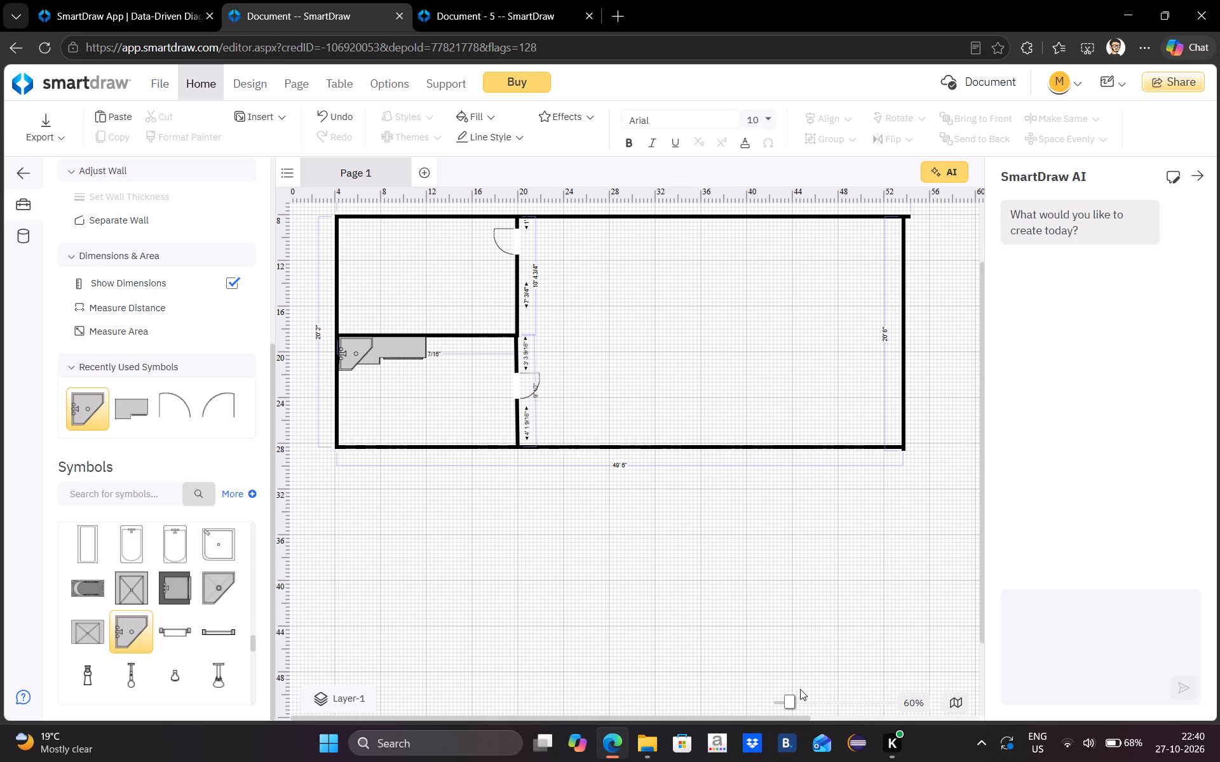
Resize the corner shower to about 2' 8" wide by 1' 8" high so it fits within the cabinet.
{"action": "left_click_drag", "start_coordinate": [790, 703], "coordinate": [807, 699]}
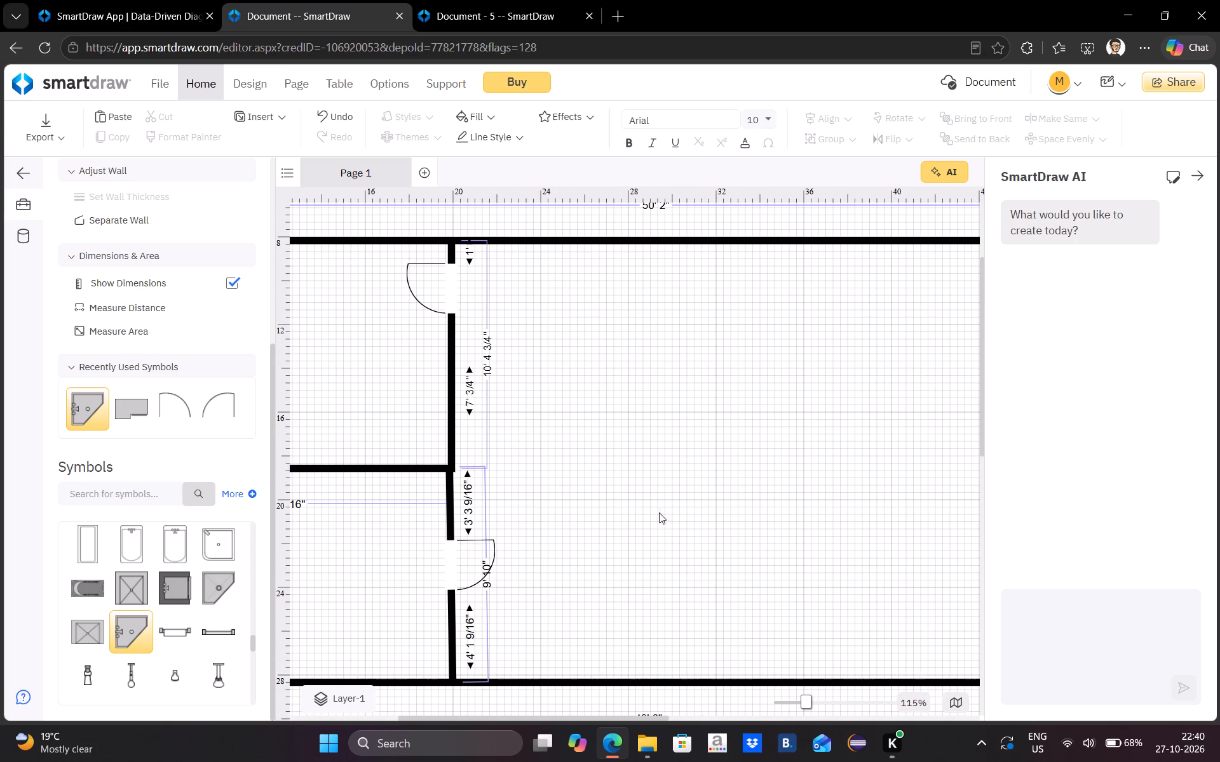
{"action": "left_click_drag", "start_coordinate": [655, 512], "coordinate": [749, 498]}
{"action": "middle_click_drag", "start_coordinate": [644, 518], "coordinate": [956, 493]}
{"action": "middle_click", "coordinate": [416, 483]}
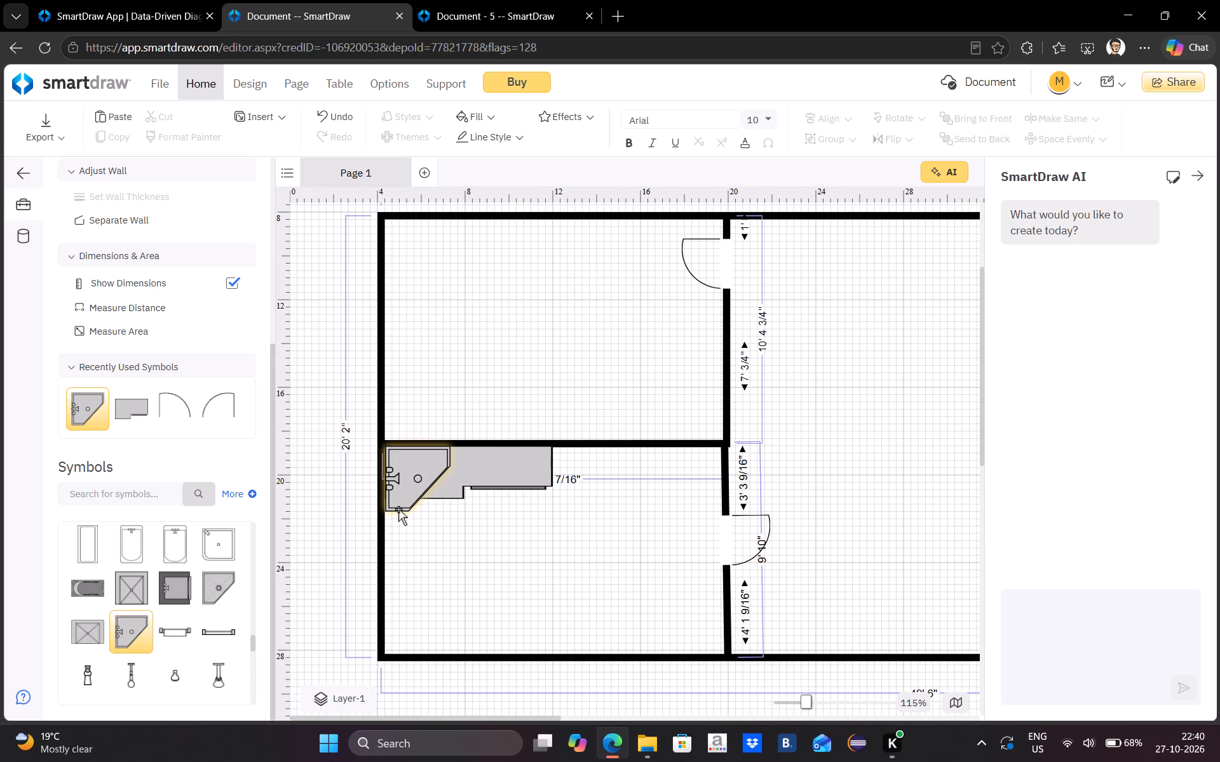
{"action": "left_click", "coordinate": [398, 509]}
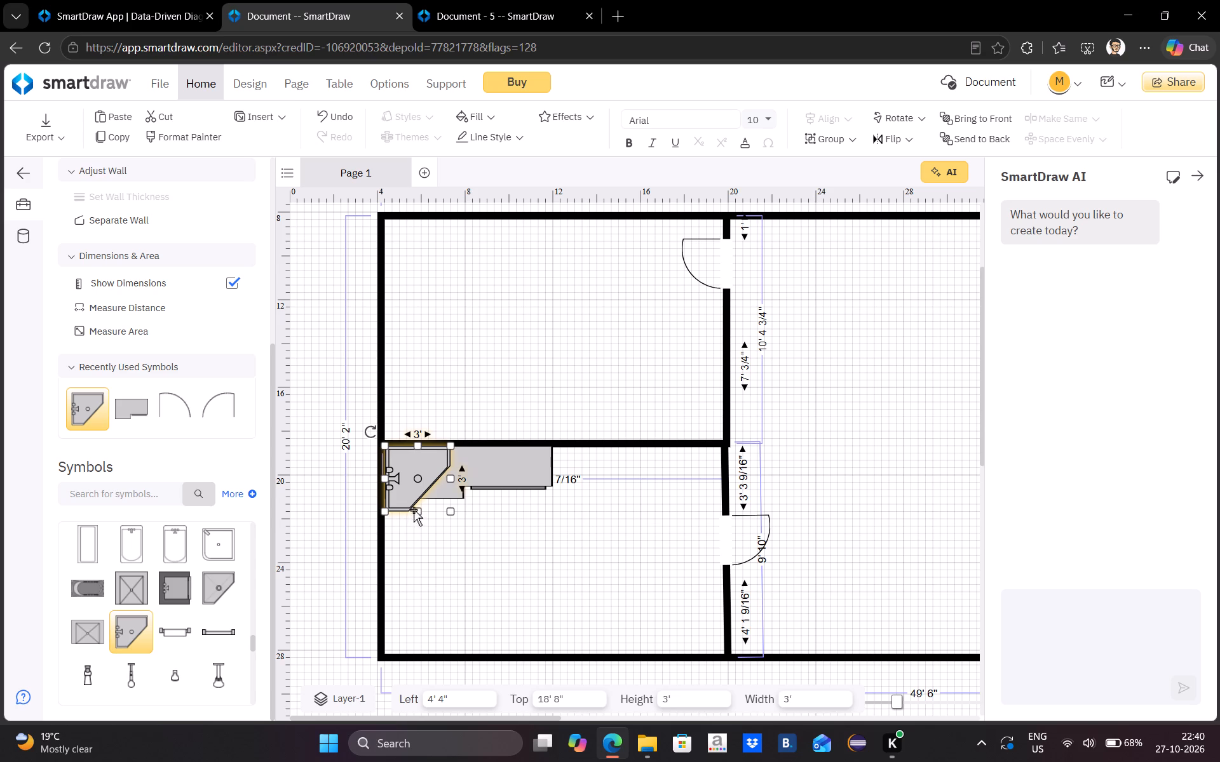
{"action": "left_click_drag", "start_coordinate": [416, 511], "coordinate": [428, 484]}
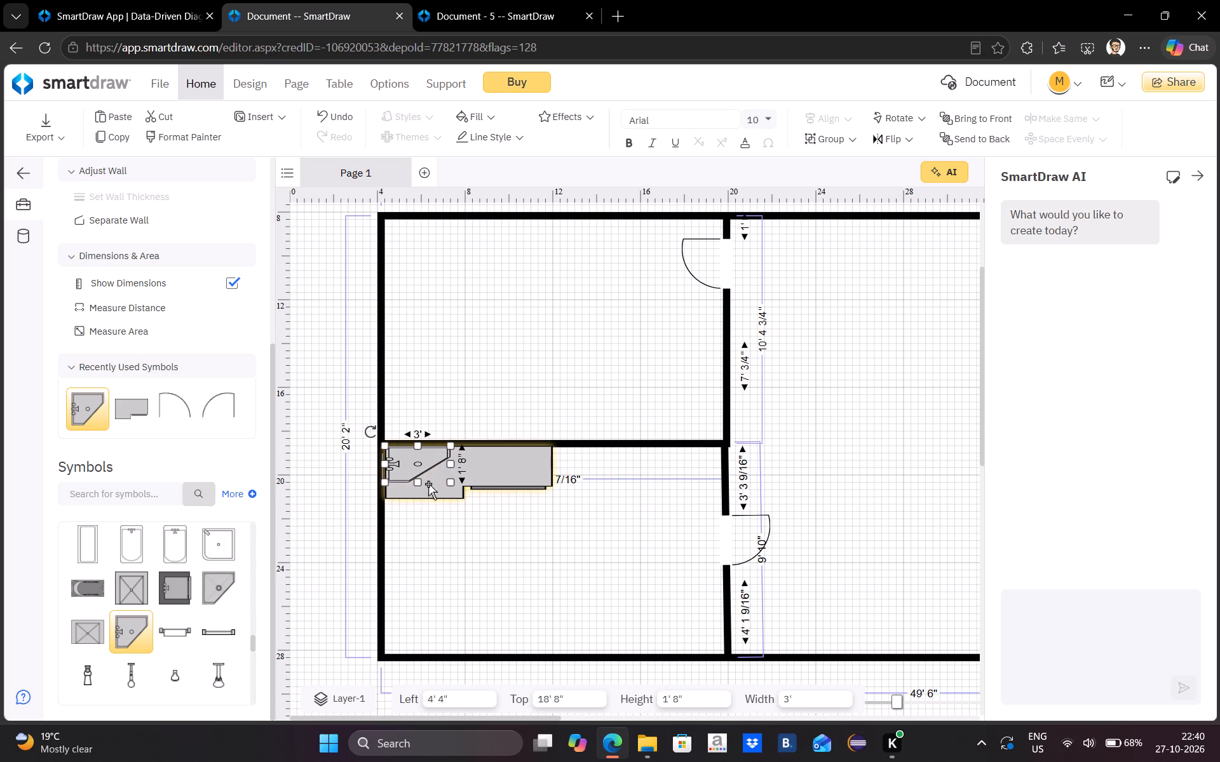
{"action": "left_click_drag", "start_coordinate": [450, 466], "coordinate": [442, 467]}
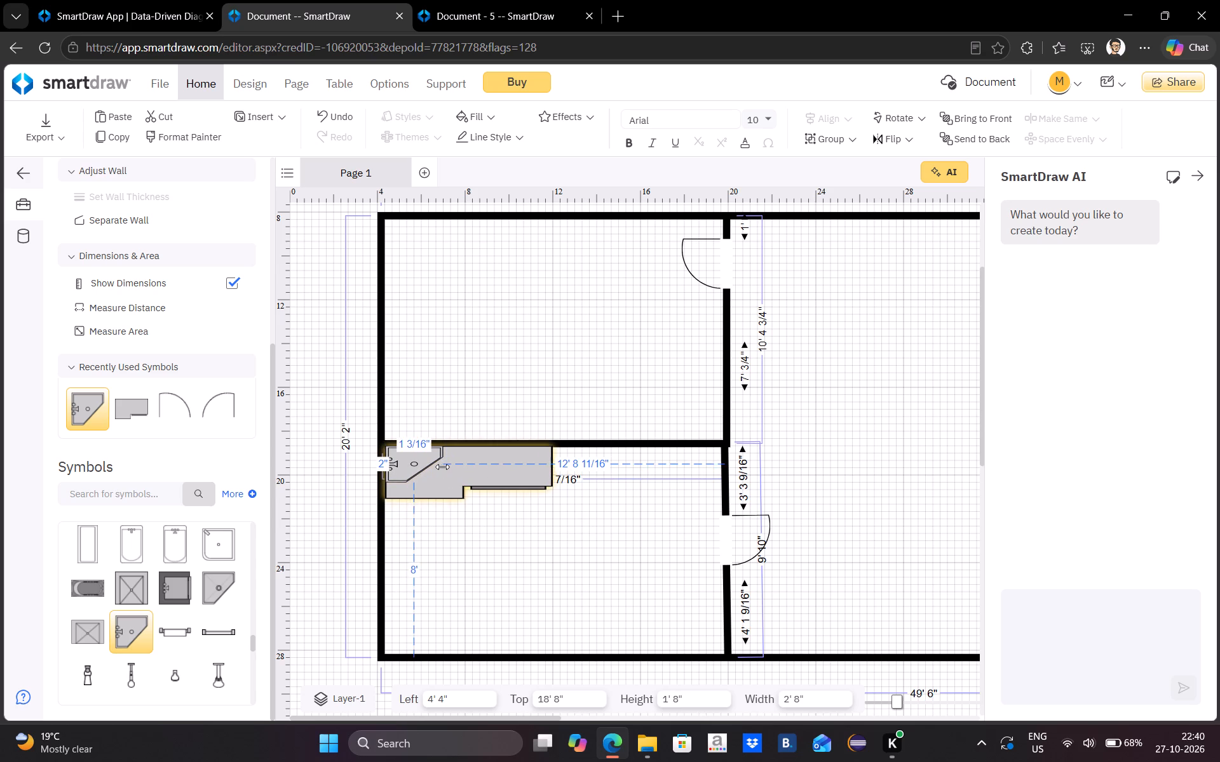
{"action": "left_click_drag", "start_coordinate": [442, 467], "coordinate": [440, 467]}
{"action": "left_click", "coordinate": [482, 592]}
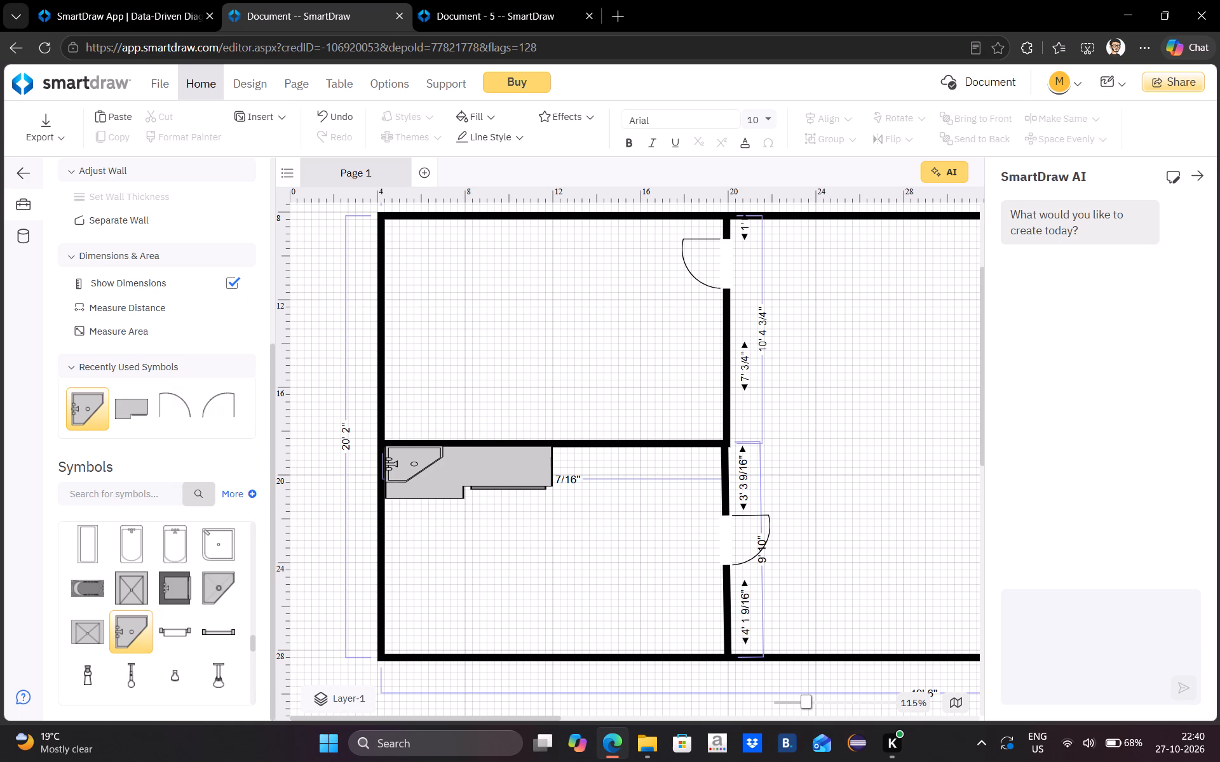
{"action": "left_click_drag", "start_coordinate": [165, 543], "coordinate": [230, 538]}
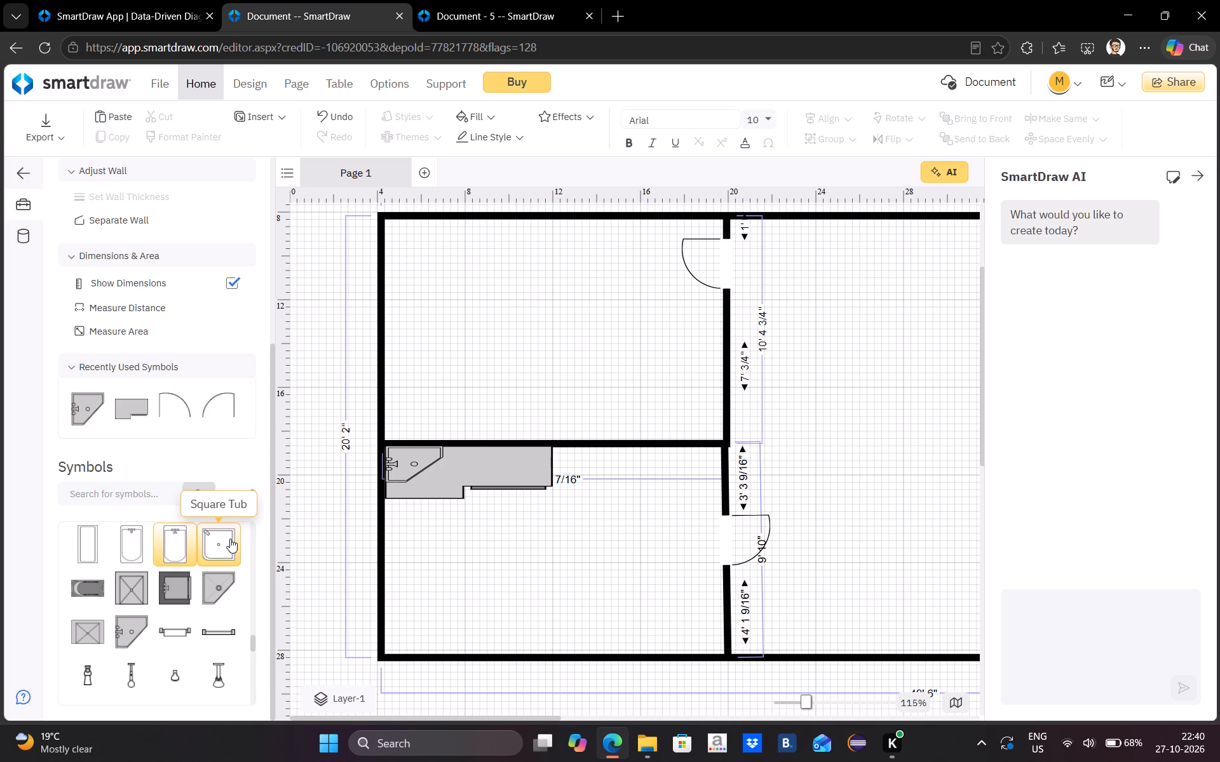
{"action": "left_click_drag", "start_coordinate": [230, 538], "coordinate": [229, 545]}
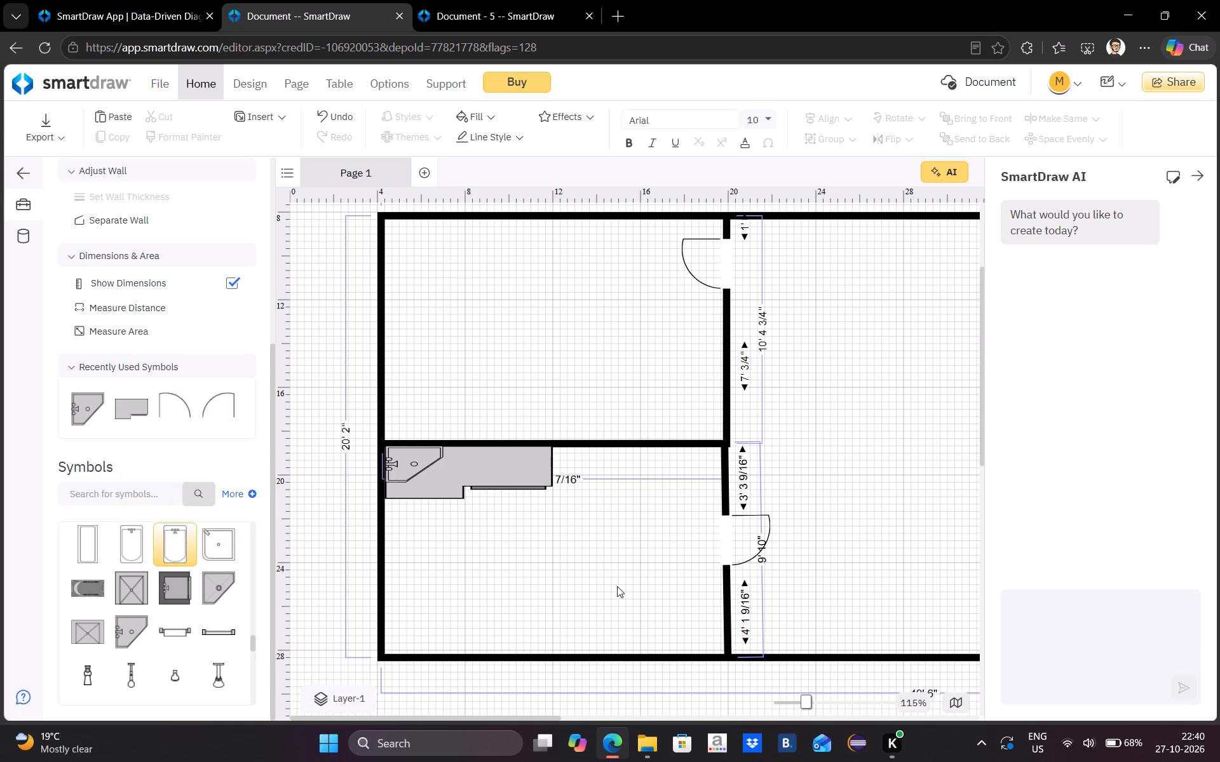
Browse the symbol library past the bath fixtures and look through the shapes in the Countertops category.
{"action": "middle_click_drag", "start_coordinate": [748, 600], "coordinate": [431, 585]}
{"action": "scroll", "coordinate": [748, 601], "scroll_direction": "up", "scroll_amount": 1}
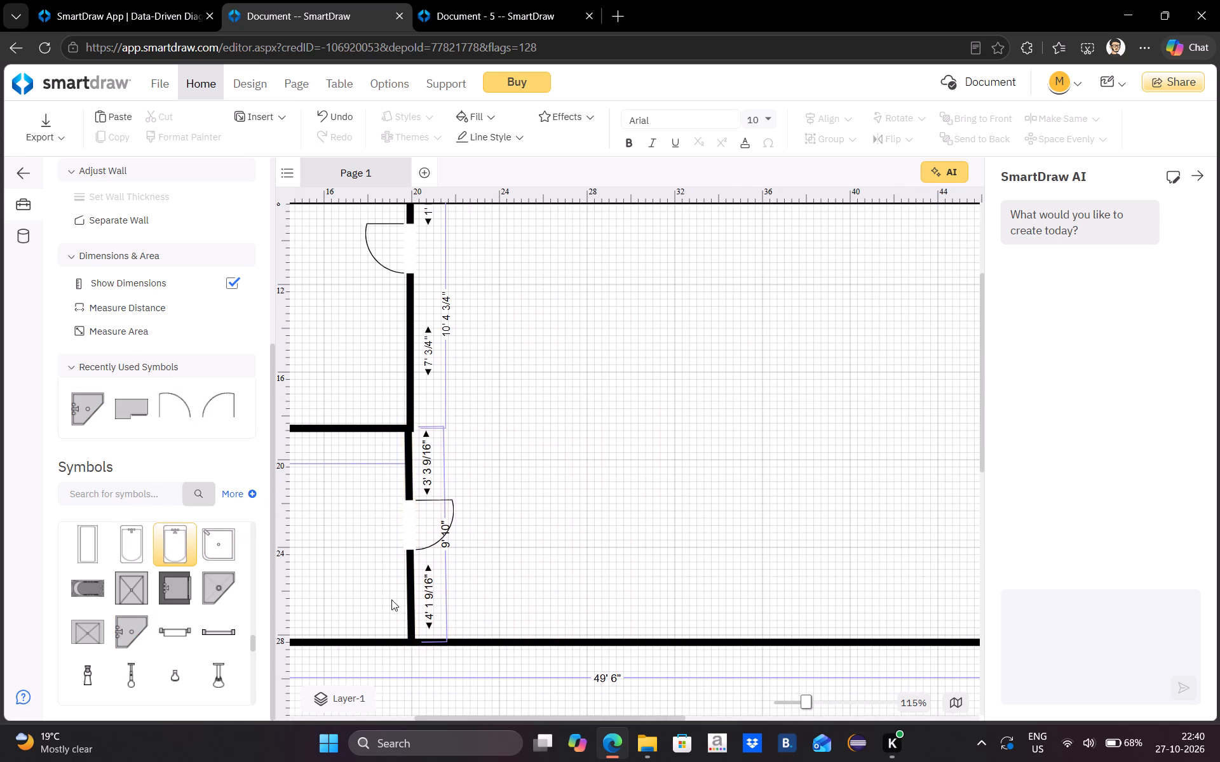
{"action": "middle_click_drag", "start_coordinate": [723, 502], "coordinate": [636, 565]}
{"action": "scroll", "coordinate": [636, 565], "scroll_direction": "up", "scroll_amount": 1}
{"action": "scroll", "coordinate": [636, 565], "scroll_direction": "down", "scroll_amount": 1}
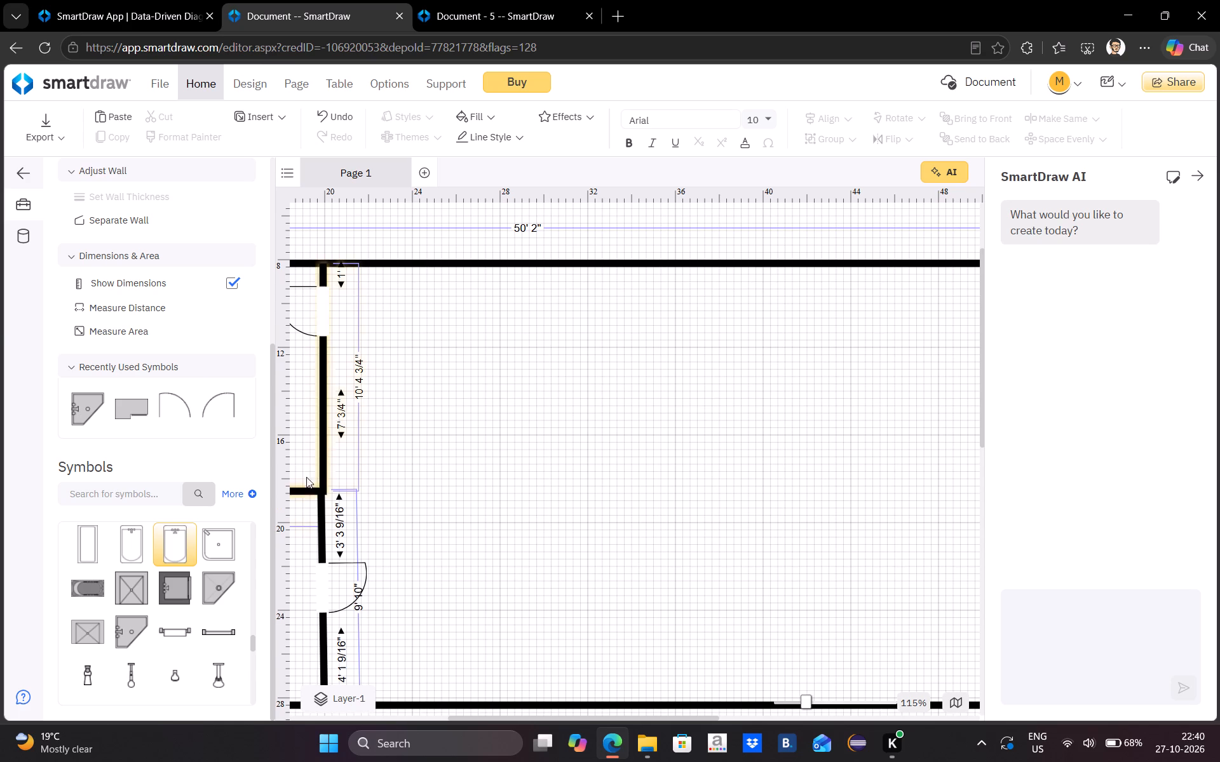
{"action": "scroll", "coordinate": [166, 525], "scroll_direction": "down", "scroll_amount": 6}
{"action": "scroll", "coordinate": [162, 616], "scroll_direction": "down", "scroll_amount": 4}
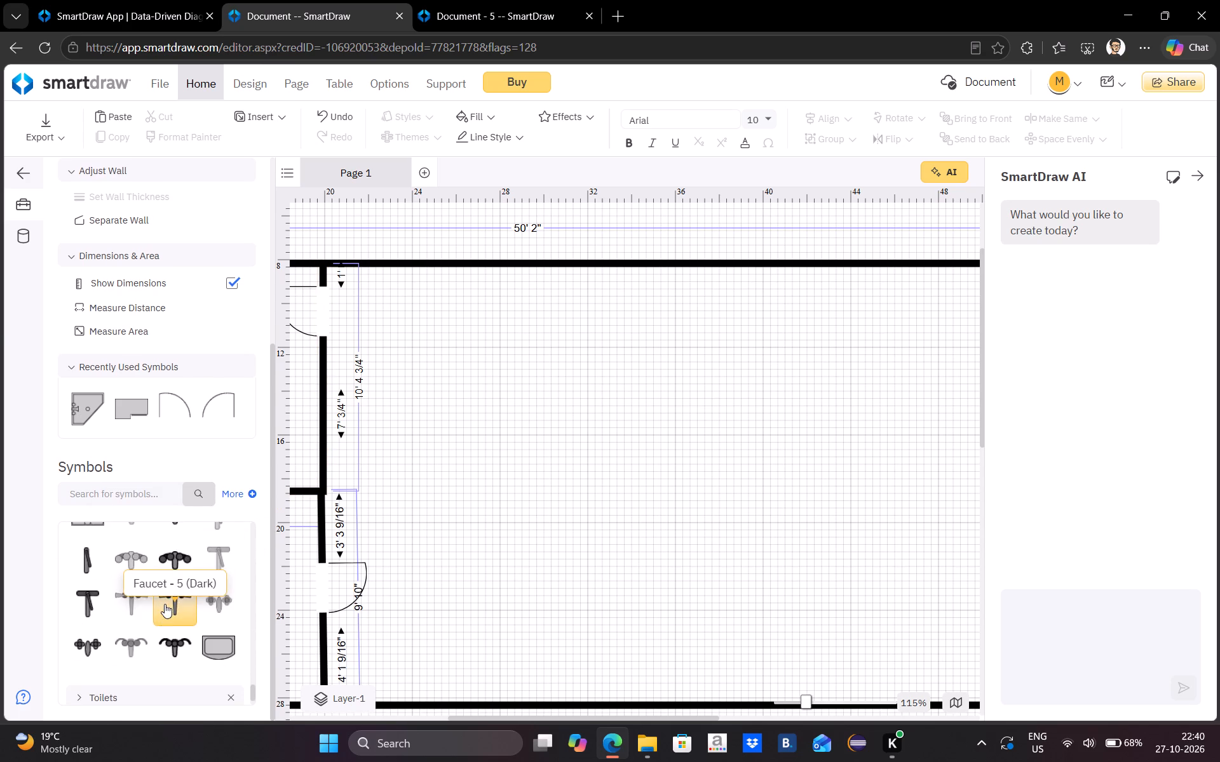
{"action": "scroll", "coordinate": [165, 604], "scroll_direction": "down", "scroll_amount": 7}
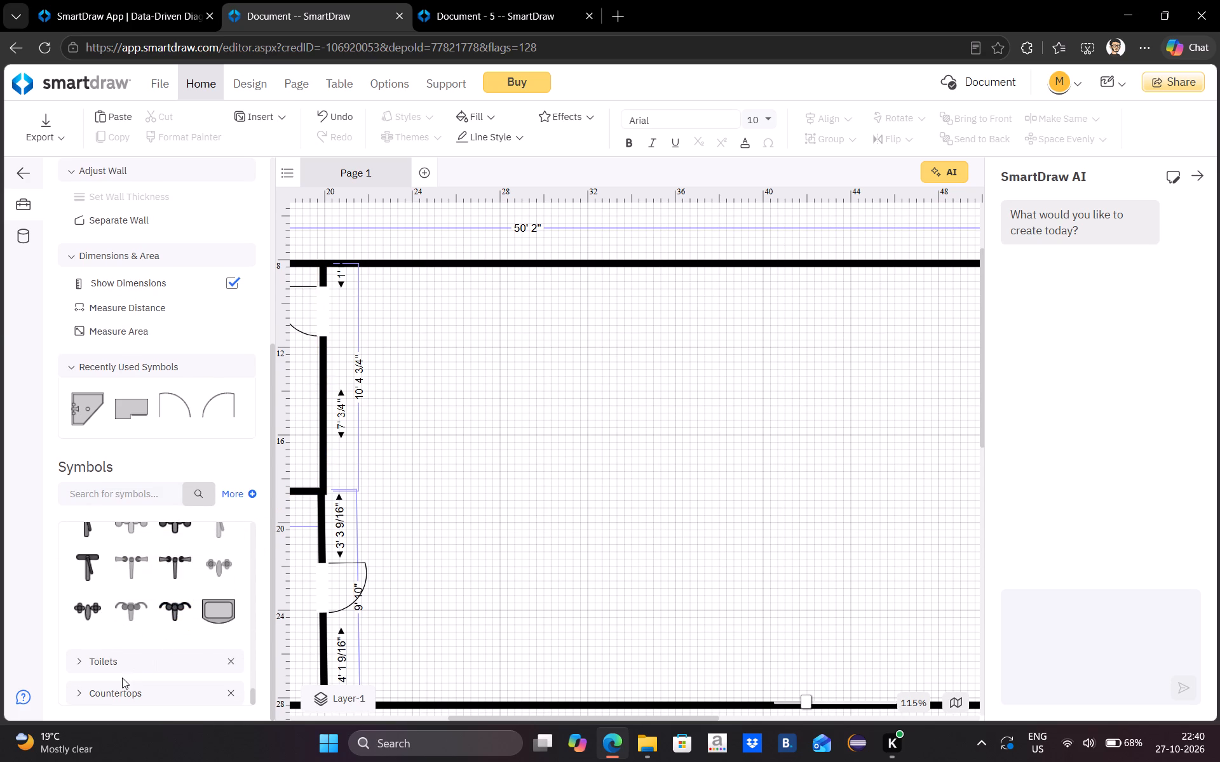
{"action": "left_click", "coordinate": [99, 690]}
{"action": "scroll", "coordinate": [104, 678], "scroll_direction": "down", "scroll_amount": 7}
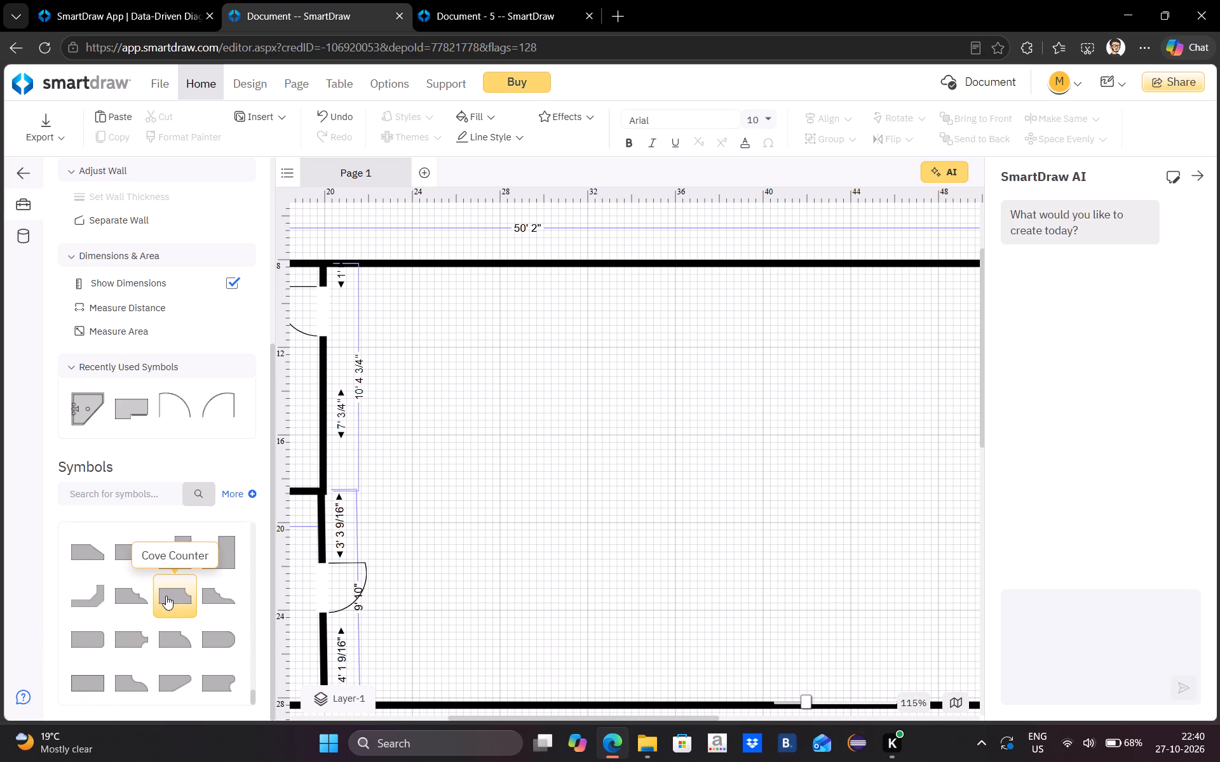
{"action": "scroll", "coordinate": [179, 584], "scroll_direction": "down", "scroll_amount": 4}
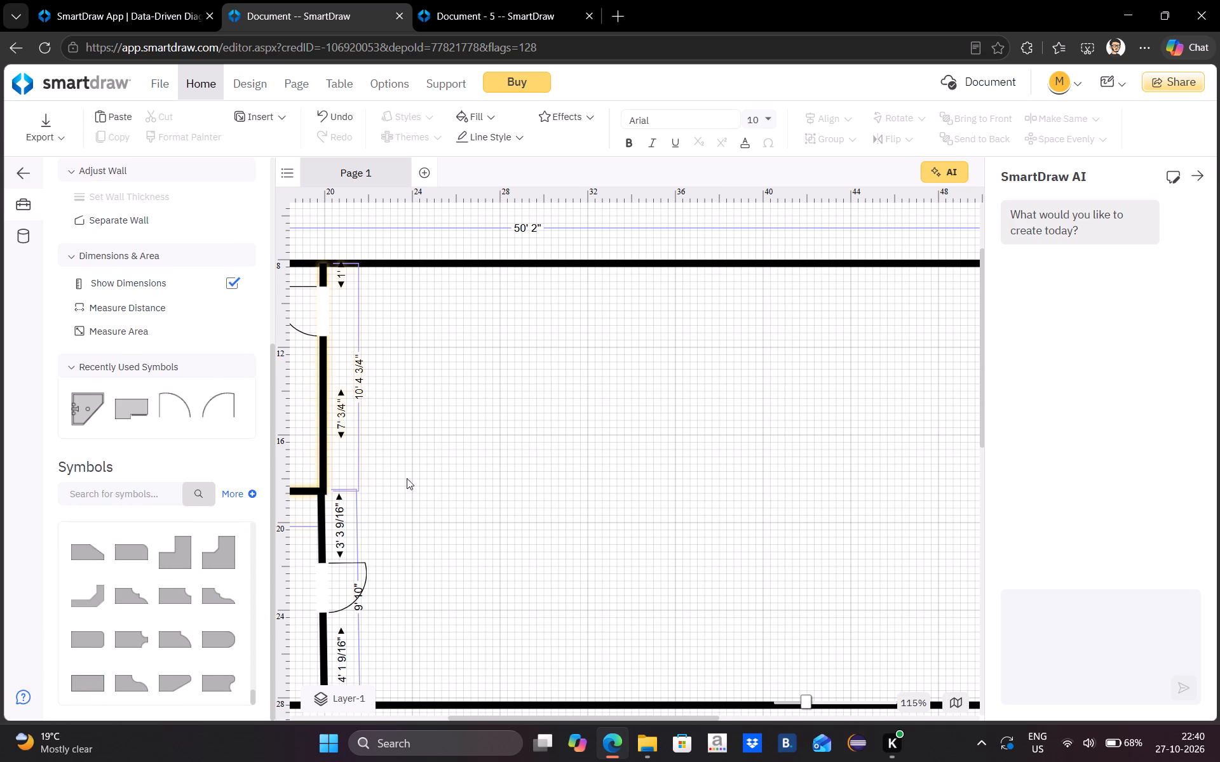
Delete the corner cabinet below the horizontal partition, keeping the corner shower in place.
{"action": "middle_click_drag", "start_coordinate": [409, 479], "coordinate": [883, 431]}
{"action": "left_click", "coordinate": [457, 468]}
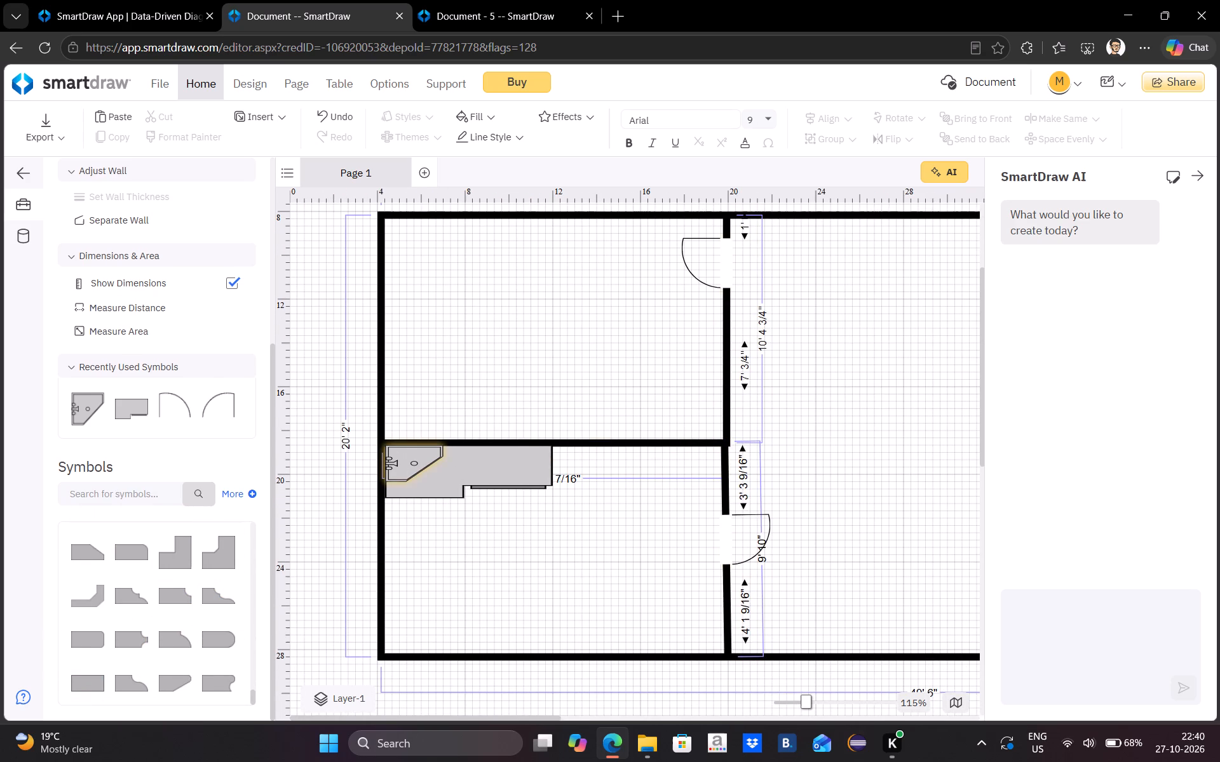
{"action": "triple_click", "coordinate": [495, 474]}
{"action": "triple_click", "coordinate": [495, 474]}
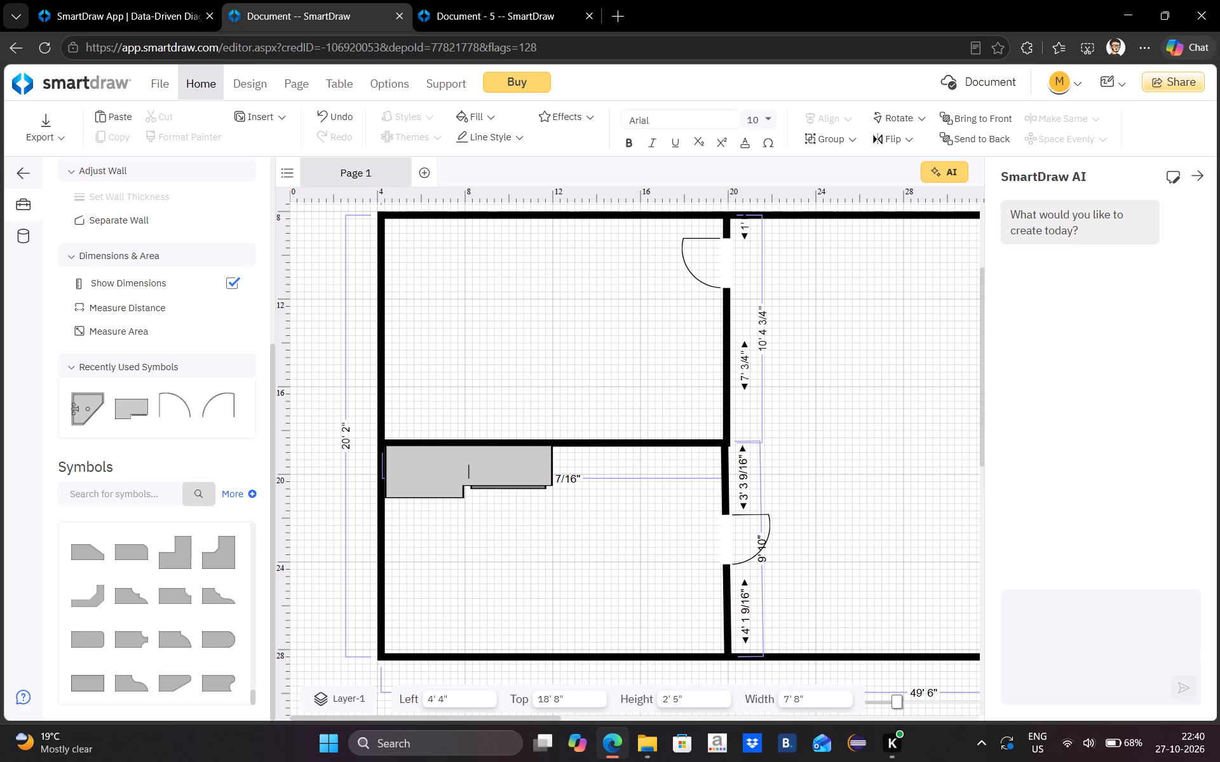
{"action": "key", "text": "Delete"}
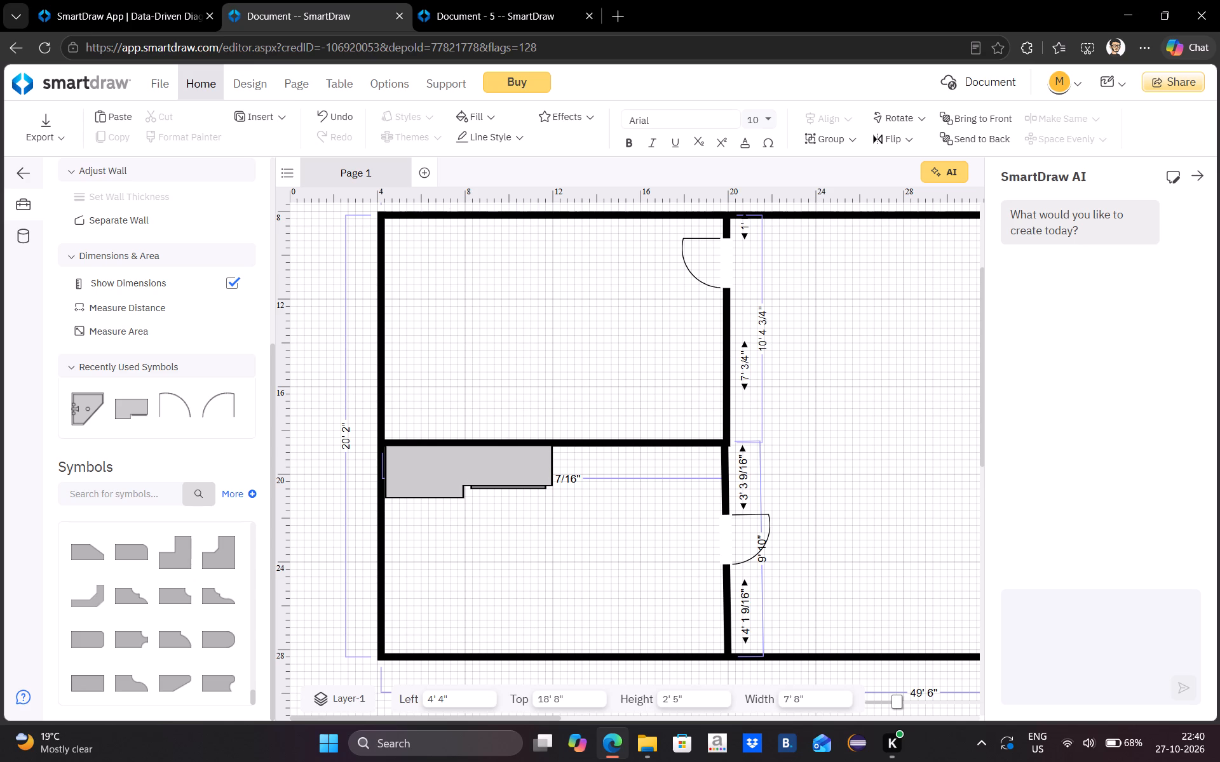
{"action": "left_click", "coordinate": [550, 478]}
{"action": "left_click", "coordinate": [551, 485]}
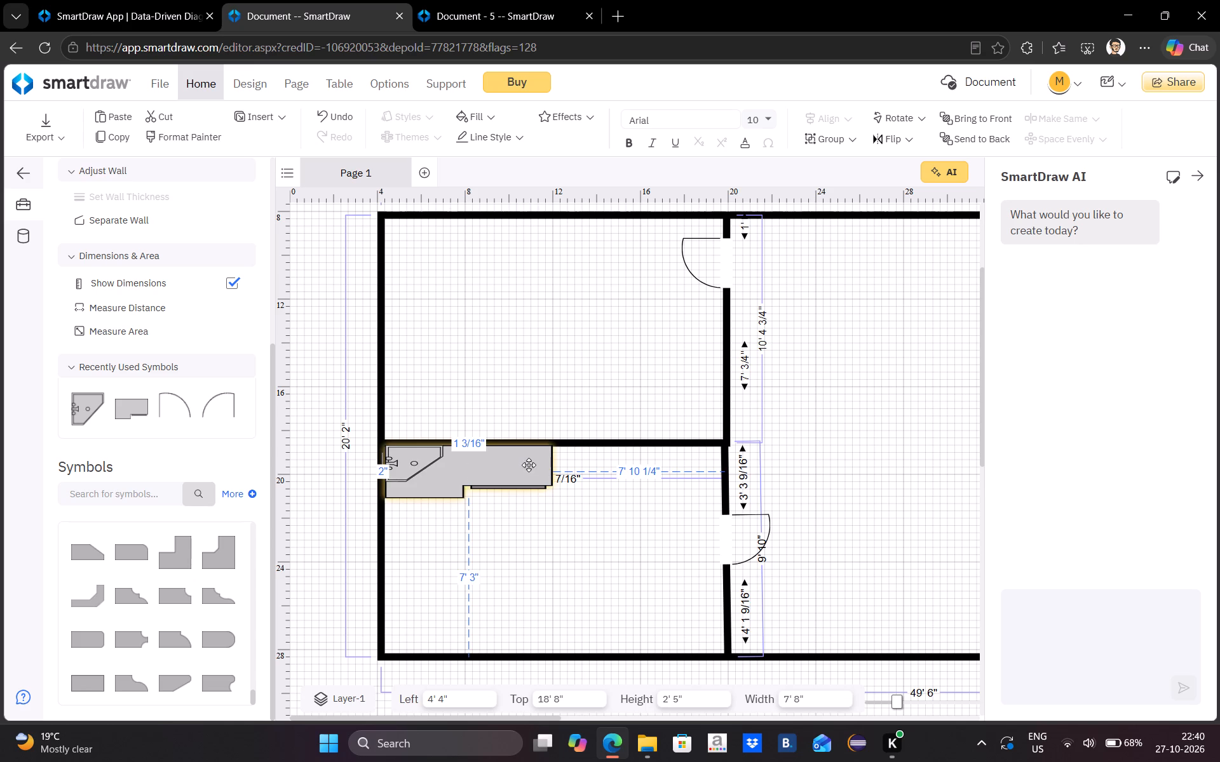
{"action": "key", "text": "Delete"}
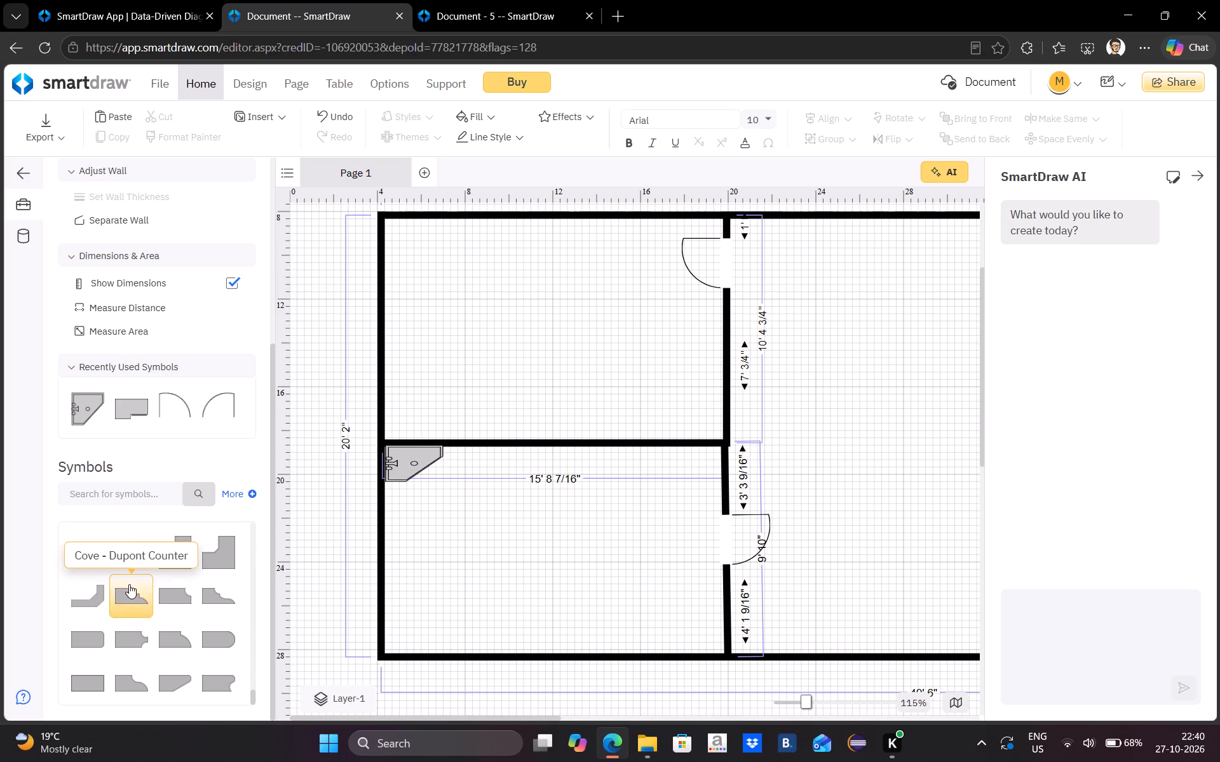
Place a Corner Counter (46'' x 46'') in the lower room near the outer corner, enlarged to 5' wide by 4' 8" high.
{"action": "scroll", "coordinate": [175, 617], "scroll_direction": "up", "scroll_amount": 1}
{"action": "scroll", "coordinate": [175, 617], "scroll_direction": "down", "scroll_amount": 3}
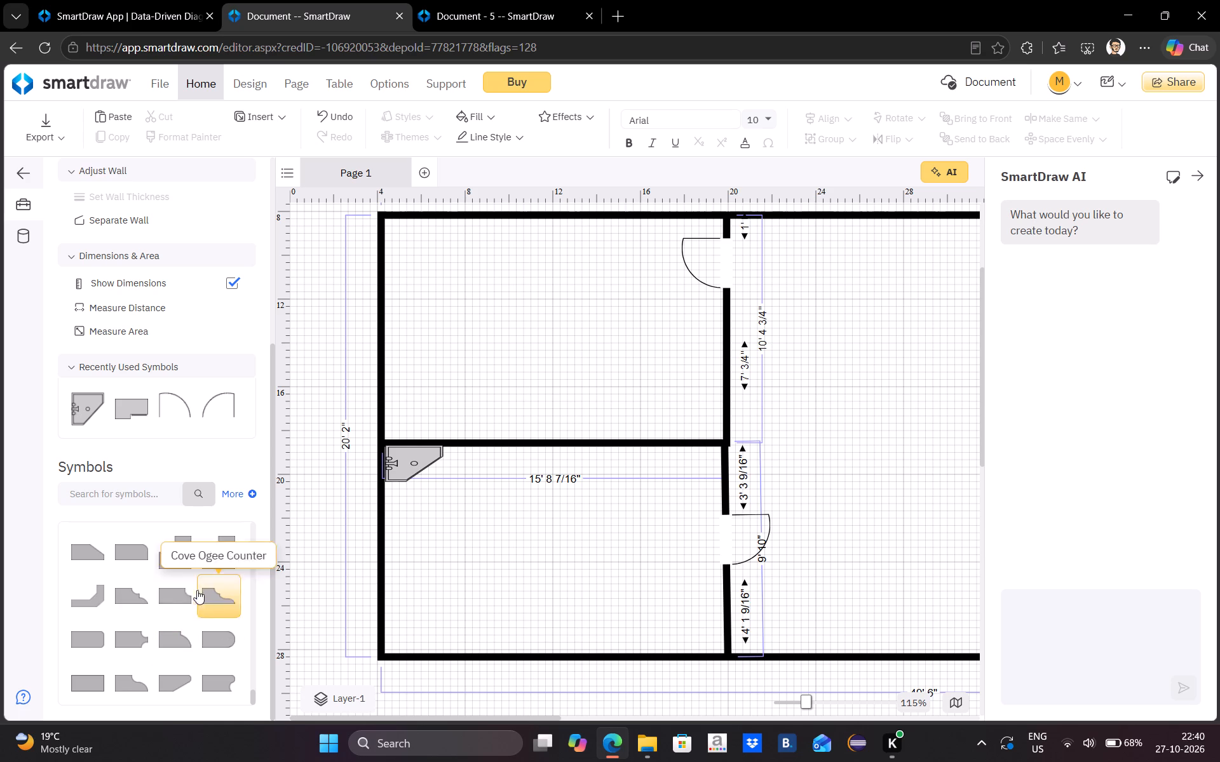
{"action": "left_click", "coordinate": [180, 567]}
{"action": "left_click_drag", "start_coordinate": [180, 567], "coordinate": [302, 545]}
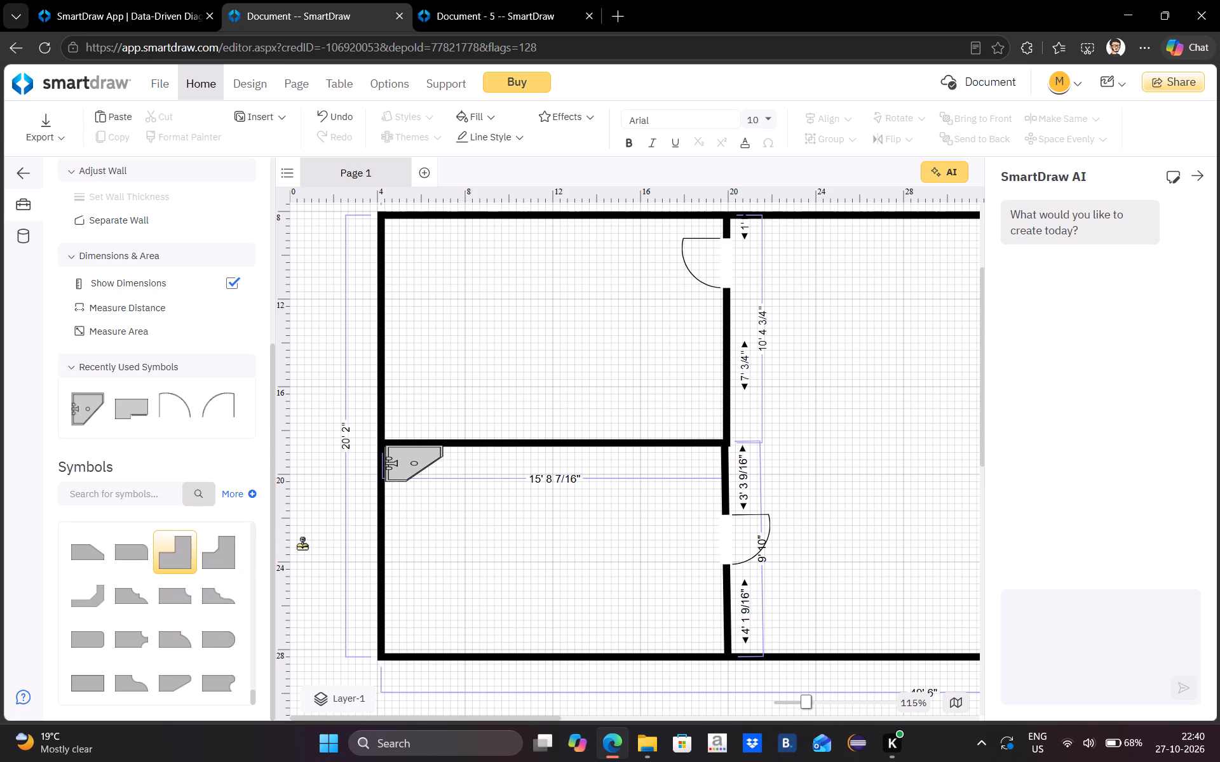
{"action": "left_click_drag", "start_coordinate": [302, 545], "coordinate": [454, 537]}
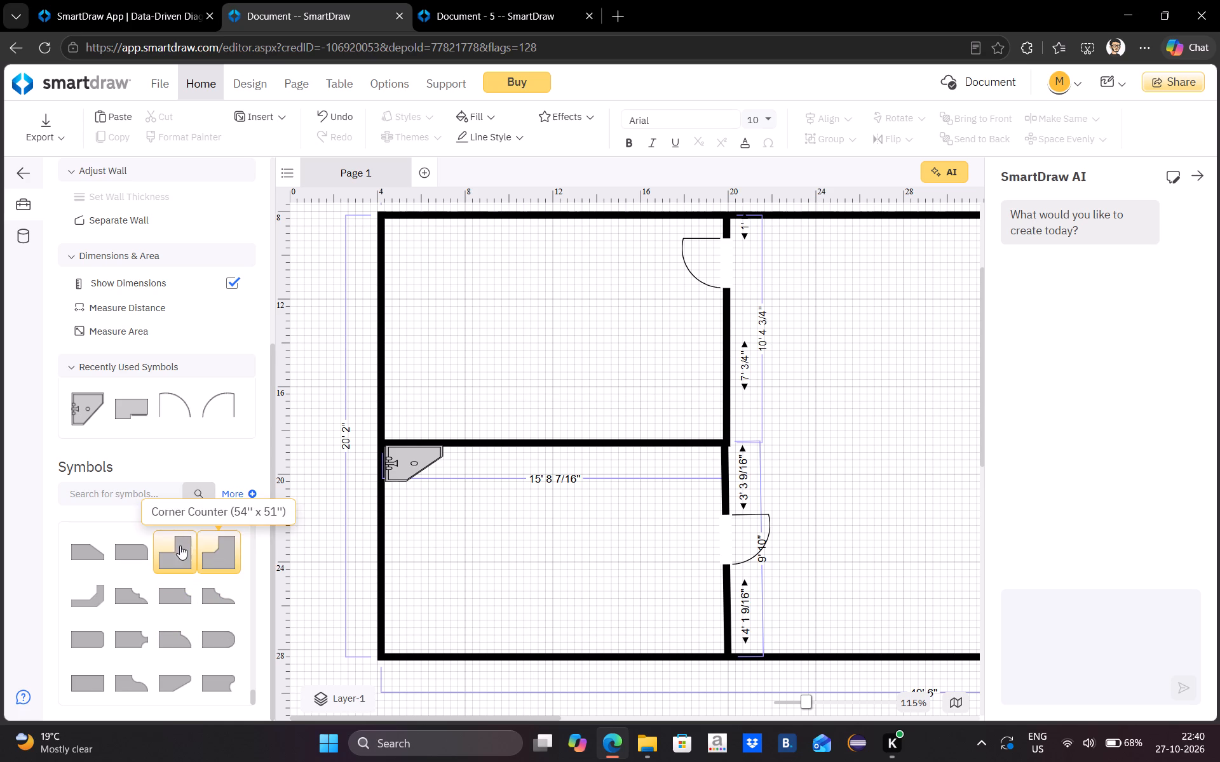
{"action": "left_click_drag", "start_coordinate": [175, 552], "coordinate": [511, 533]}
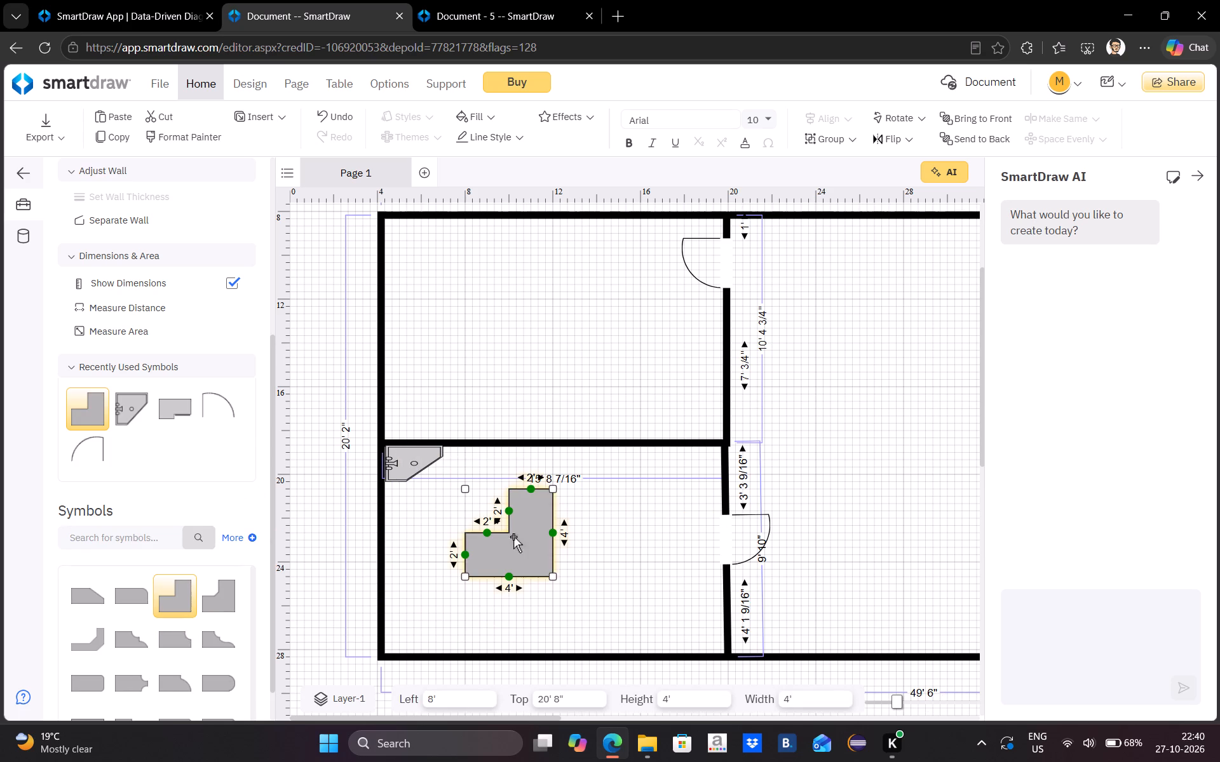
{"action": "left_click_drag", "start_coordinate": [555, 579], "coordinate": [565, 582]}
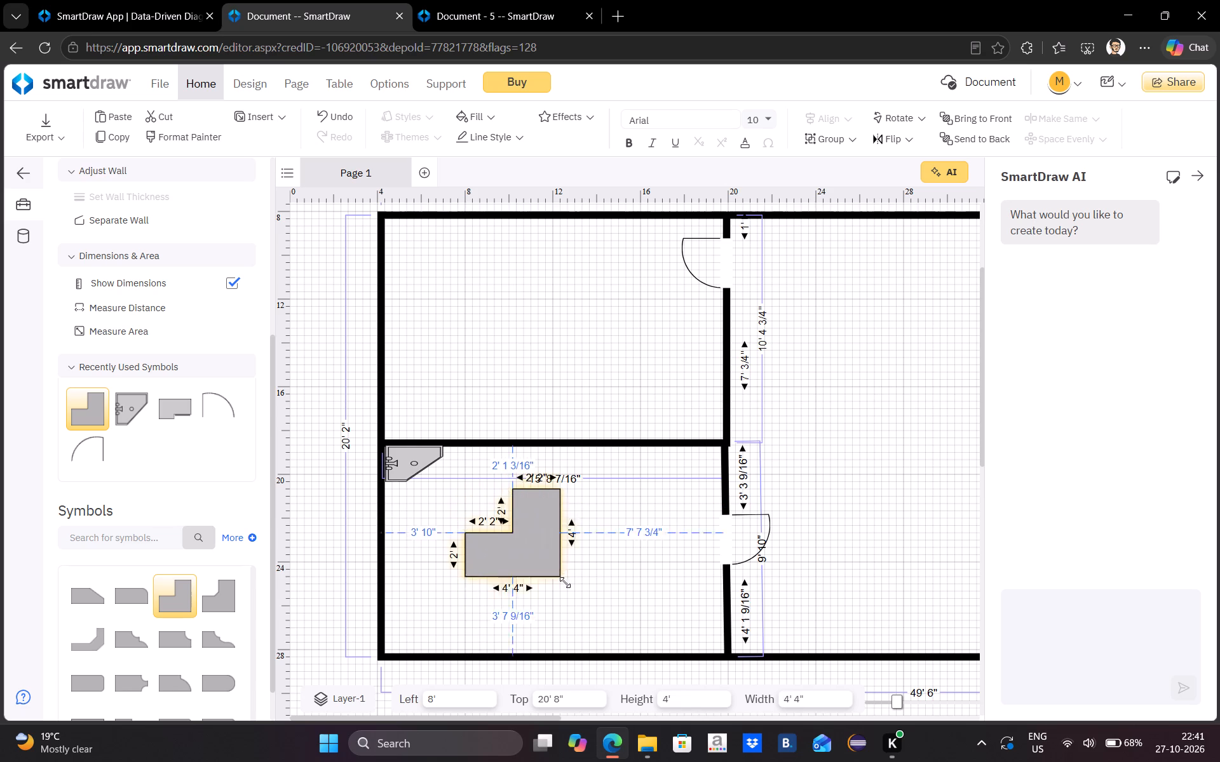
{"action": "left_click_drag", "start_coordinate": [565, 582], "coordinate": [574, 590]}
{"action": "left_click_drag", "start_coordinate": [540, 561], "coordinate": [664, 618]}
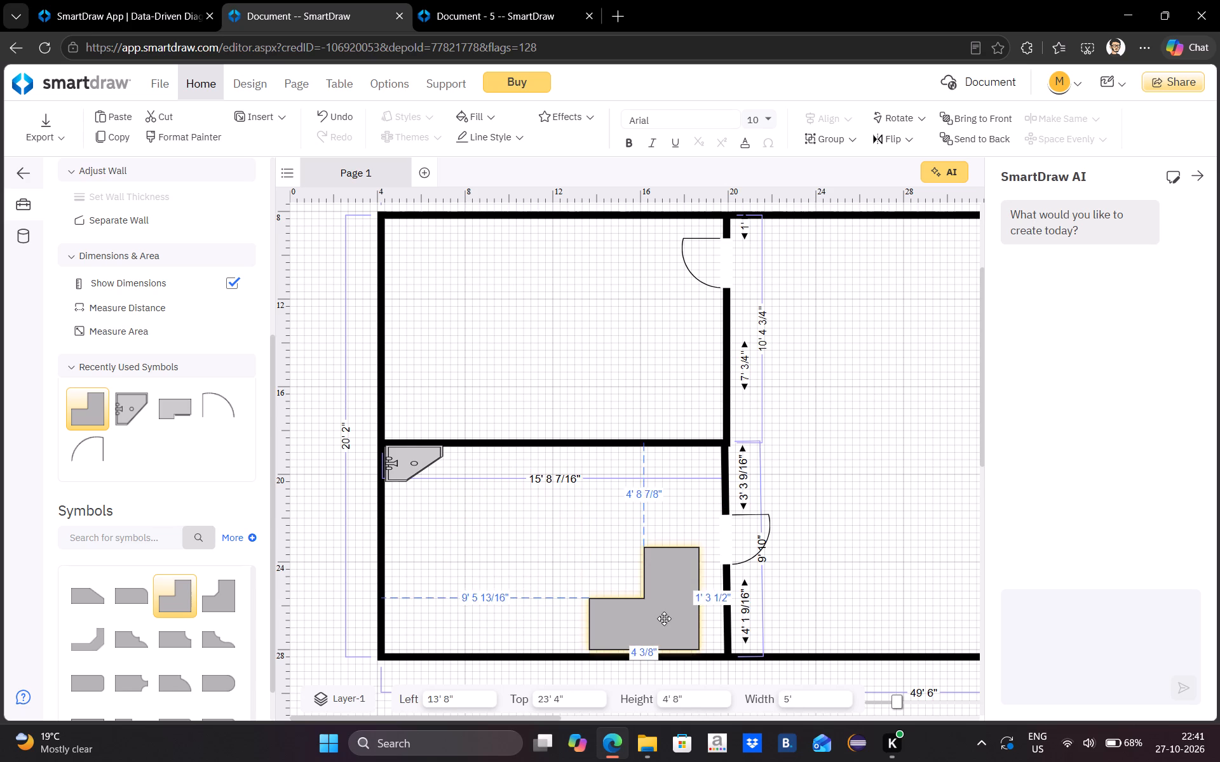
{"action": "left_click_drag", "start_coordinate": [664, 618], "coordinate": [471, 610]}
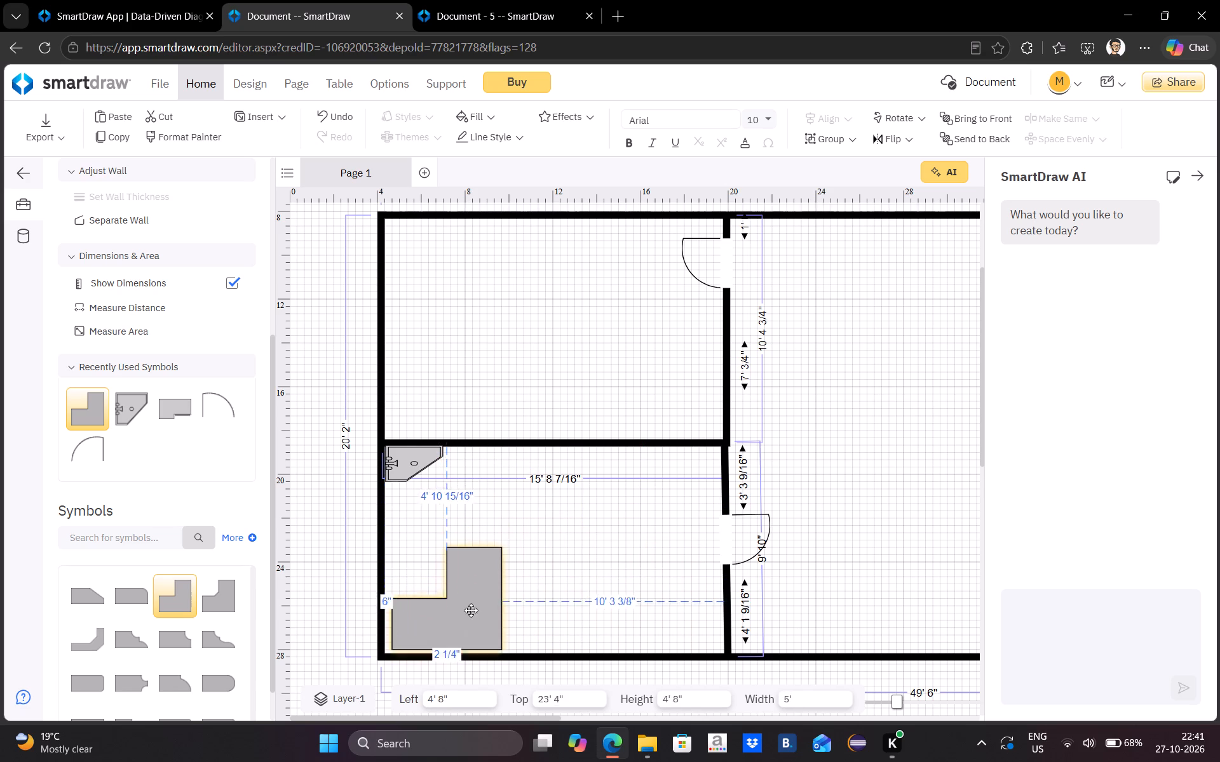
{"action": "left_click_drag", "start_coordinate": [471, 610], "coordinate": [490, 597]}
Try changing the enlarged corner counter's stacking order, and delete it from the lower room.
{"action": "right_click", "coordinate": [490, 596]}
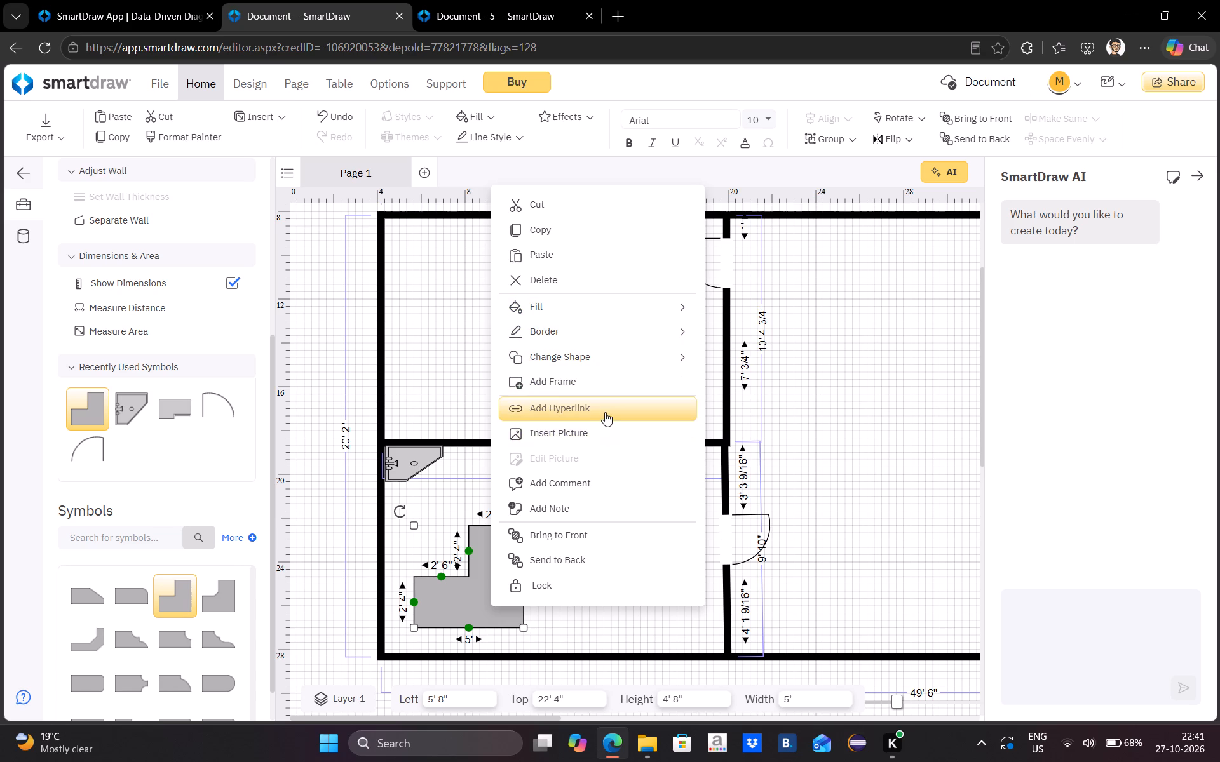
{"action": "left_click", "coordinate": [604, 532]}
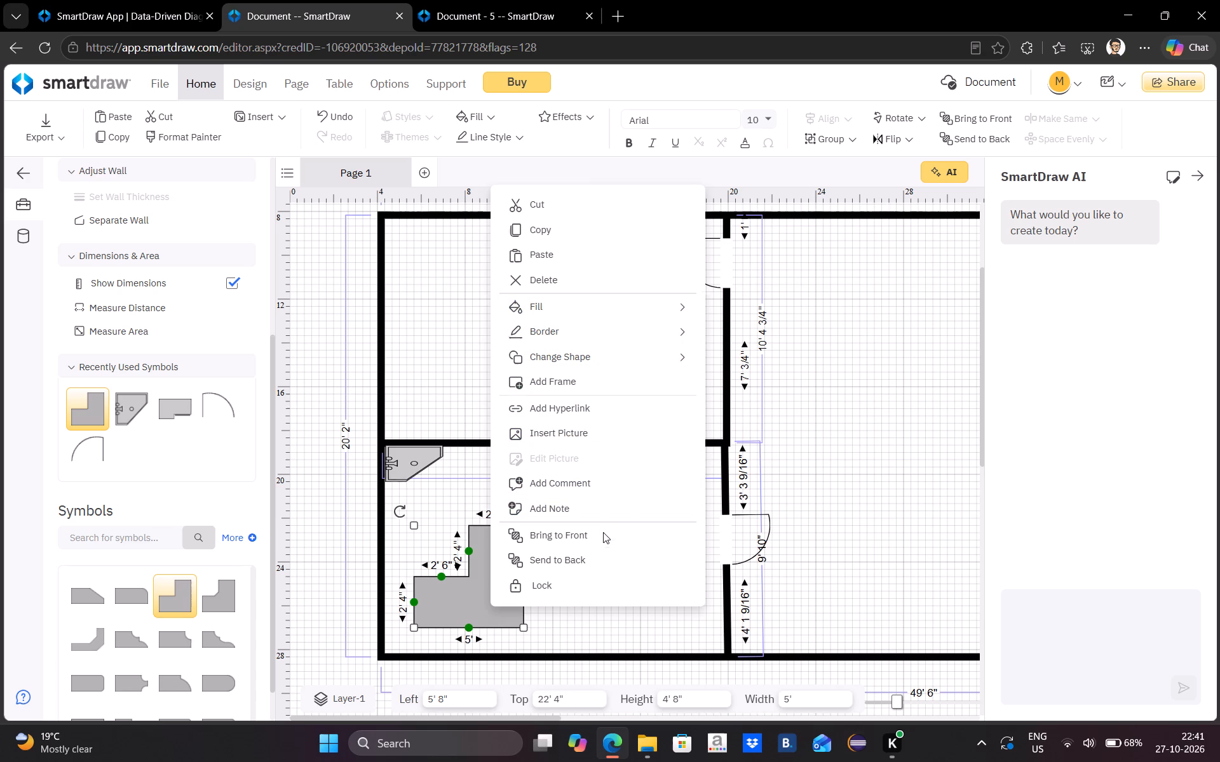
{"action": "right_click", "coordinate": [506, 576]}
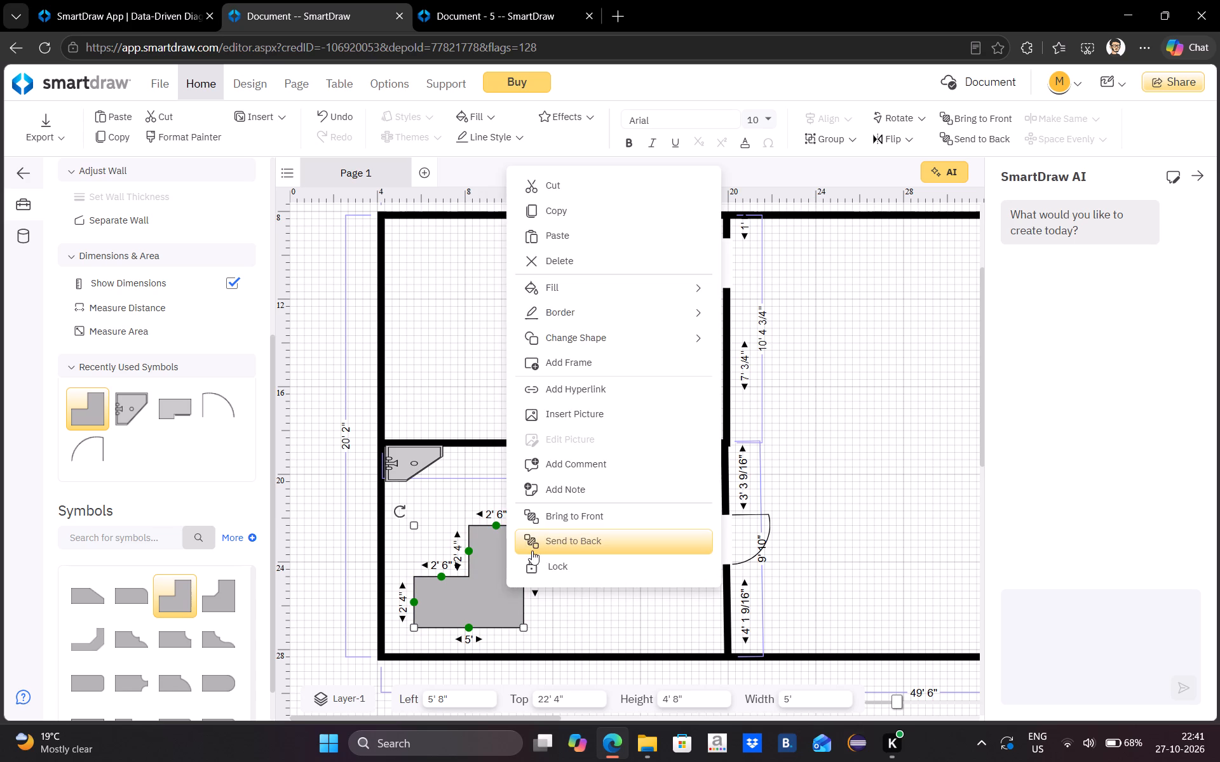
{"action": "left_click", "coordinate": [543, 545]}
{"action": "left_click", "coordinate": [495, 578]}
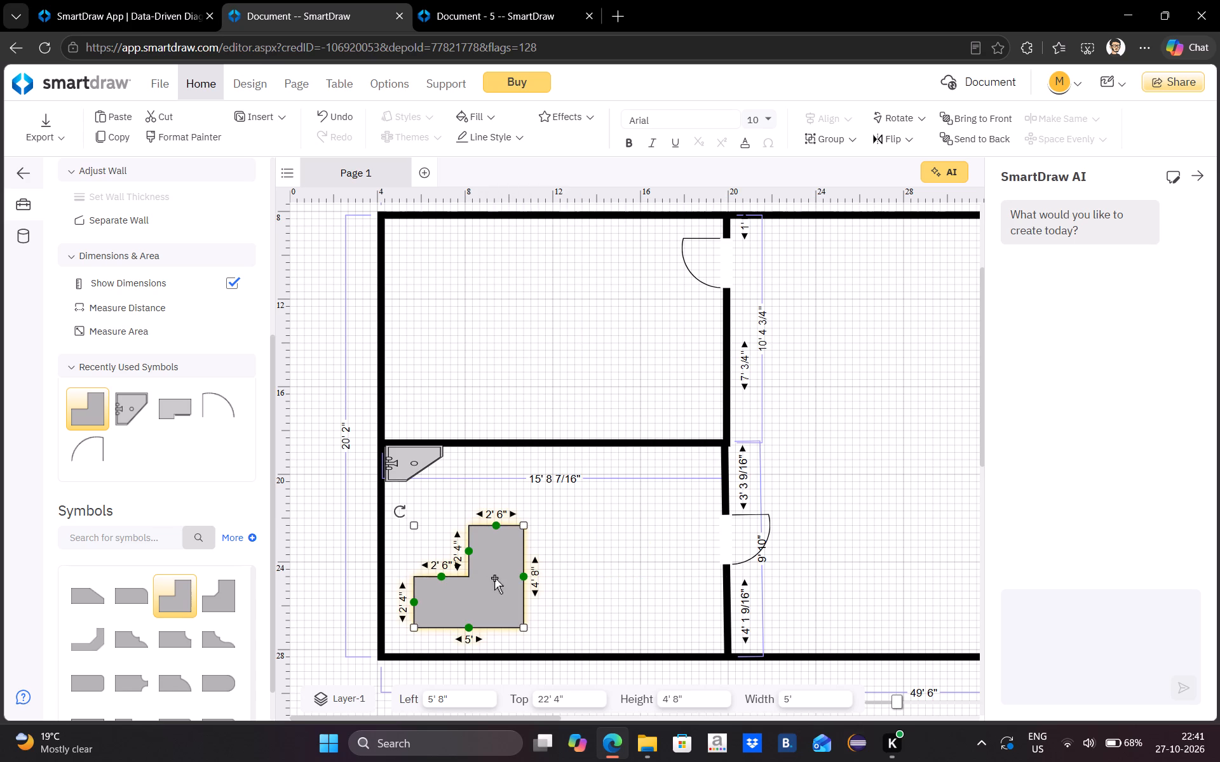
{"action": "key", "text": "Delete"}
Place a 4' by 4' Corner Counter (46'' x 46'') in the upper room, in the corner where the horizontal and vertical partitions meet.
{"action": "scroll", "coordinate": [199, 618], "scroll_direction": "down", "scroll_amount": 1}
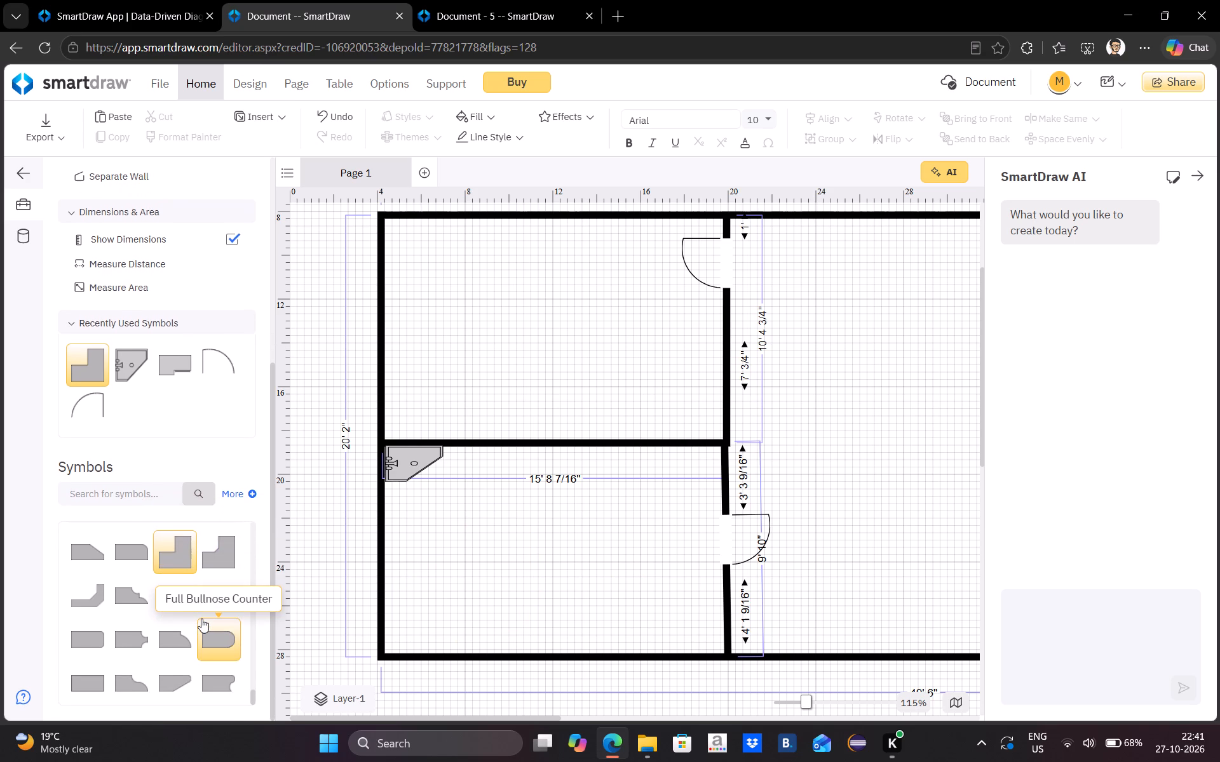
{"action": "scroll", "coordinate": [201, 618], "scroll_direction": "down", "scroll_amount": 11}
{"action": "scroll", "coordinate": [228, 642], "scroll_direction": "up", "scroll_amount": 2}
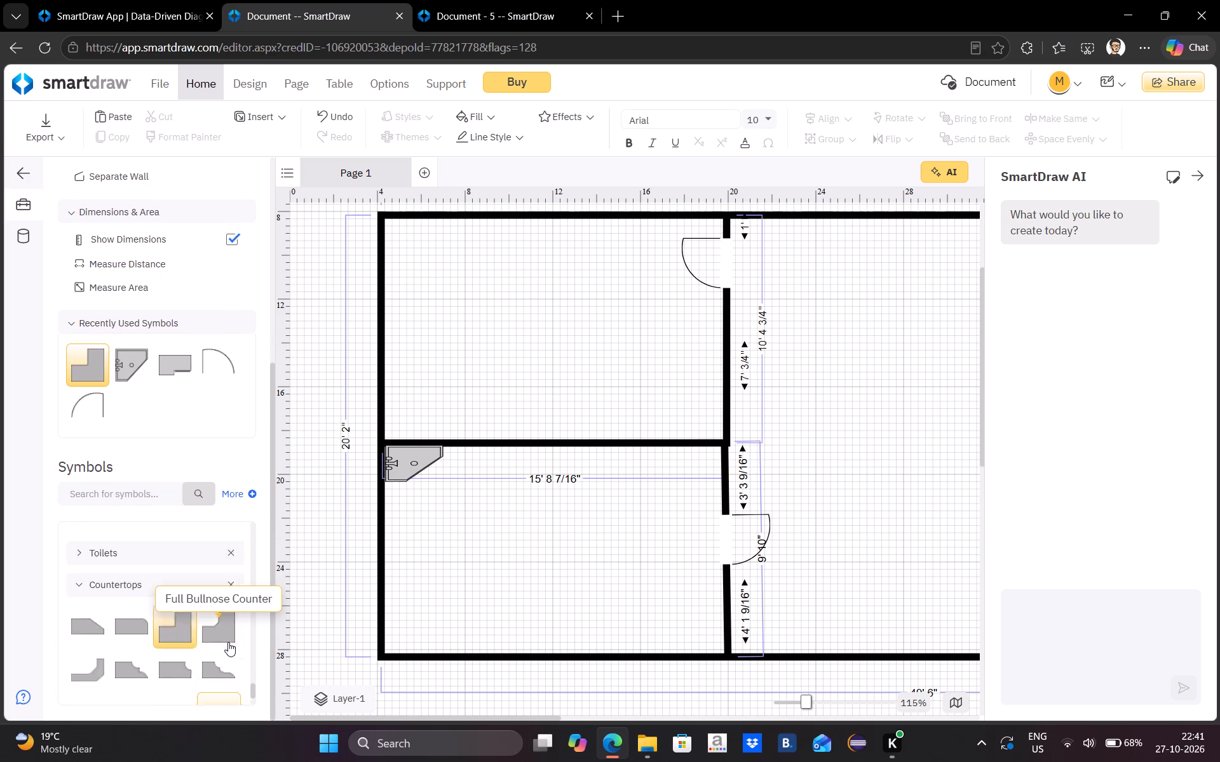
{"action": "scroll", "coordinate": [228, 642], "scroll_direction": "down", "scroll_amount": 3}
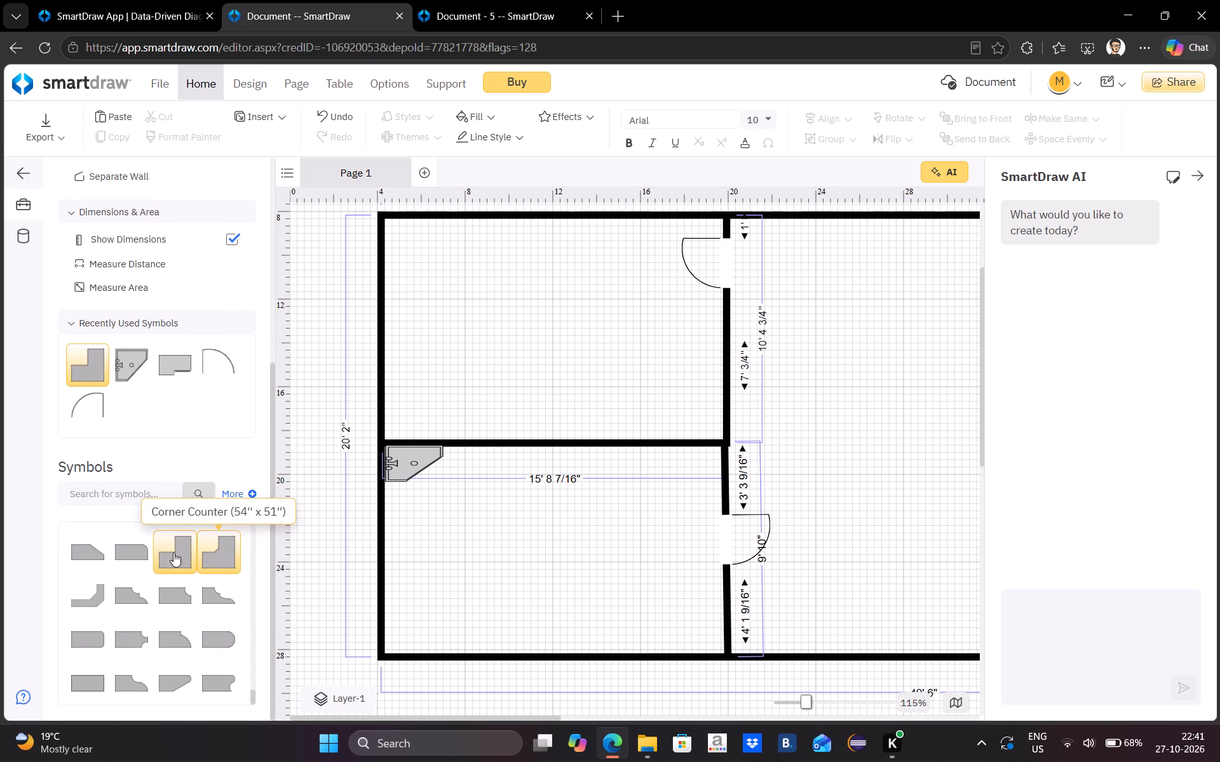
{"action": "right_click", "coordinate": [168, 551]}
{"action": "left_click", "coordinate": [164, 549]}
{"action": "left_click_drag", "start_coordinate": [164, 549], "coordinate": [168, 547]}
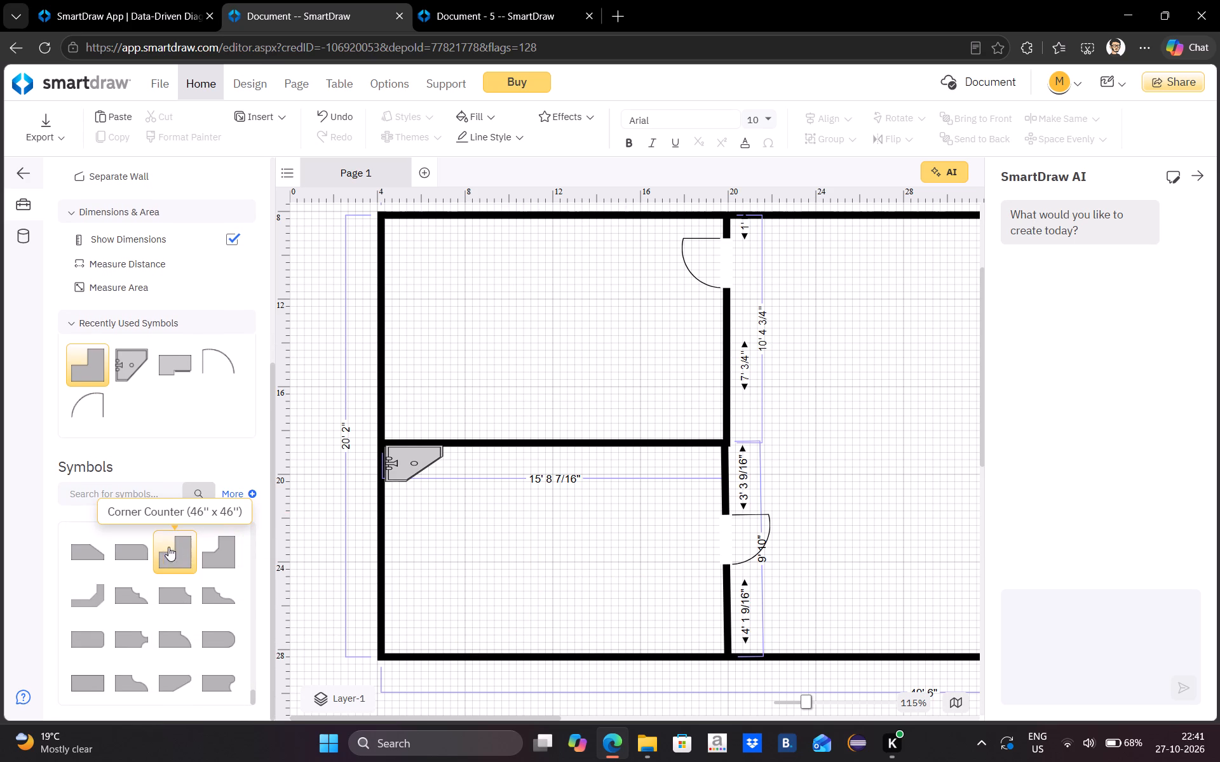
{"action": "left_click_drag", "start_coordinate": [168, 547], "coordinate": [679, 606]}
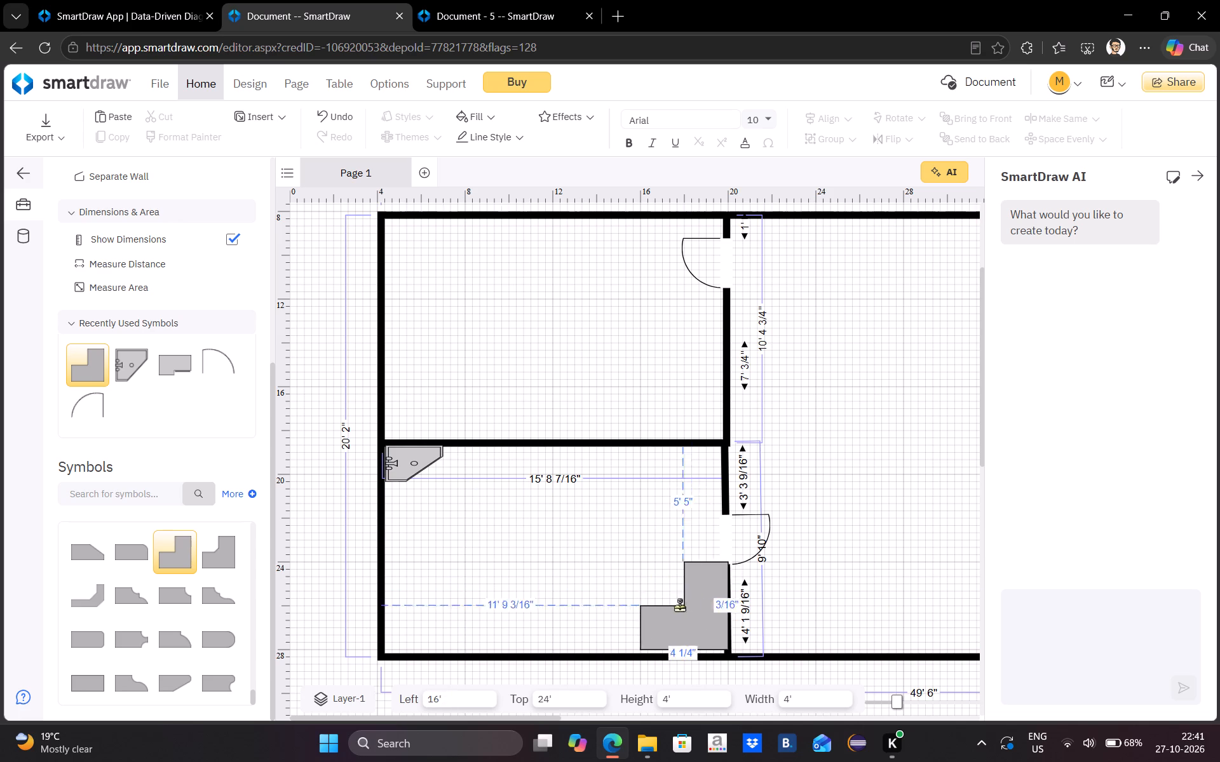
{"action": "left_click_drag", "start_coordinate": [679, 606], "coordinate": [679, 392]}
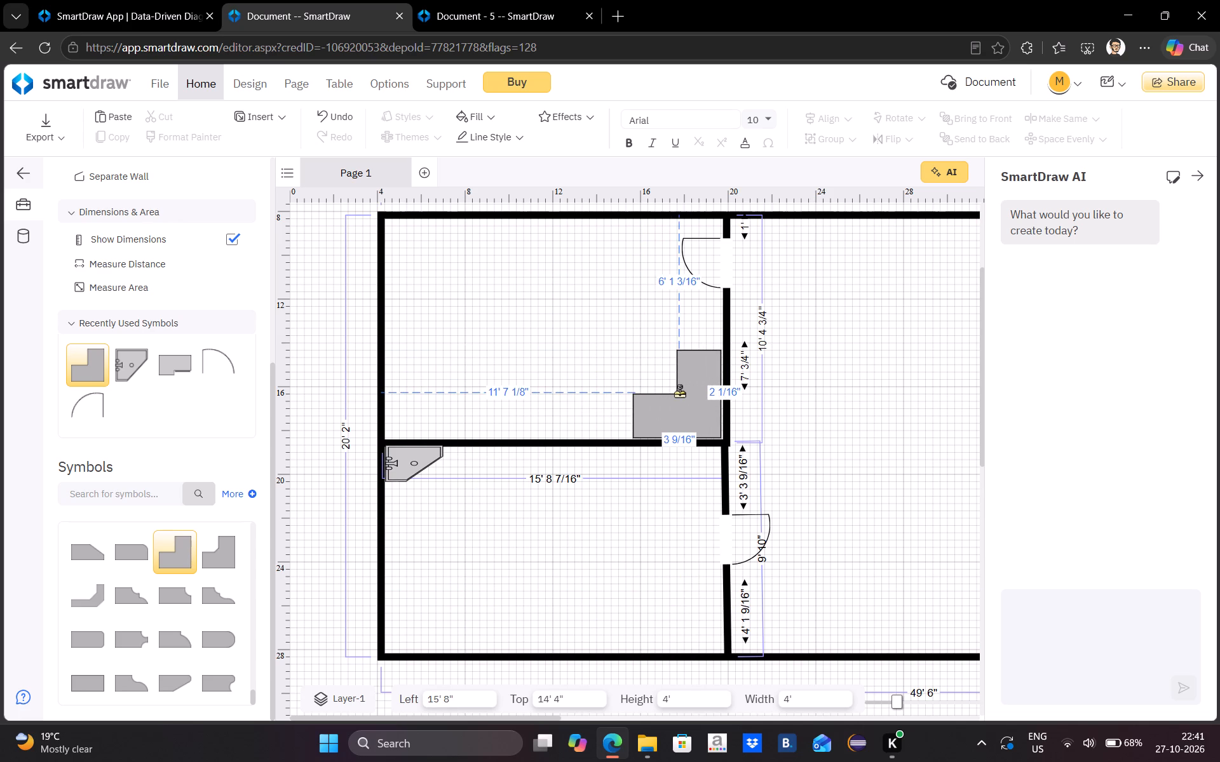
{"action": "left_click_drag", "start_coordinate": [679, 392], "coordinate": [679, 396]}
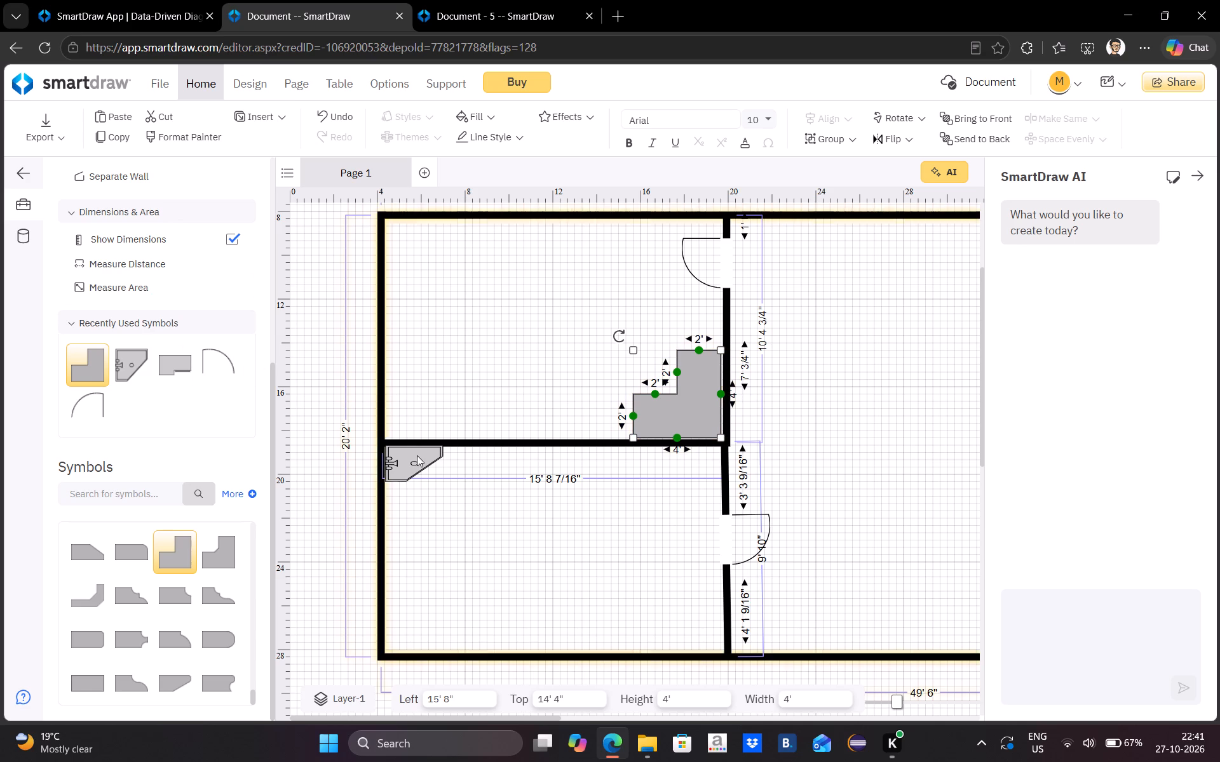
Move the corner shower into the upper room beside the corner counter, at about 13' left and 13' 8" top.
{"action": "left_click_drag", "start_coordinate": [396, 458], "coordinate": [689, 419]}
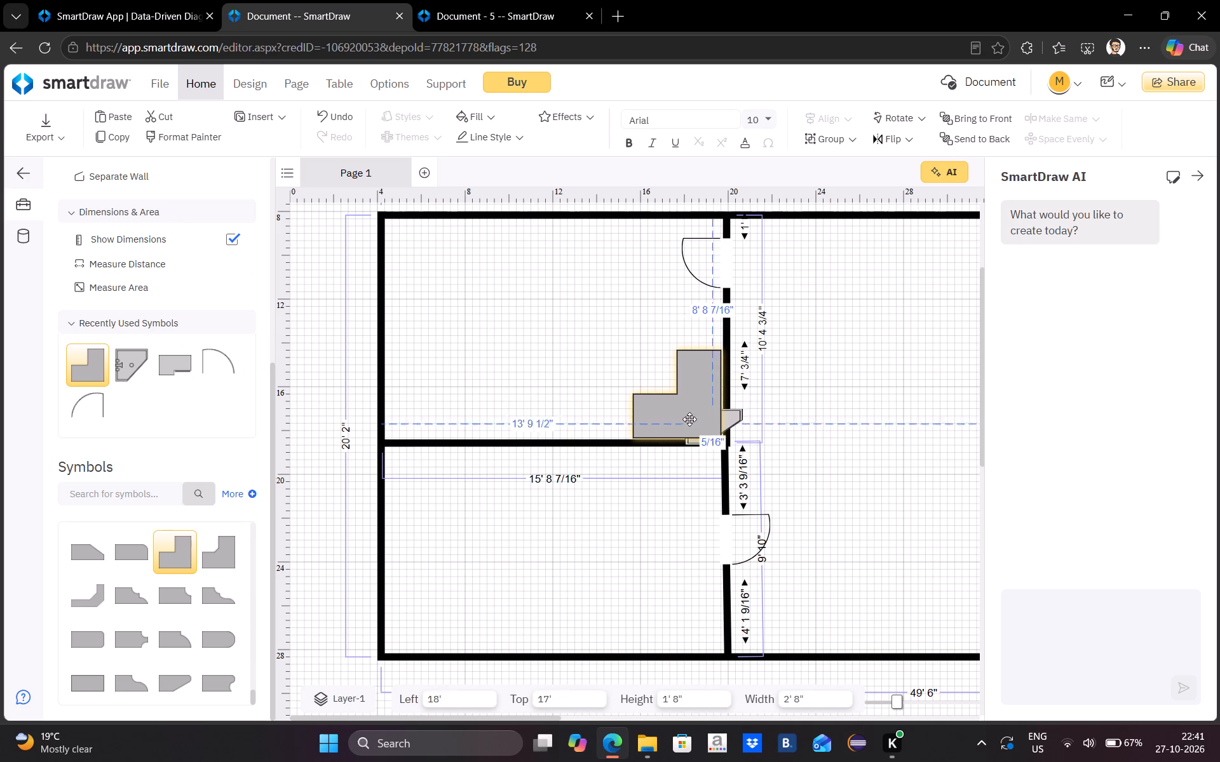
{"action": "left_click_drag", "start_coordinate": [689, 419], "coordinate": [586, 349]}
Bring the corner shower in the upper room to the front of the stacking order.
{"action": "right_click", "coordinate": [584, 345]}
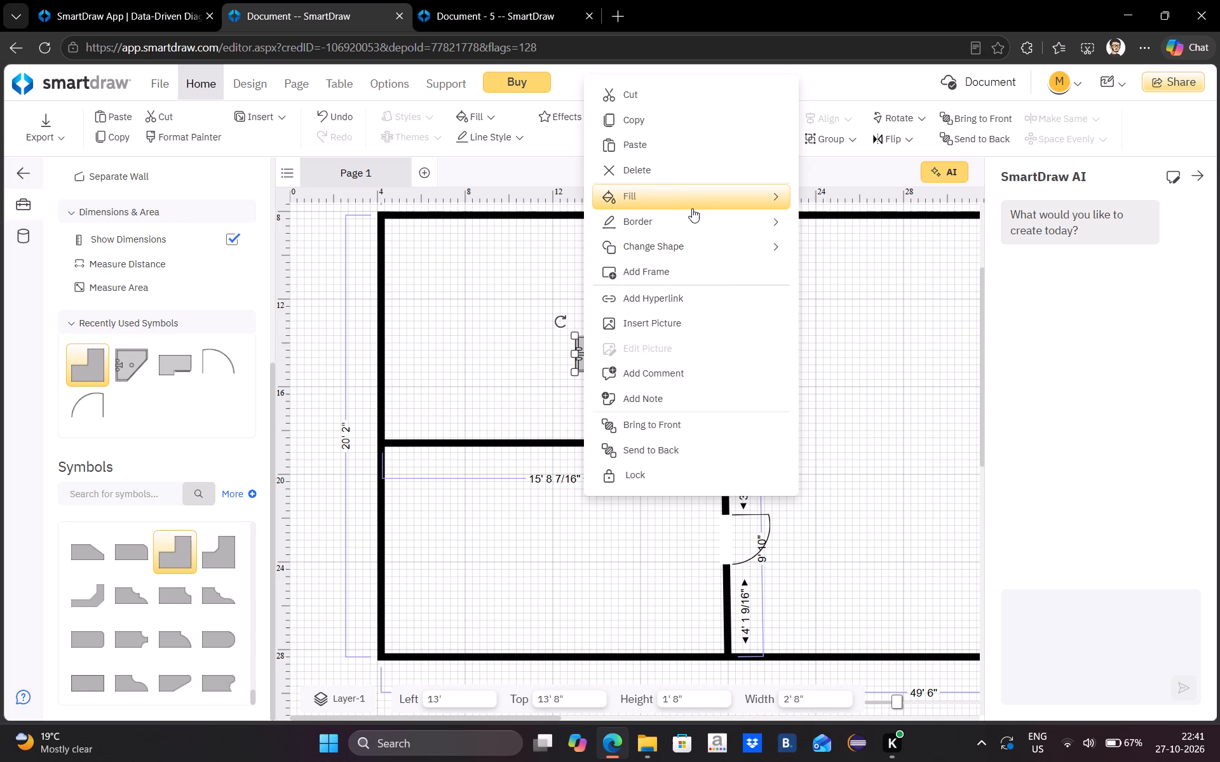
{"action": "scroll", "coordinate": [693, 208], "scroll_direction": "up", "scroll_amount": 5}
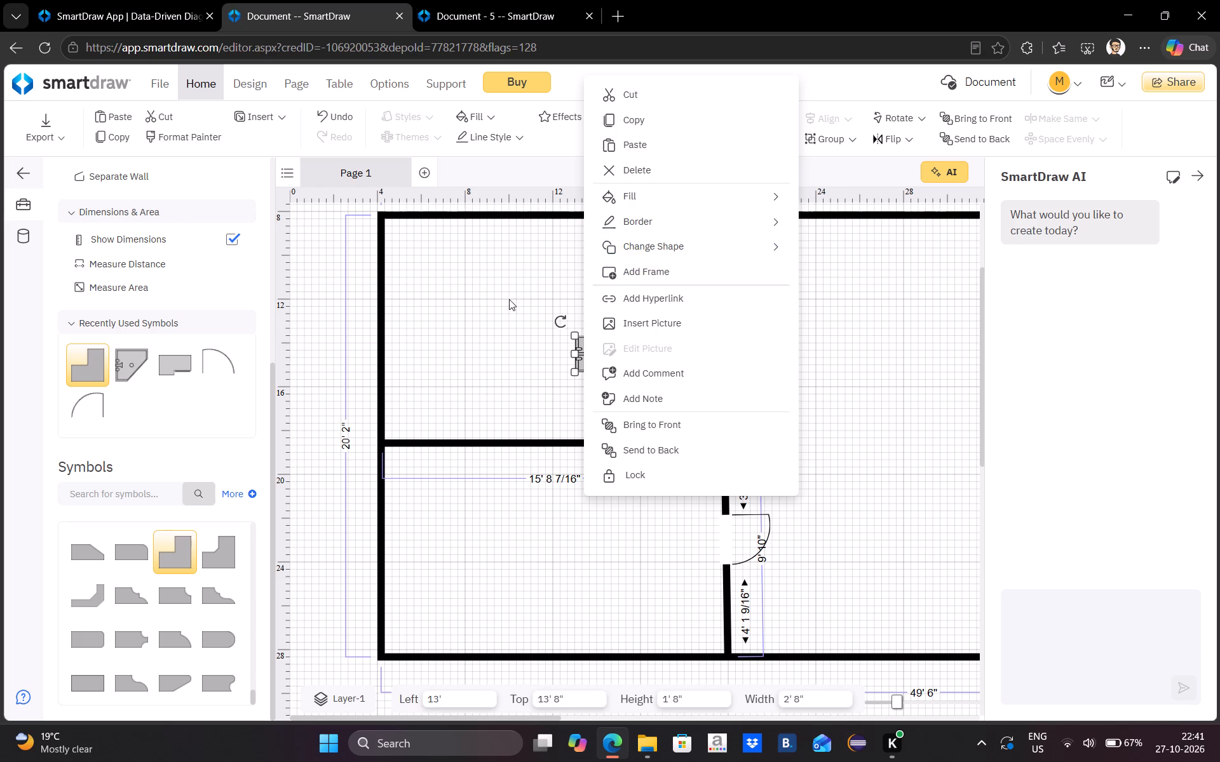
{"action": "left_click", "coordinate": [509, 299]}
{"action": "right_click", "coordinate": [694, 419]}
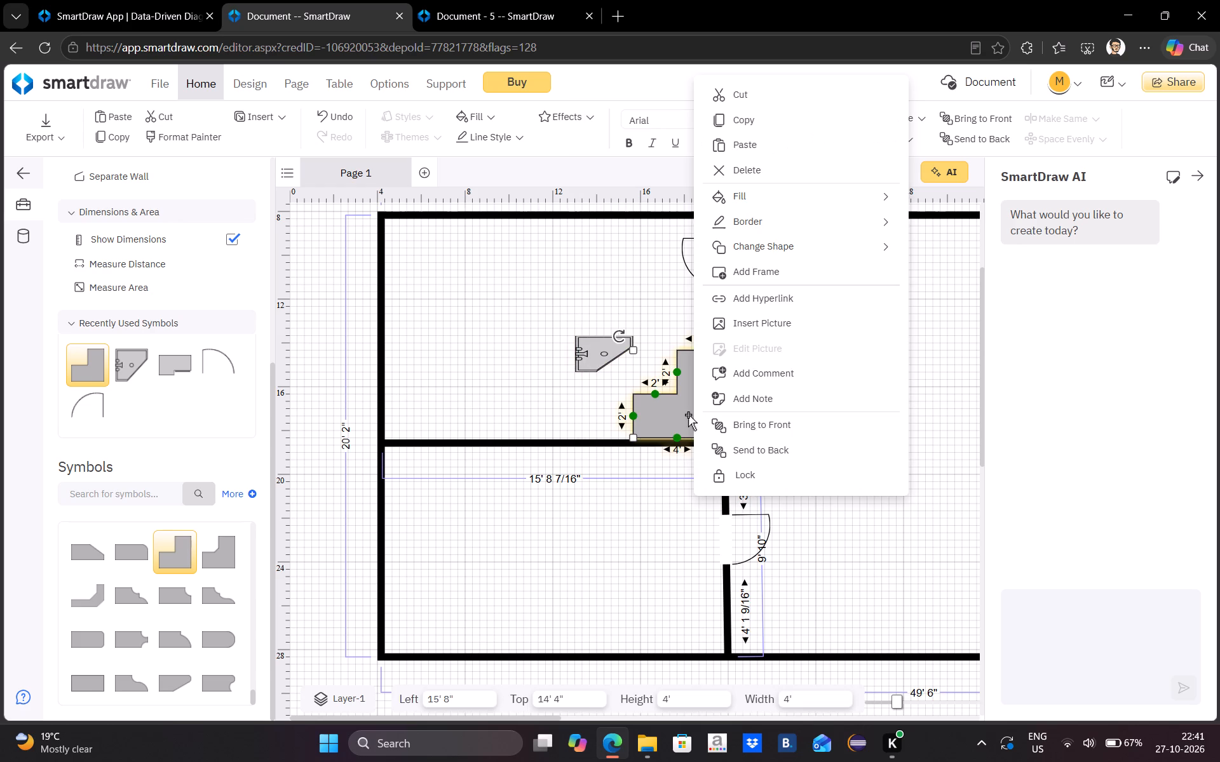
{"action": "left_click", "coordinate": [670, 410]}
{"action": "left_click", "coordinate": [670, 410]}
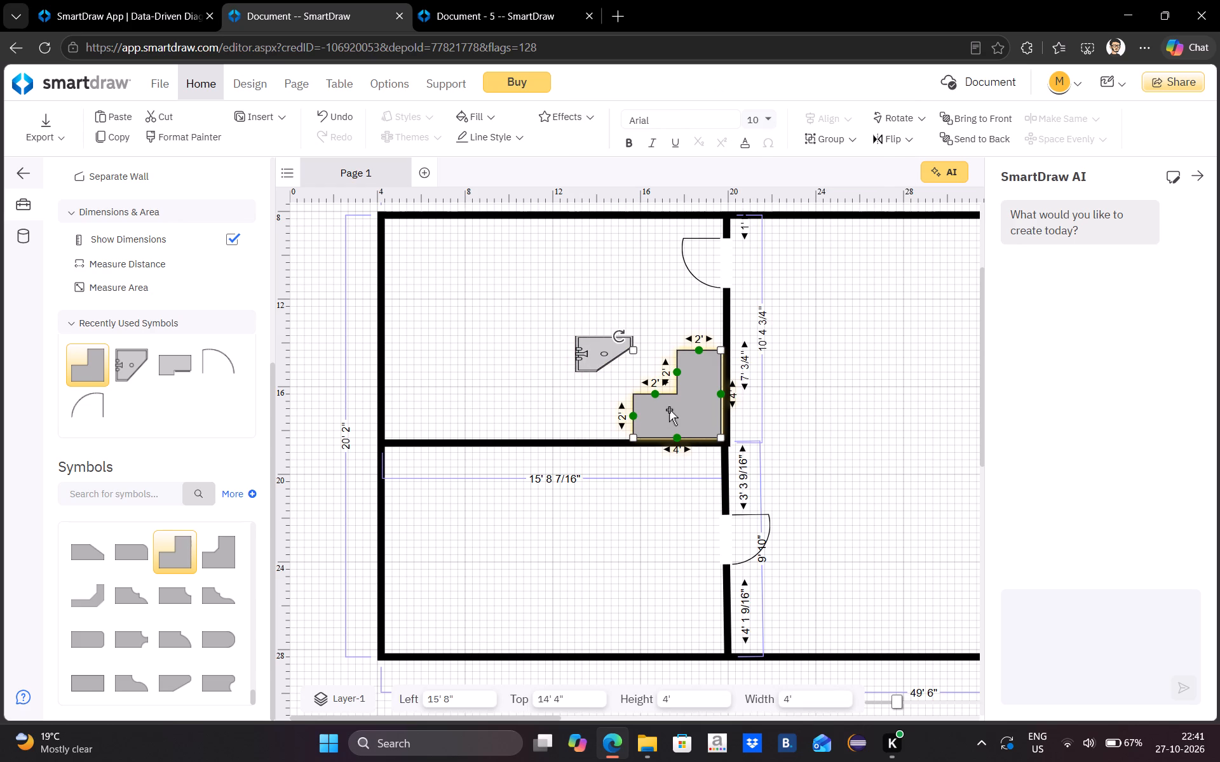
{"action": "right_click", "coordinate": [669, 410]}
{"action": "right_click", "coordinate": [613, 356]}
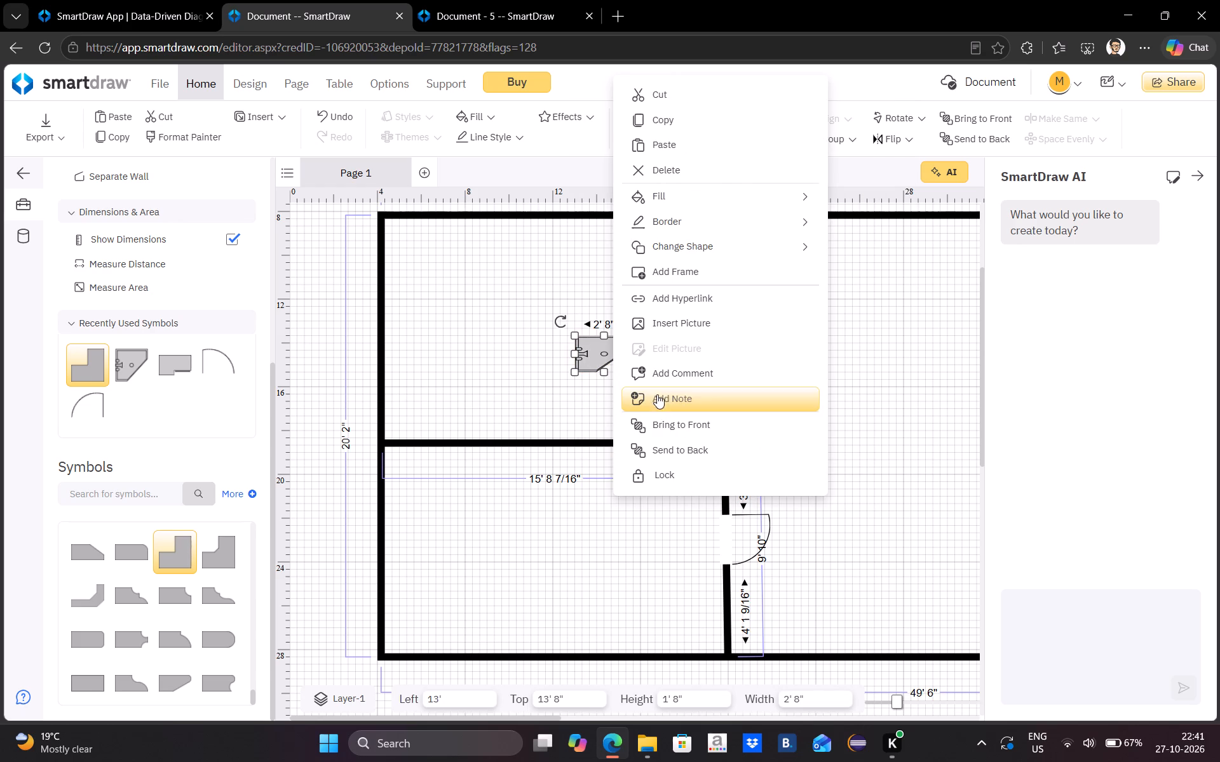
{"action": "left_click", "coordinate": [664, 420]}
Flip and resize the corner shower to 2' 4" wide, and set it on the corner counter at 17' left, 16' 4" top.
{"action": "left_click_drag", "start_coordinate": [575, 356], "coordinate": [643, 391]}
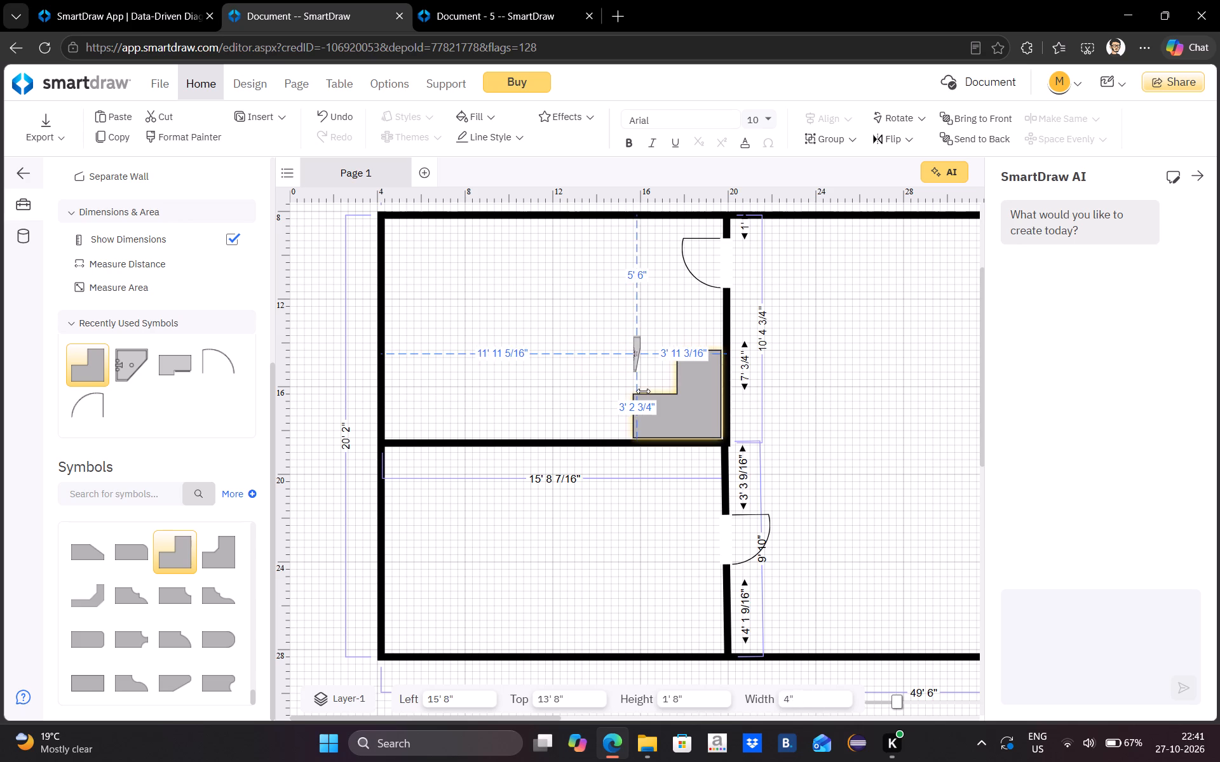
{"action": "left_click_drag", "start_coordinate": [643, 391], "coordinate": [686, 404]}
{"action": "left_click_drag", "start_coordinate": [661, 353], "coordinate": [689, 424]}
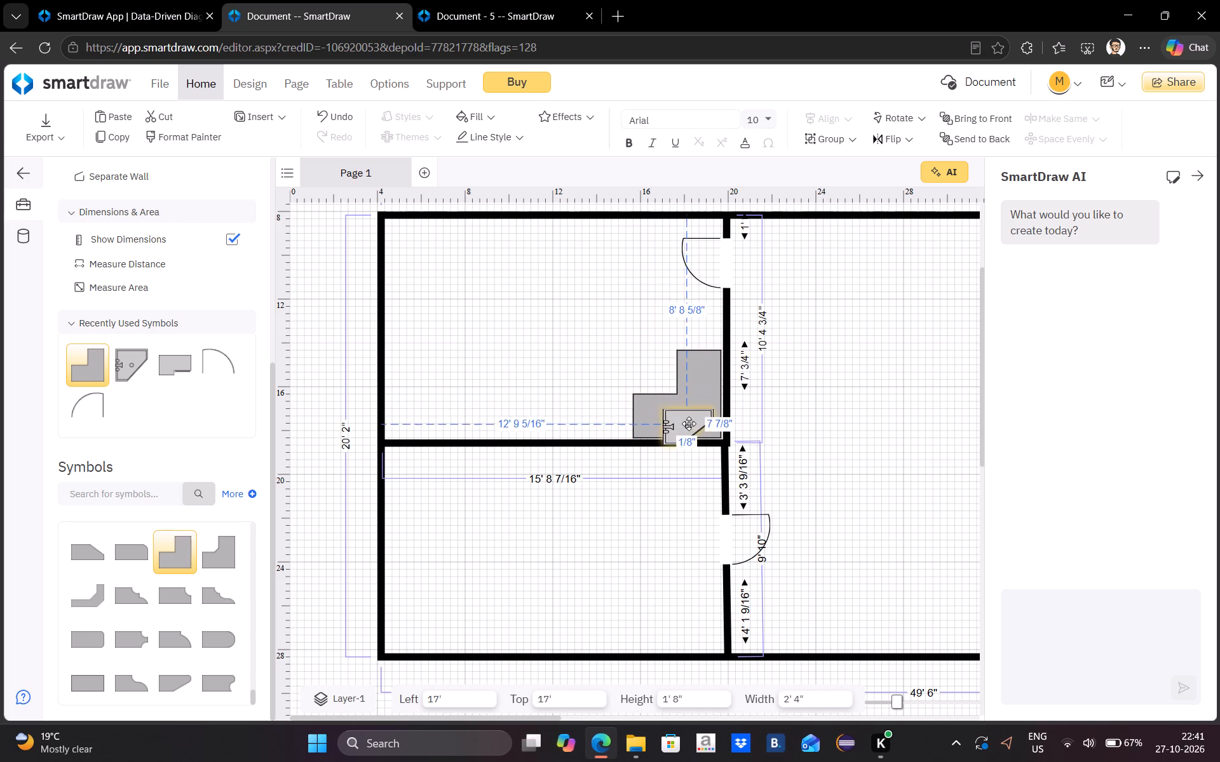
{"action": "left_click_drag", "start_coordinate": [689, 424], "coordinate": [691, 411]}
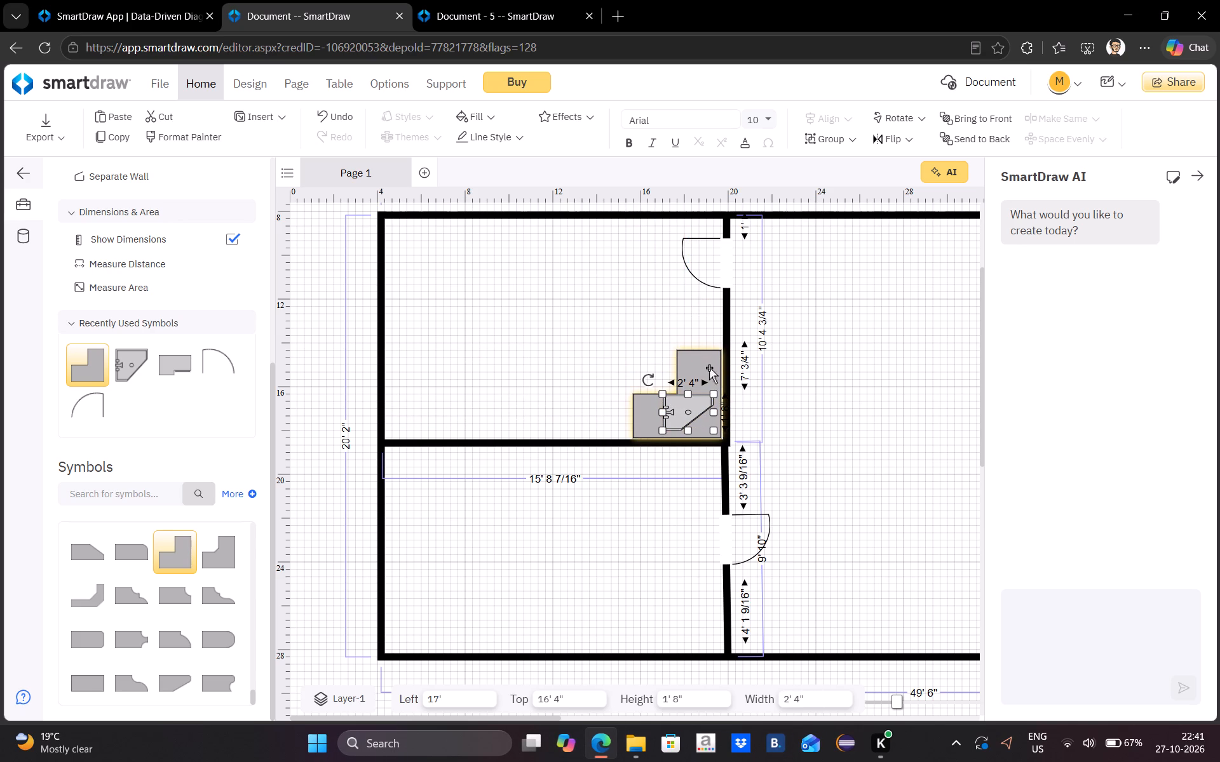
Flip and widen the corner counter to 4' 7 3/4", and move it into the lower room's partition and outer-wall corner at 4' 4" left, 18' 8" top.
{"action": "left_click", "coordinate": [709, 368]}
{"action": "left_click_drag", "start_coordinate": [721, 391], "coordinate": [665, 391]}
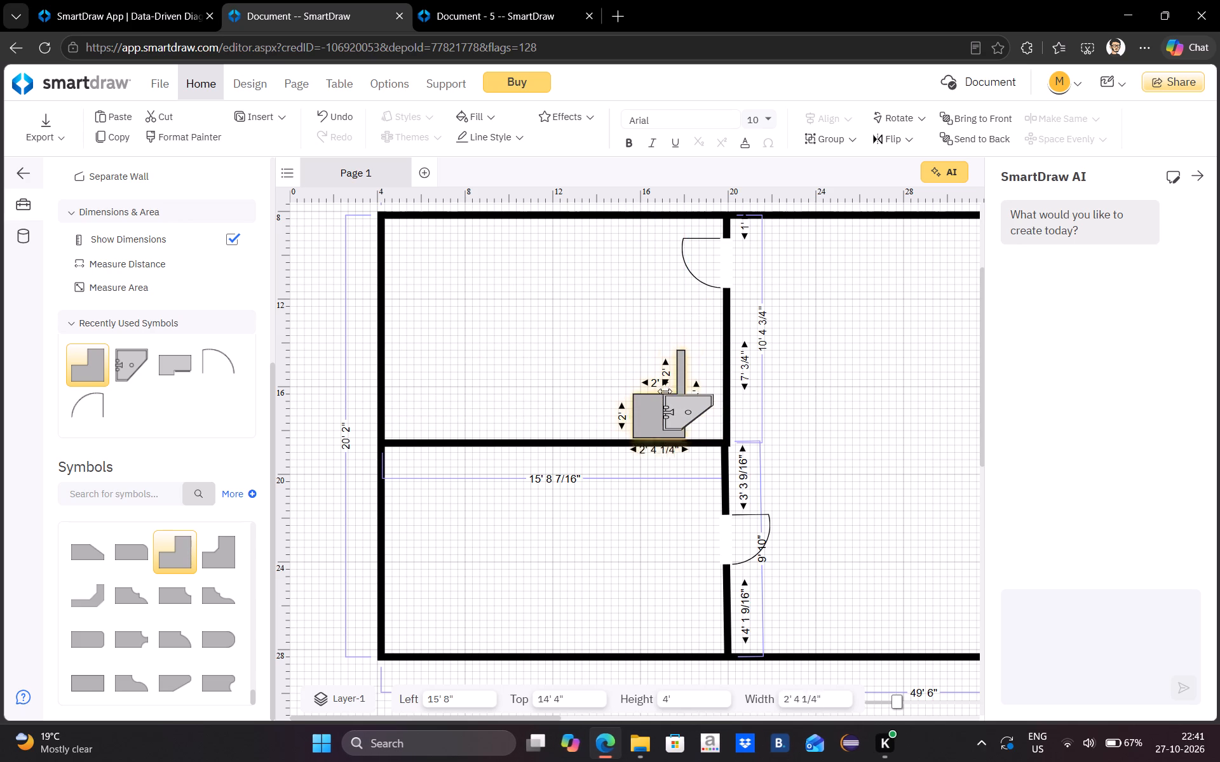
{"action": "left_click_drag", "start_coordinate": [665, 391], "coordinate": [576, 377]}
{"action": "left_click_drag", "start_coordinate": [619, 368], "coordinate": [438, 451]}
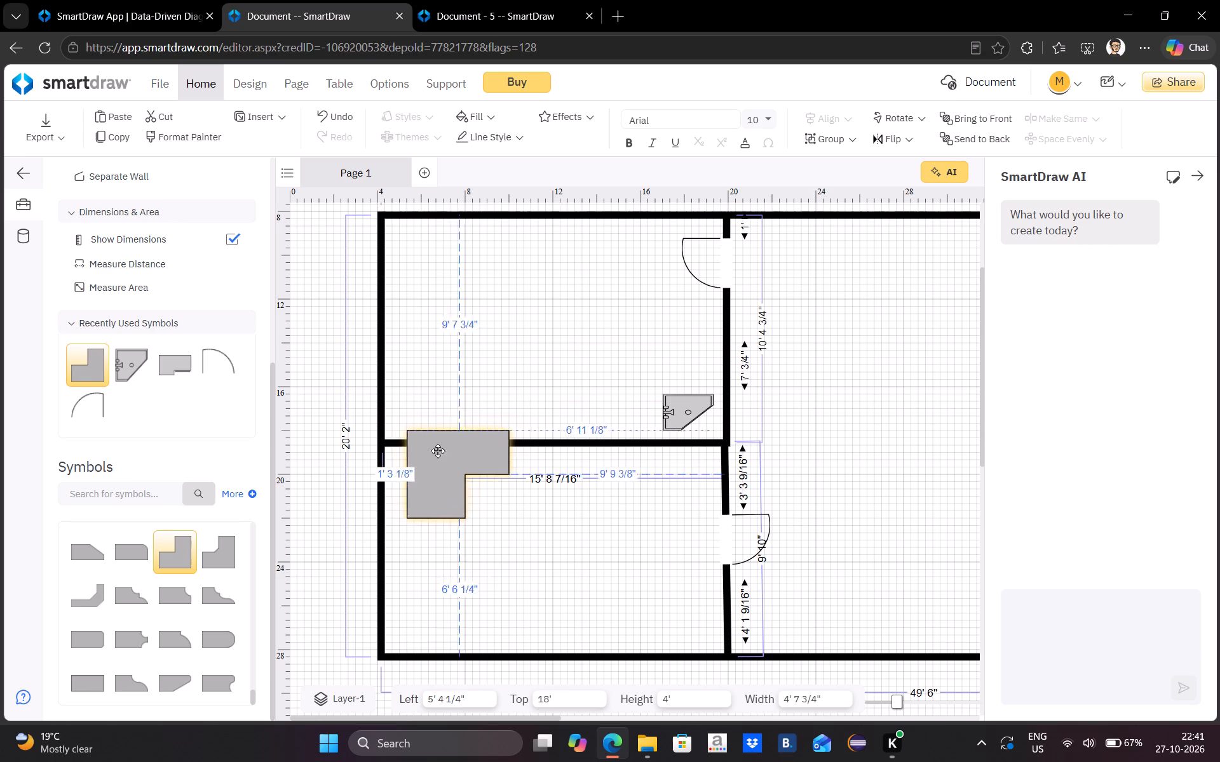
{"action": "left_click_drag", "start_coordinate": [438, 451], "coordinate": [427, 460]}
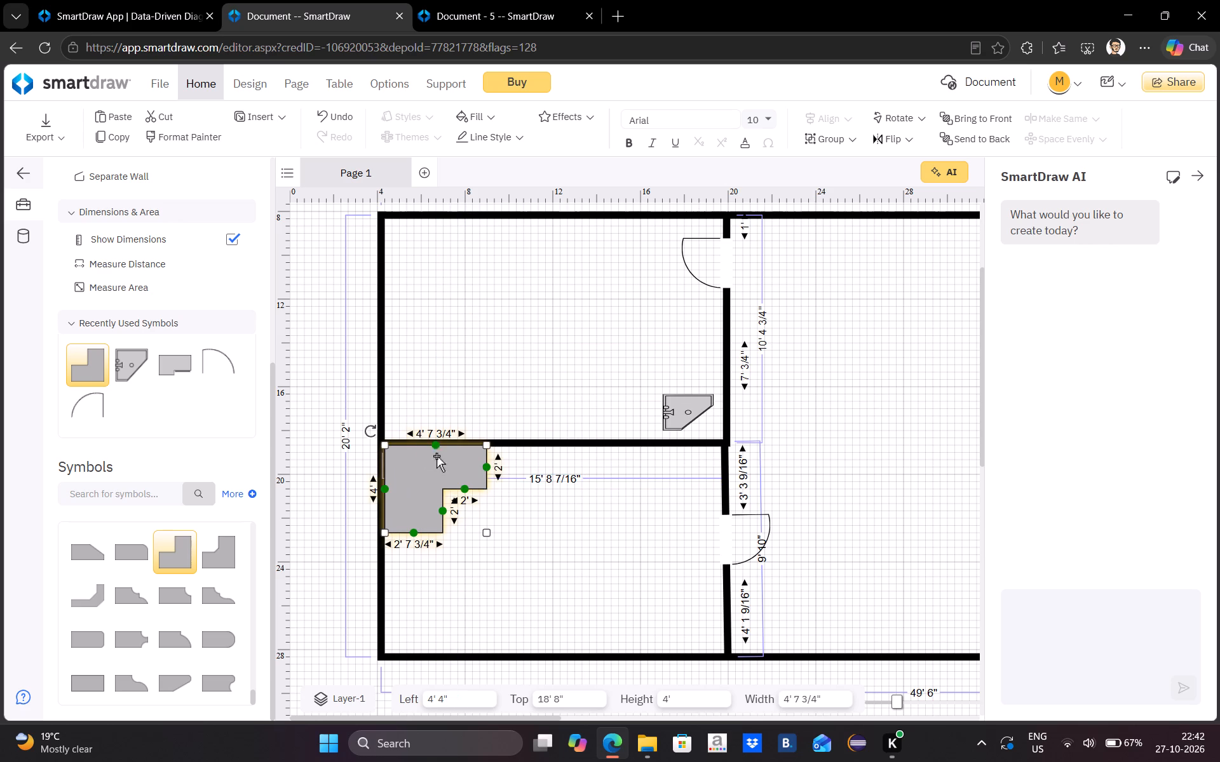
Lengthen the corner counter along the horizontal partition to about 8' 7", with inner edges of about 6' 8" and 2' 5 1/2".
{"action": "left_click_drag", "start_coordinate": [489, 465], "coordinate": [578, 470]}
{"action": "left_click_drag", "start_coordinate": [510, 491], "coordinate": [513, 479]}
{"action": "left_click_drag", "start_coordinate": [444, 505], "coordinate": [428, 505]}
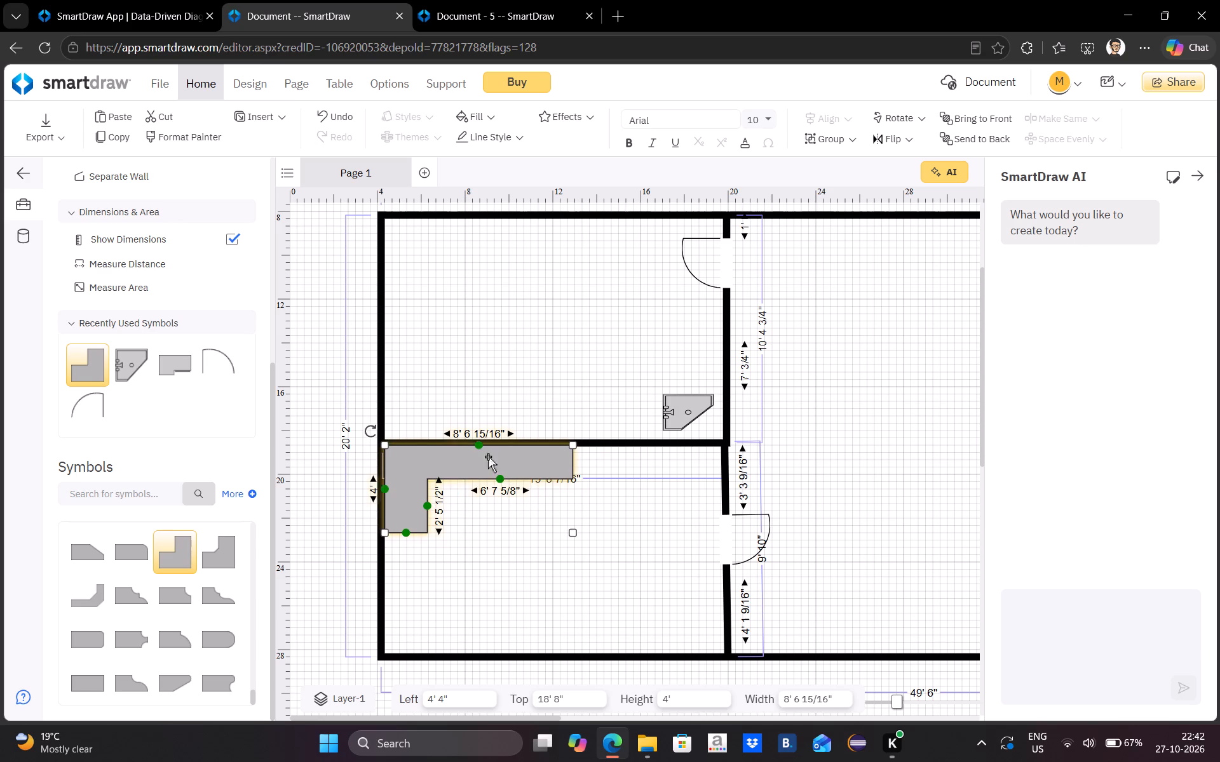
Move the corner shower onto the lower room counter's corner at 4' 8" left, 19' top.
{"action": "left_click_drag", "start_coordinate": [688, 404], "coordinate": [405, 459]}
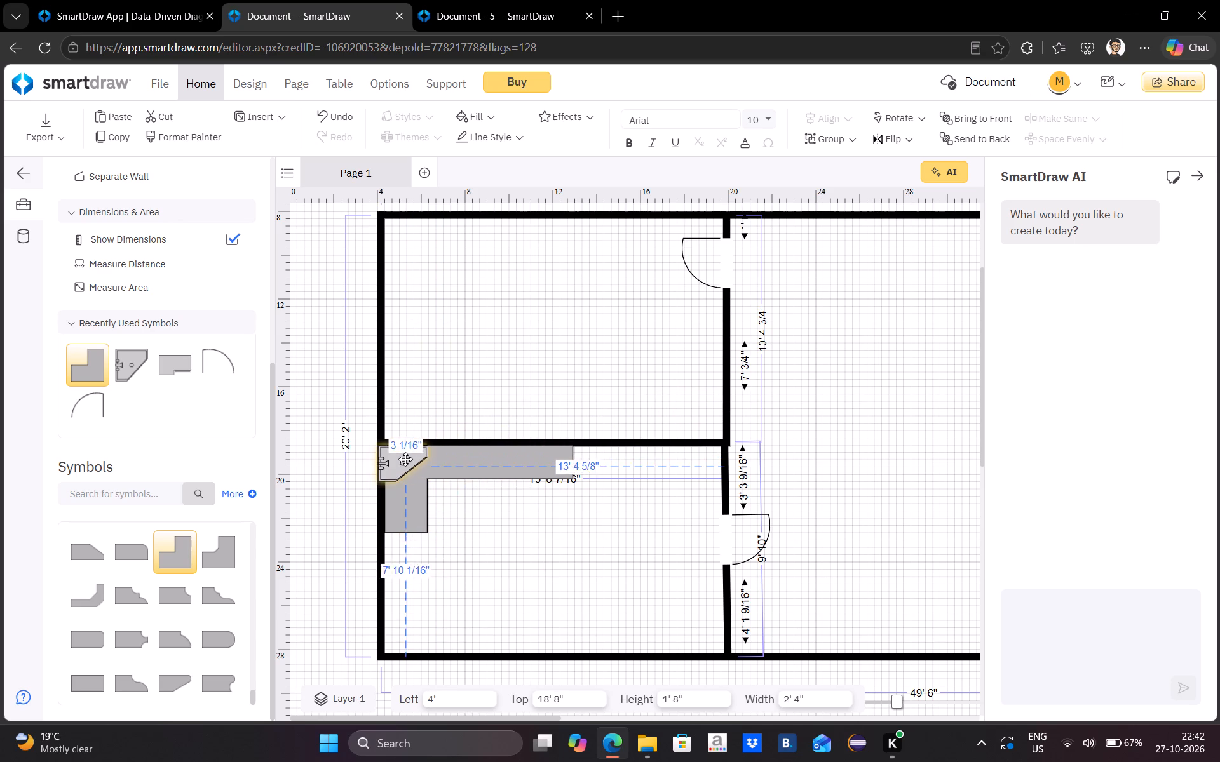
{"action": "left_click_drag", "start_coordinate": [405, 459], "coordinate": [417, 463]}
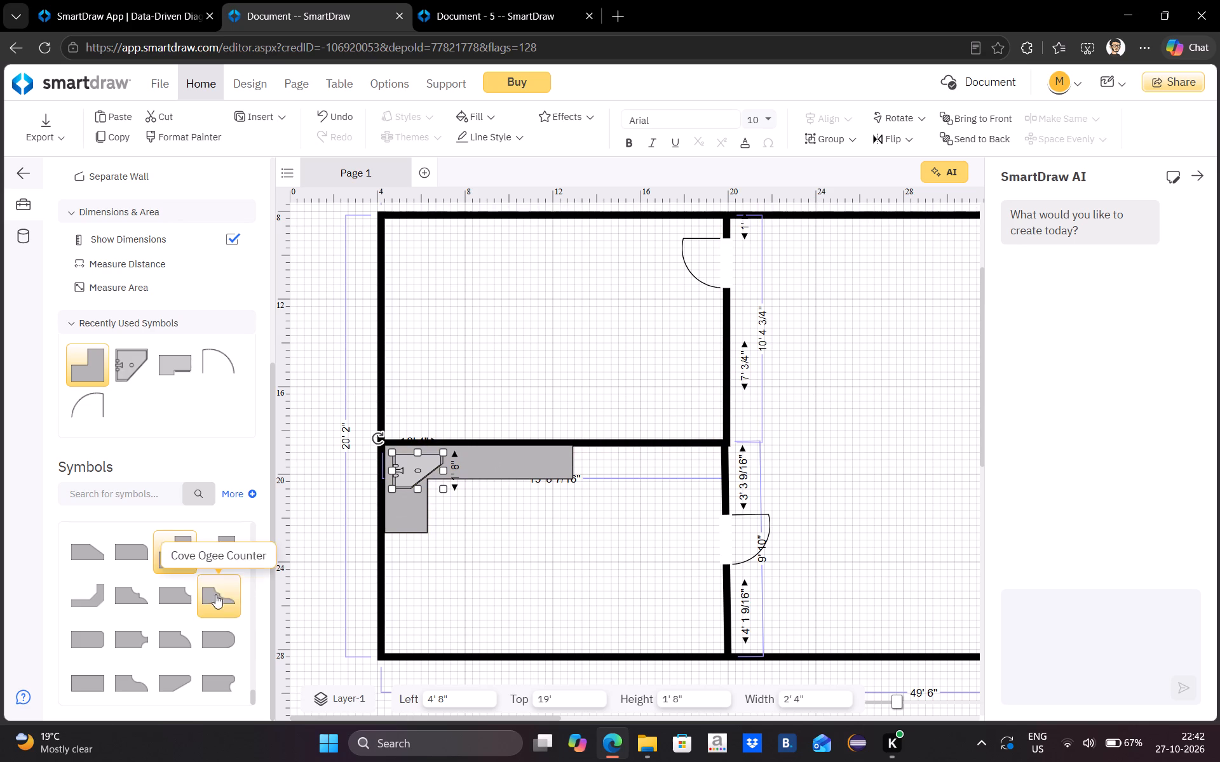
Place a light grey two-handle faucet on the counter's long arm against the partition, at 9' 10" left, 18' 8" top.
{"action": "scroll", "coordinate": [182, 509], "scroll_direction": "down", "scroll_amount": 12}
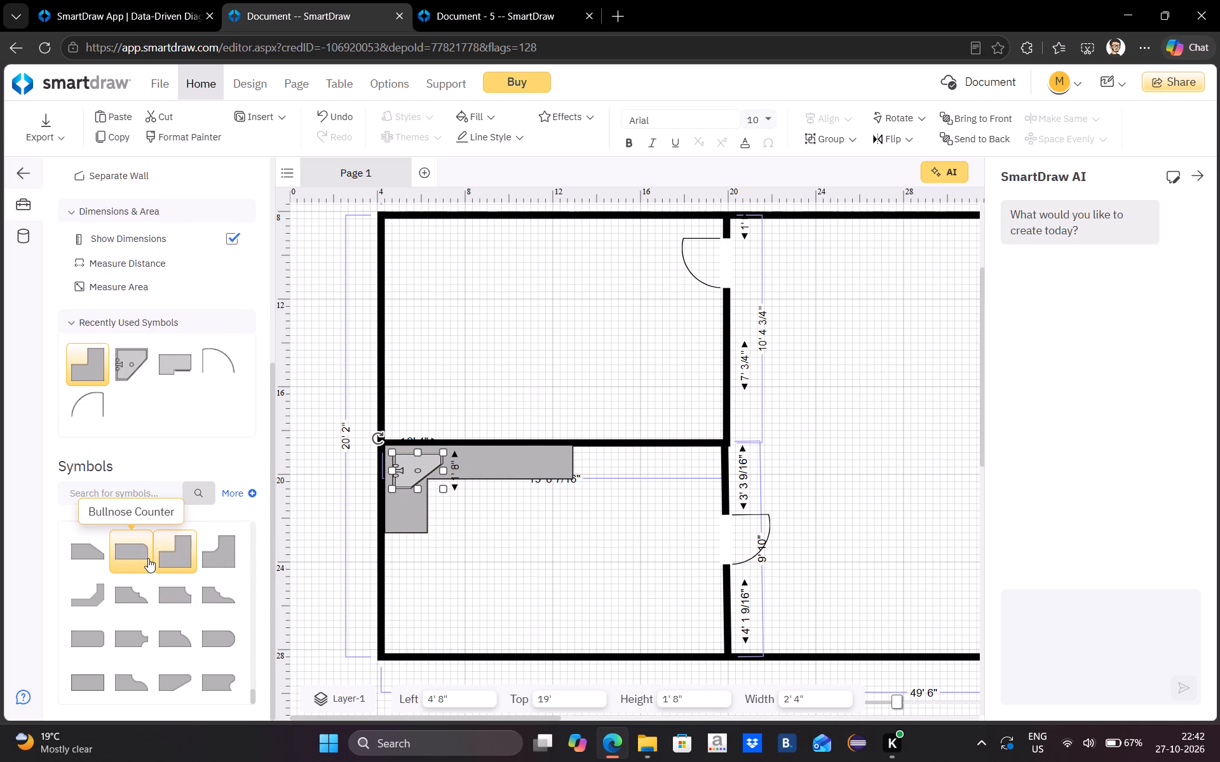
{"action": "scroll", "coordinate": [148, 558], "scroll_direction": "up", "scroll_amount": 4}
{"action": "scroll", "coordinate": [148, 558], "scroll_direction": "down", "scroll_amount": 8}
{"action": "left_click", "coordinate": [226, 563]}
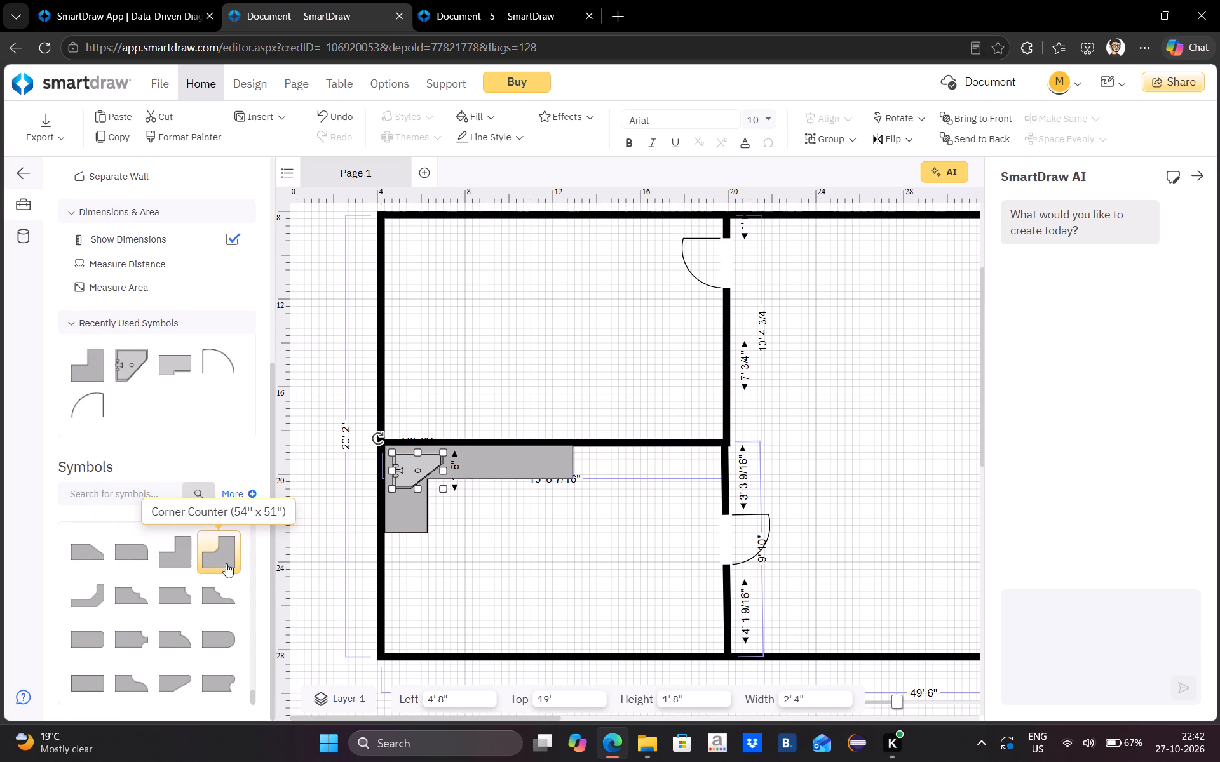
{"action": "scroll", "coordinate": [226, 563], "scroll_direction": "up", "scroll_amount": 4}
{"action": "scroll", "coordinate": [226, 563], "scroll_direction": "down", "scroll_amount": 1}
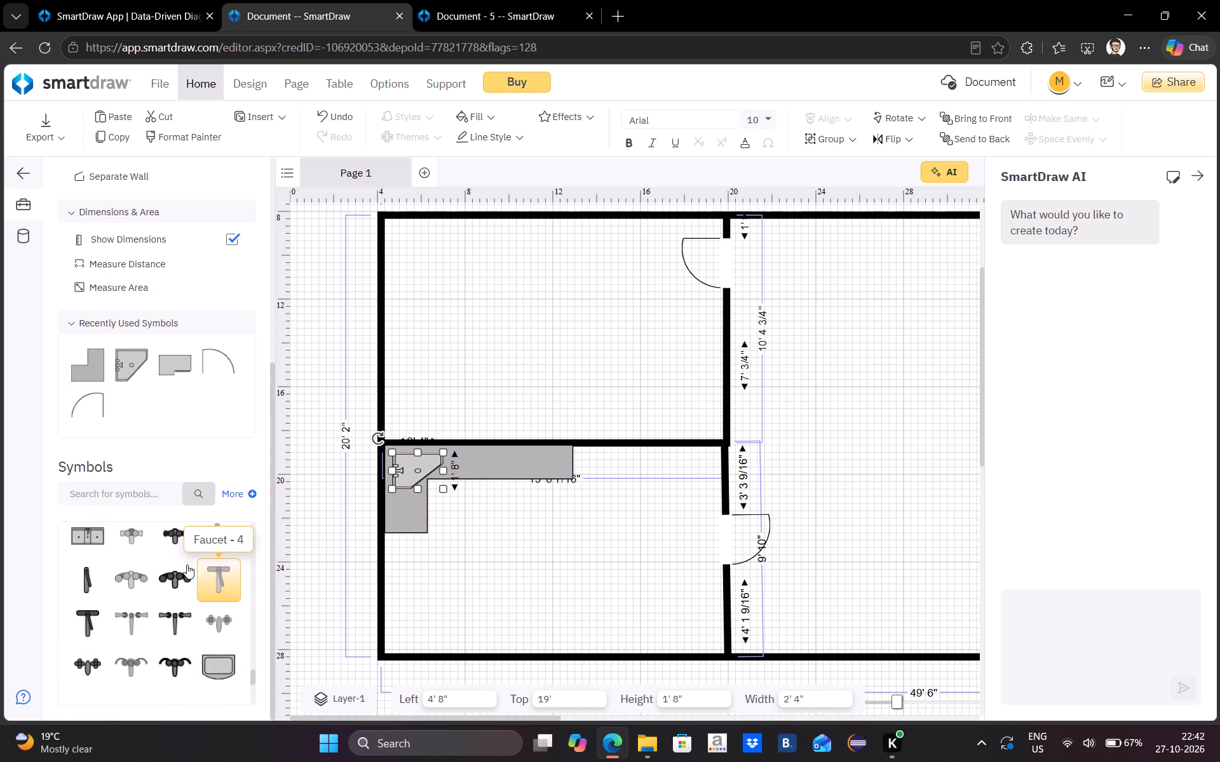
{"action": "scroll", "coordinate": [137, 565], "scroll_direction": "up", "scroll_amount": 1}
{"action": "left_click_drag", "start_coordinate": [127, 602], "coordinate": [513, 460]}
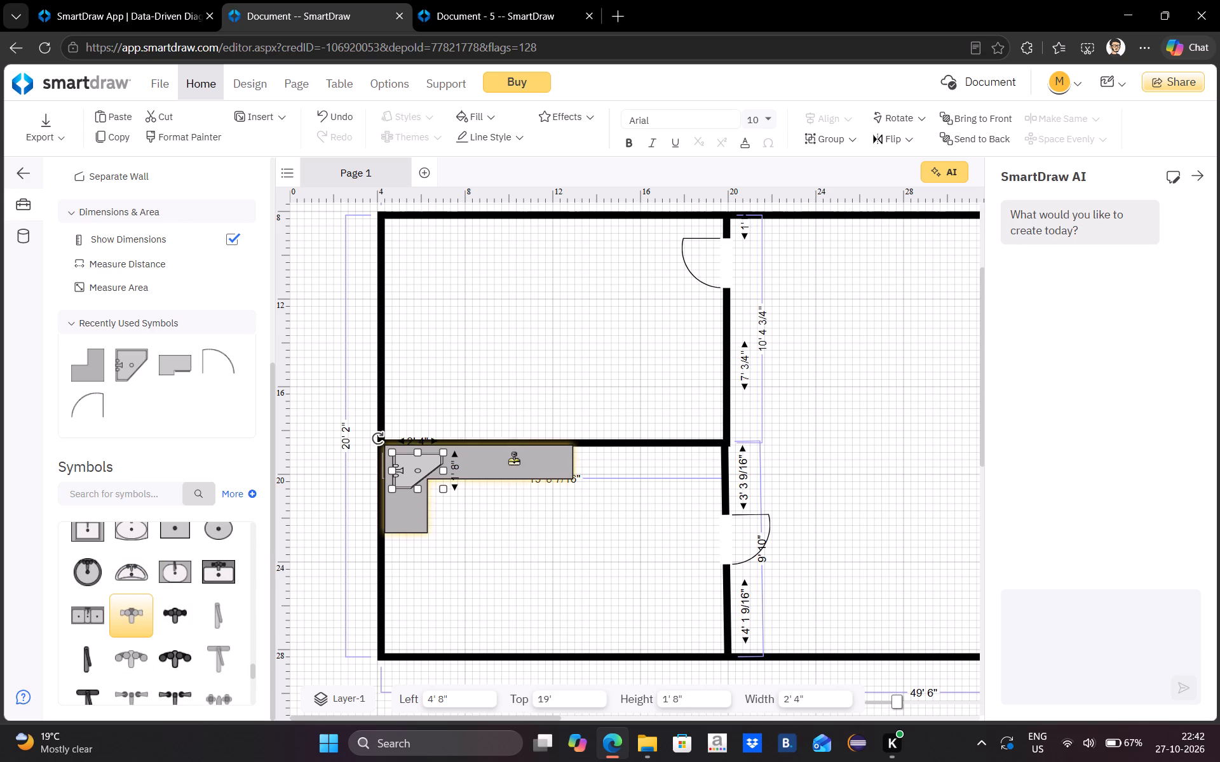
{"action": "left_click_drag", "start_coordinate": [513, 460], "coordinate": [515, 458]}
{"action": "left_click_drag", "start_coordinate": [518, 464], "coordinate": [520, 457]}
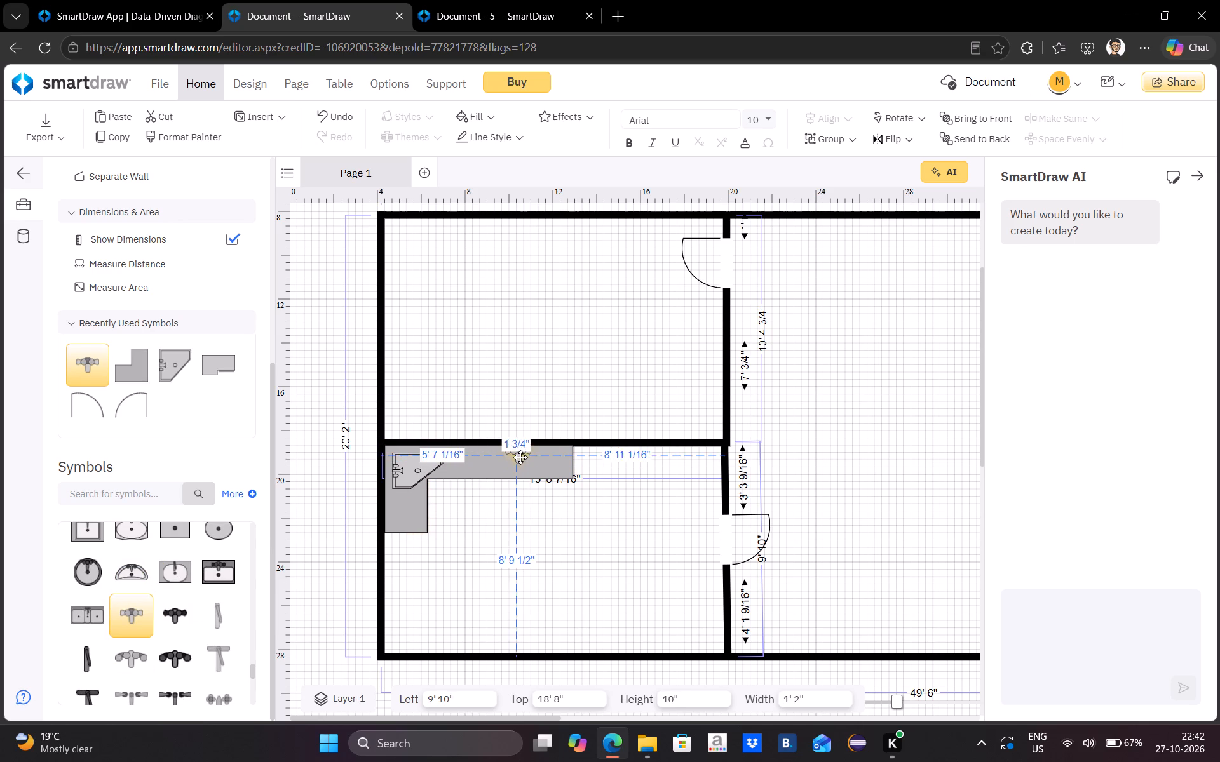
{"action": "left_click_drag", "start_coordinate": [520, 457], "coordinate": [522, 455]}
Place a rectangular-top sink with an oval basin in the lower room, where the vertical partition meets the bottom outer wall.
{"action": "scroll", "coordinate": [192, 580], "scroll_direction": "down", "scroll_amount": 1}
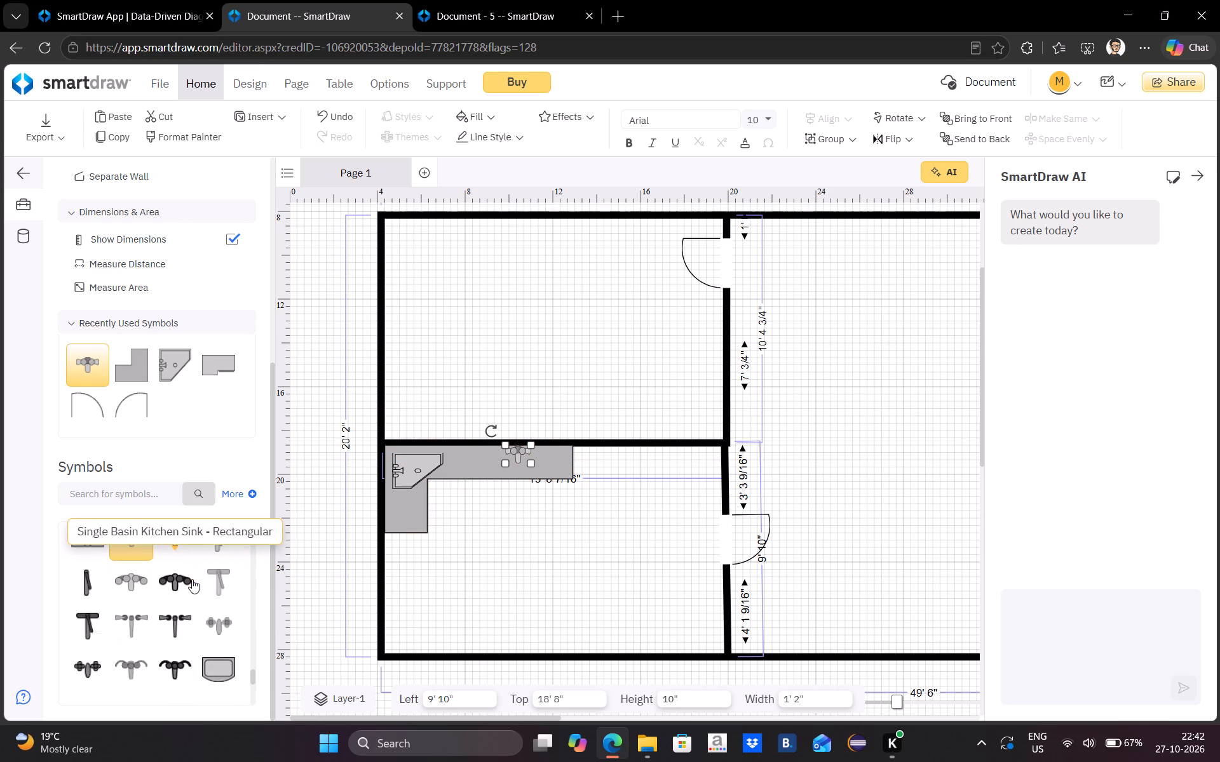
{"action": "scroll", "coordinate": [192, 579], "scroll_direction": "up", "scroll_amount": 2}
{"action": "left_click_drag", "start_coordinate": [166, 645], "coordinate": [696, 636]}
{"action": "left_click", "coordinate": [574, 601]}
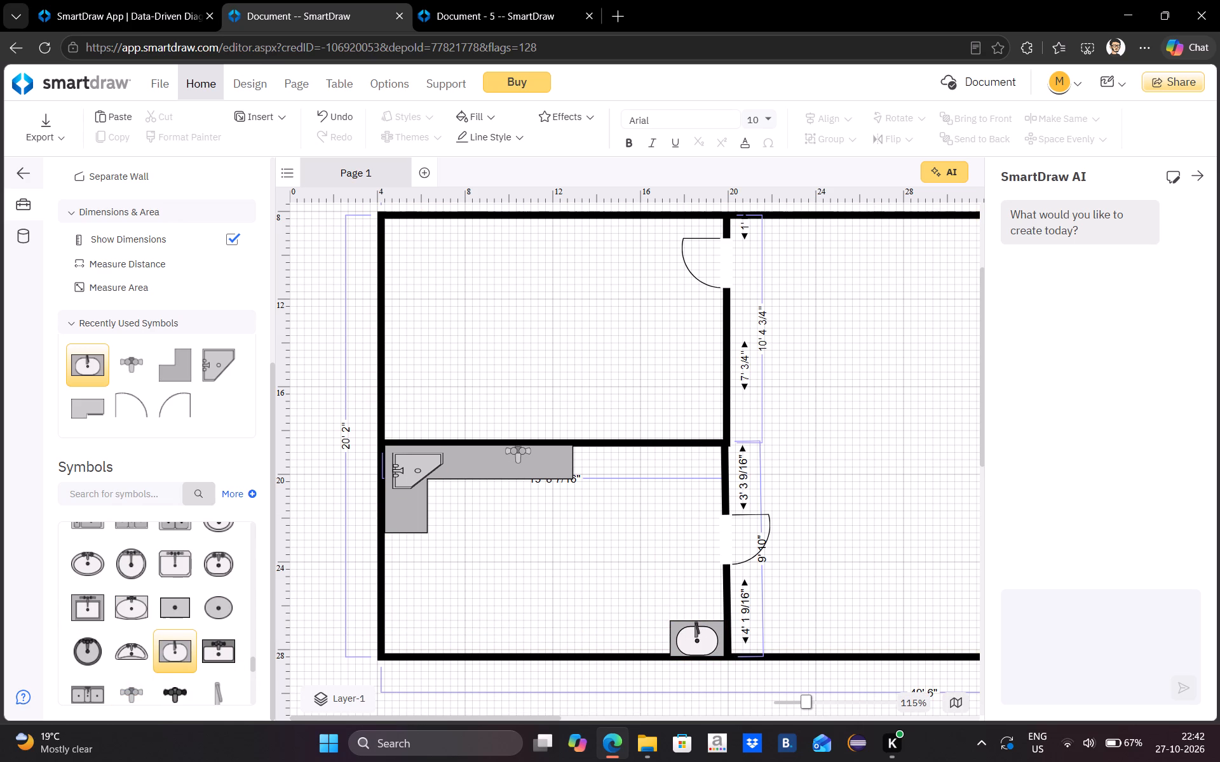
Search the symbol library for bed.
{"action": "scroll", "coordinate": [140, 573], "scroll_direction": "up", "scroll_amount": 9}
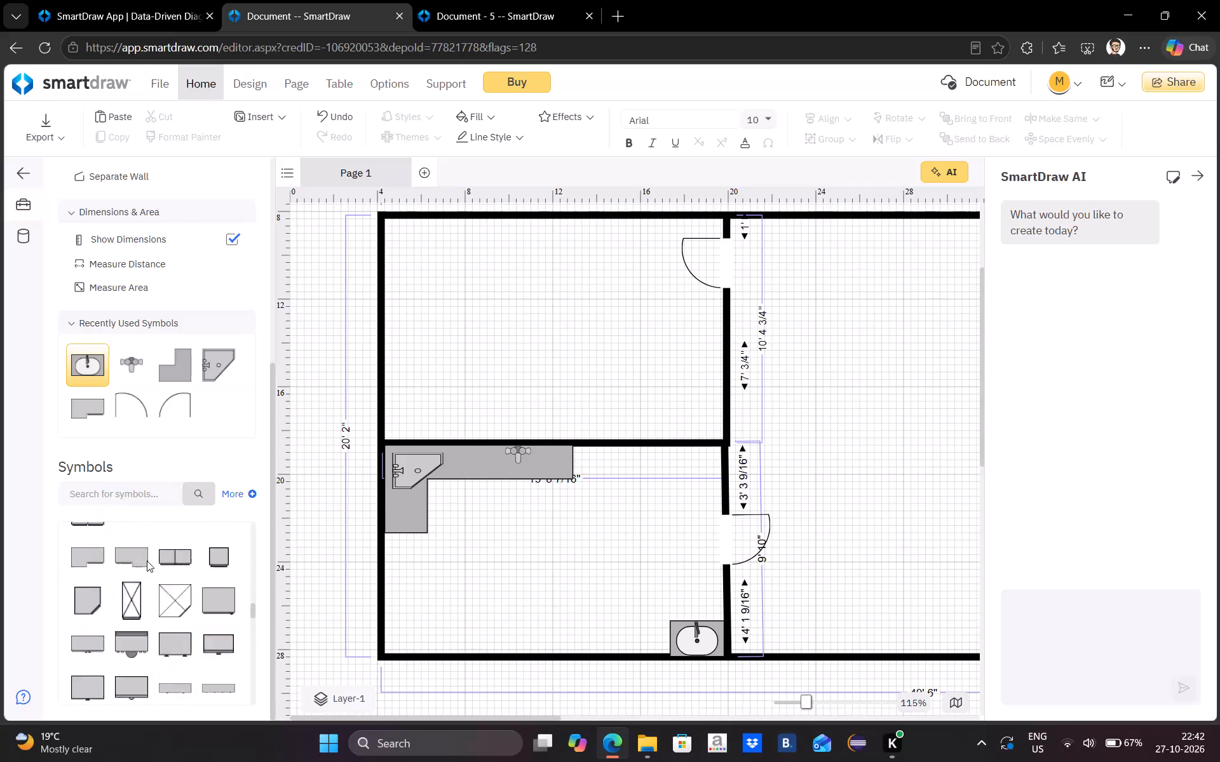
{"action": "scroll", "coordinate": [147, 559], "scroll_direction": "up", "scroll_amount": 5}
{"action": "left_click", "coordinate": [158, 491]}
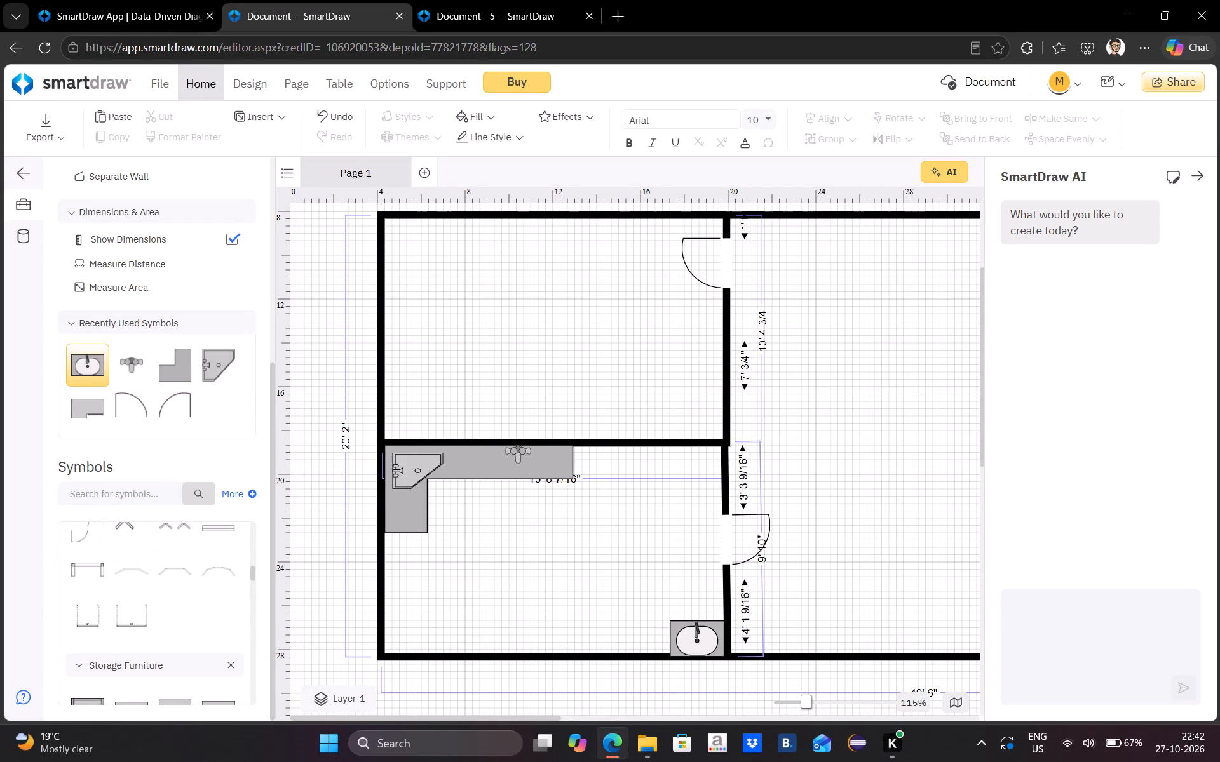
{"action": "type", "text": "bed"}
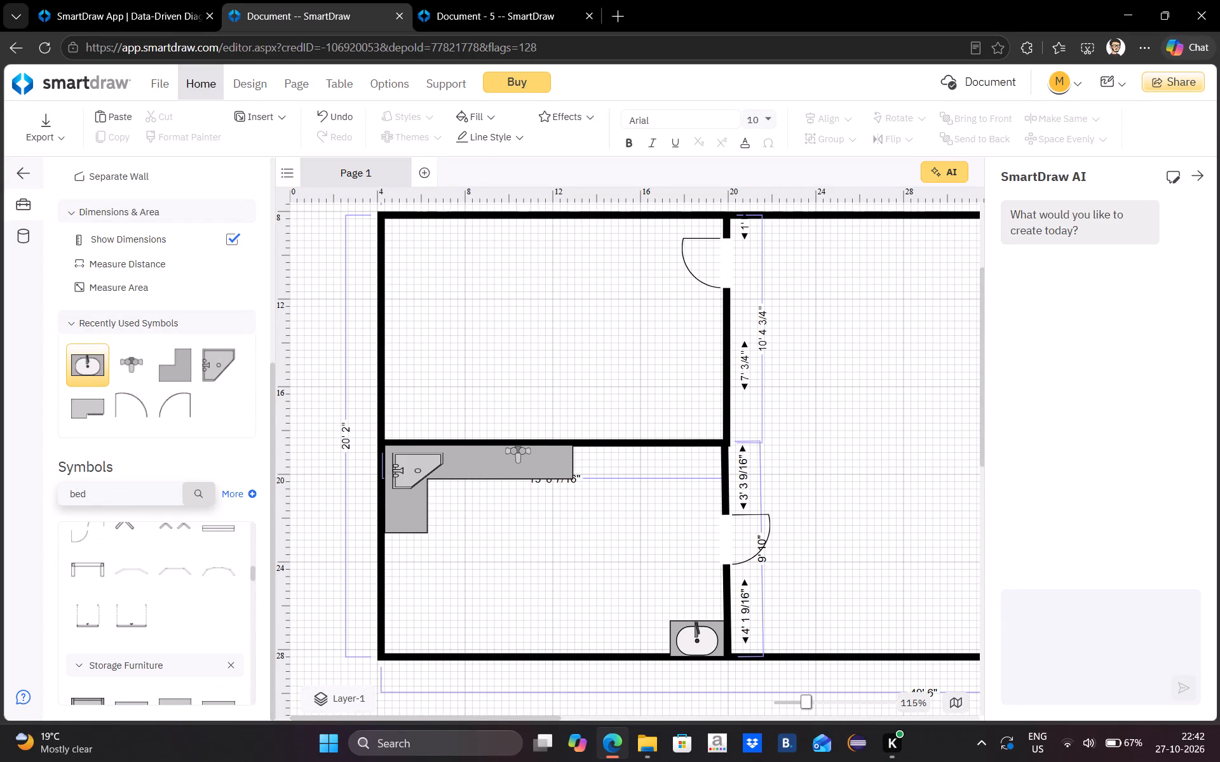
{"action": "key", "text": "Return"}
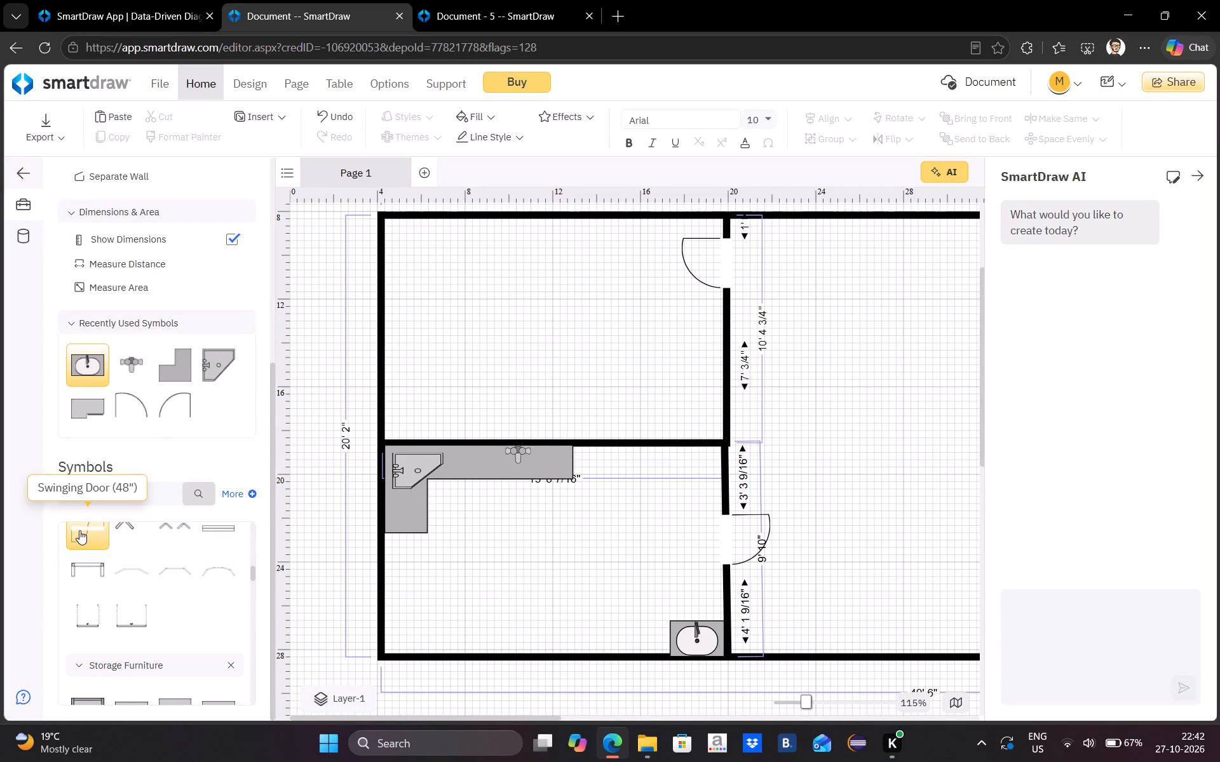
{"action": "left_click", "coordinate": [99, 491]}
Look through the loaded symbol categories, from Room Outlines to Storage Furniture, for a suitable furniture symbol.
{"action": "scroll", "coordinate": [162, 552], "scroll_direction": "down", "scroll_amount": 4}
{"action": "scroll", "coordinate": [163, 550], "scroll_direction": "up", "scroll_amount": 10}
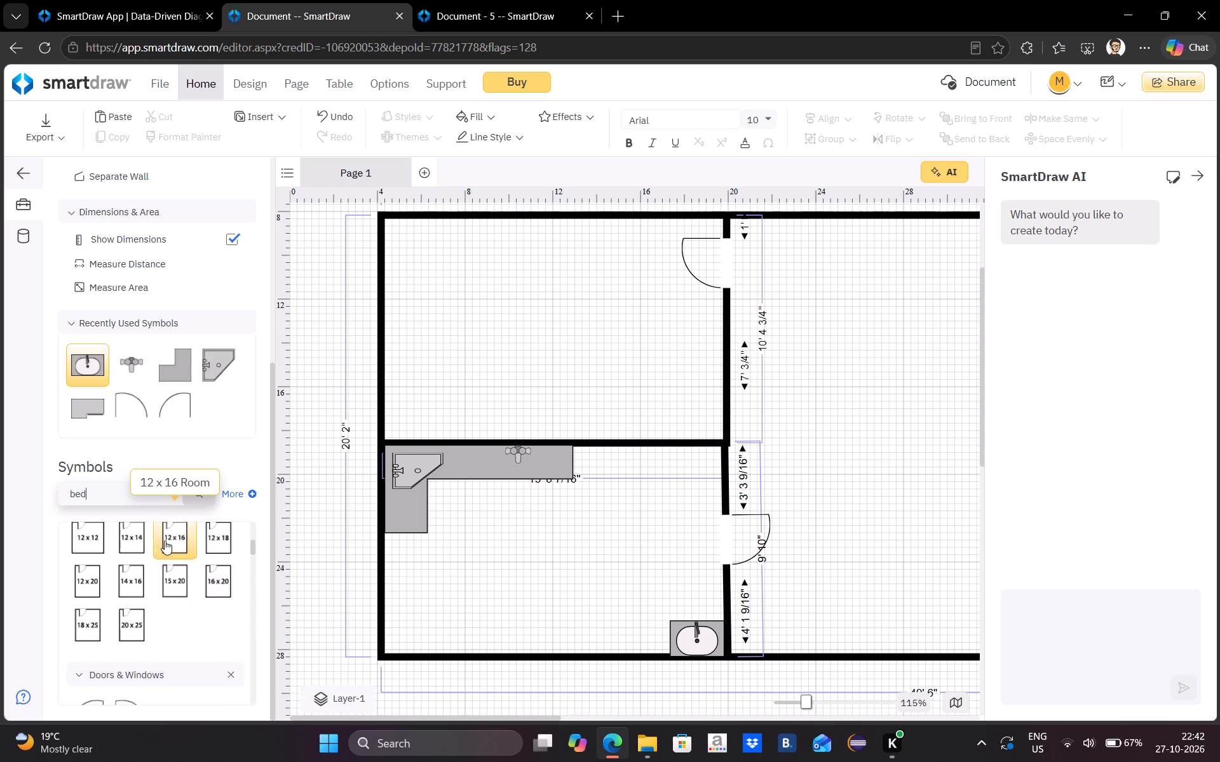
{"action": "scroll", "coordinate": [165, 540], "scroll_direction": "up", "scroll_amount": 6}
{"action": "scroll", "coordinate": [165, 538], "scroll_direction": "down", "scroll_amount": 5}
{"action": "scroll", "coordinate": [165, 538], "scroll_direction": "up", "scroll_amount": 13}
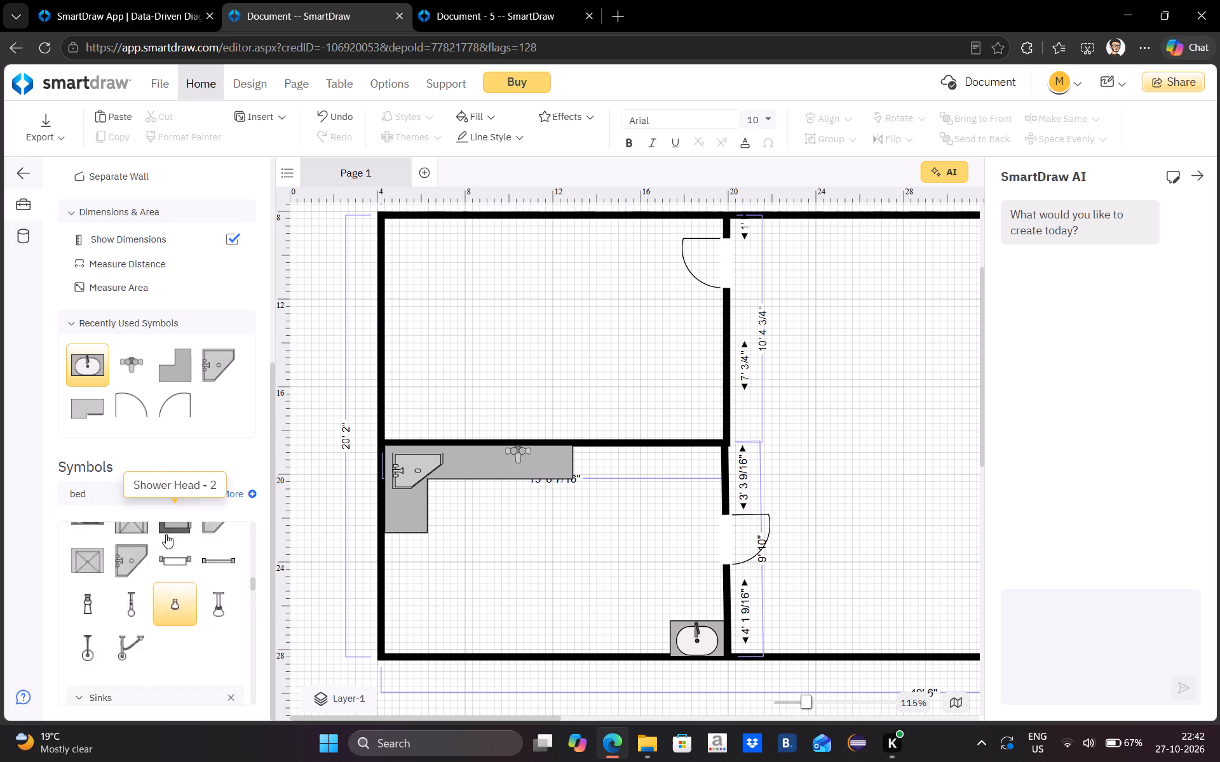
{"action": "scroll", "coordinate": [166, 534], "scroll_direction": "up", "scroll_amount": 18}
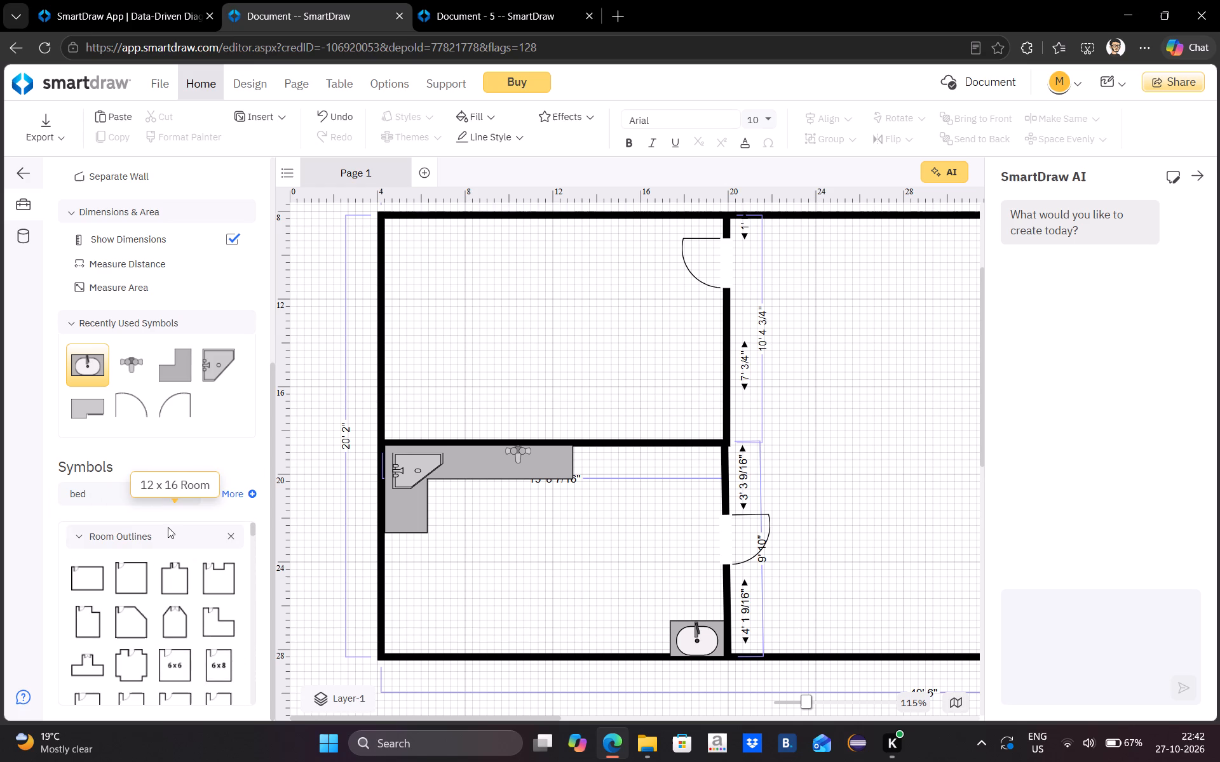
{"action": "scroll", "coordinate": [158, 559], "scroll_direction": "down", "scroll_amount": 8}
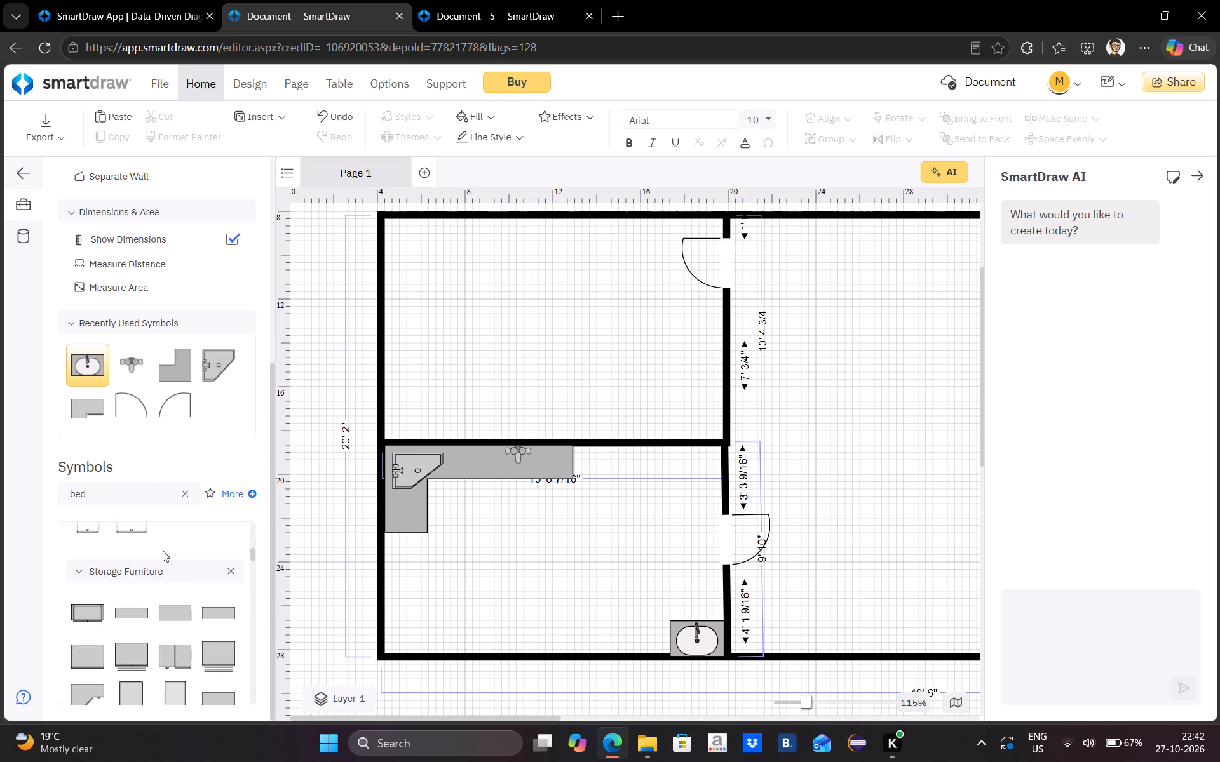
{"action": "scroll", "coordinate": [163, 551], "scroll_direction": "down", "scroll_amount": 4}
Place a 3' by 2' 6" Storage Furniture piece in the upper room's outer-wall corner, at 4' 4" left and 8' 4" top.
{"action": "scroll", "coordinate": [165, 546], "scroll_direction": "up", "scroll_amount": 2}
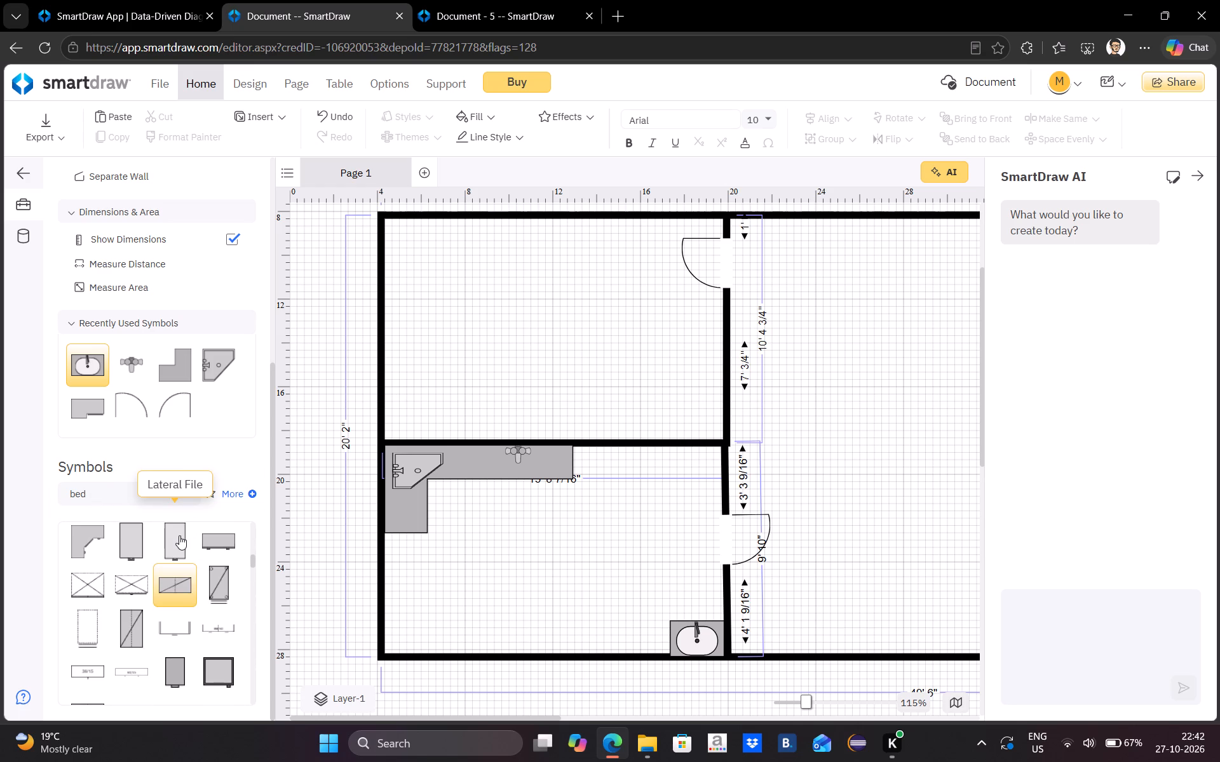
{"action": "scroll", "coordinate": [179, 535], "scroll_direction": "up", "scroll_amount": 1}
{"action": "left_click_drag", "start_coordinate": [125, 559], "coordinate": [188, 512]}
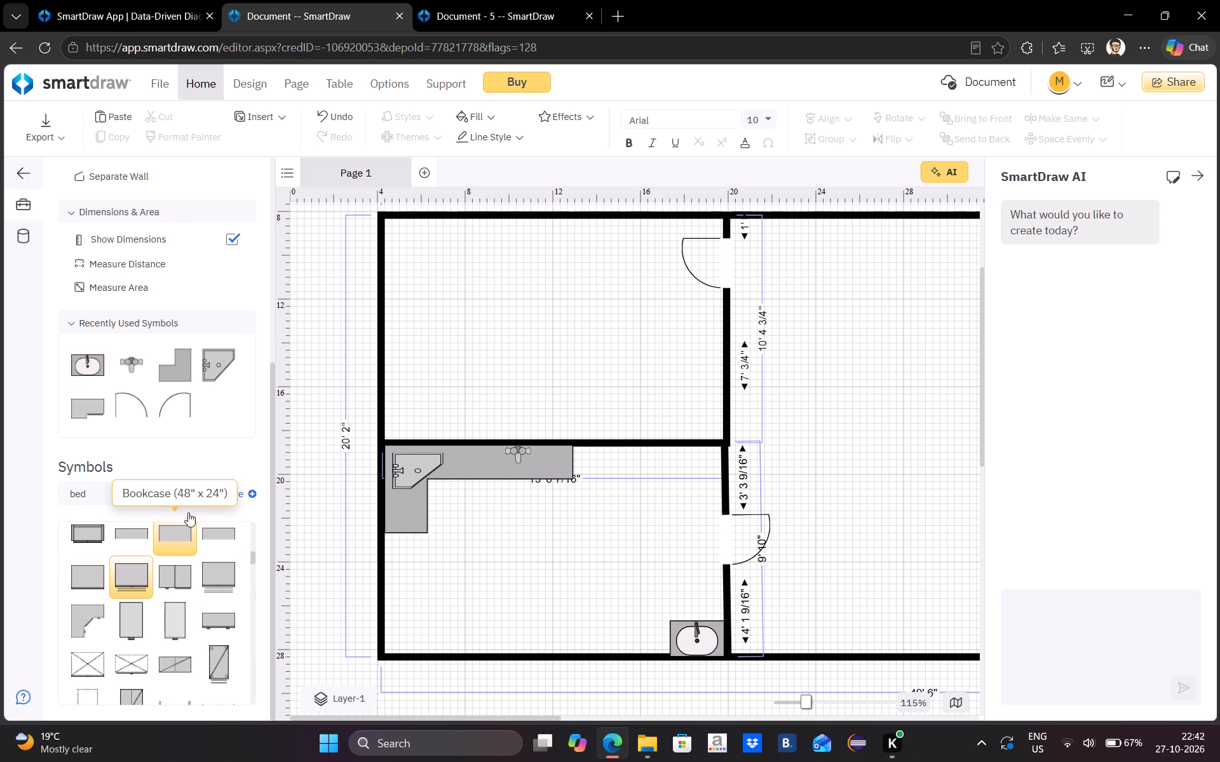
{"action": "left_click_drag", "start_coordinate": [188, 512], "coordinate": [531, 305]}
{"action": "left_click_drag", "start_coordinate": [130, 579], "coordinate": [435, 383]}
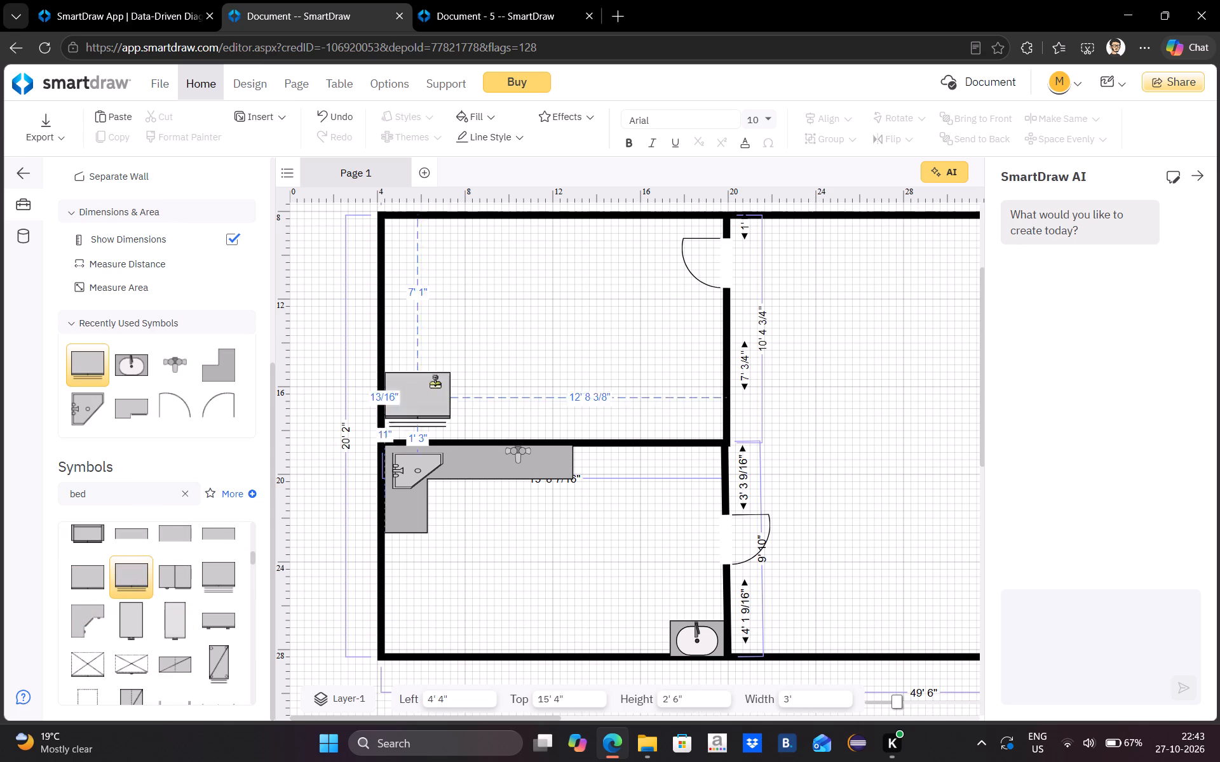
{"action": "left_click_drag", "start_coordinate": [435, 383], "coordinate": [421, 247]}
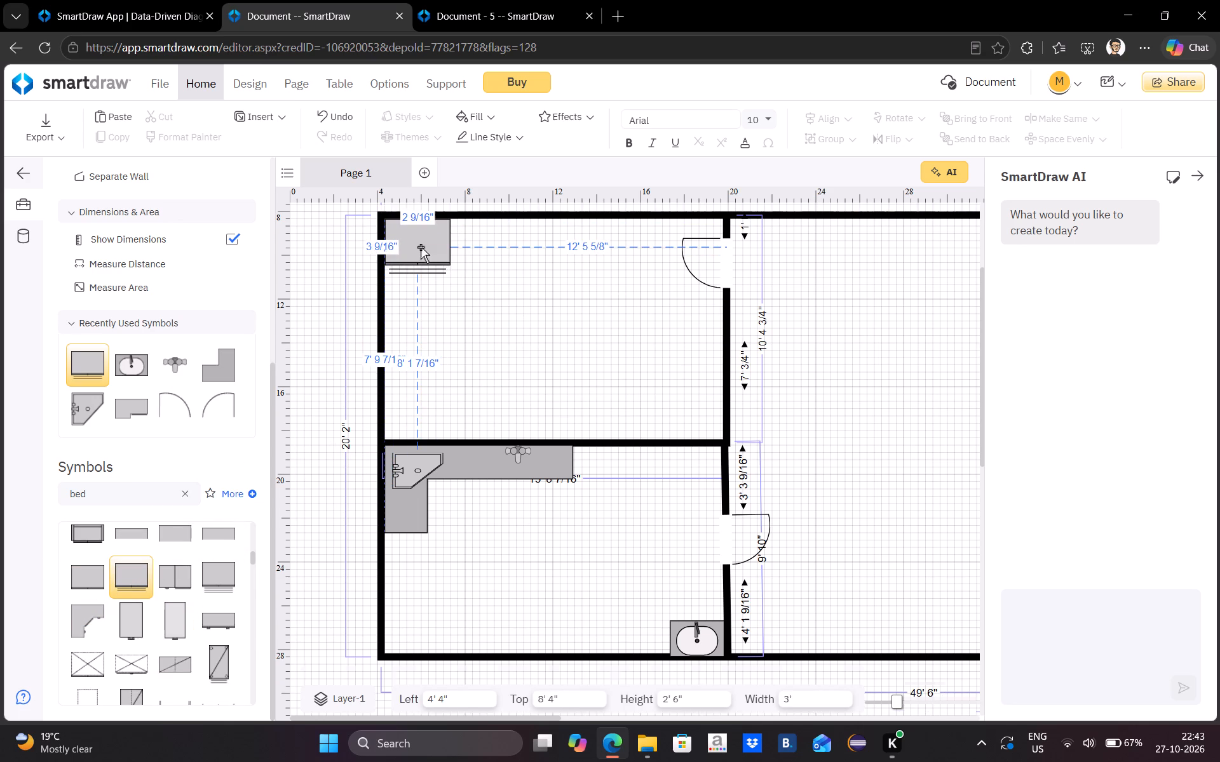
Look through the symbol library, from Storage Furniture down to the Bedroom (Elevation) results, for a suitable bed symbol.
{"action": "scroll", "coordinate": [134, 584], "scroll_direction": "down", "scroll_amount": 2}
{"action": "scroll", "coordinate": [114, 568], "scroll_direction": "up", "scroll_amount": 1}
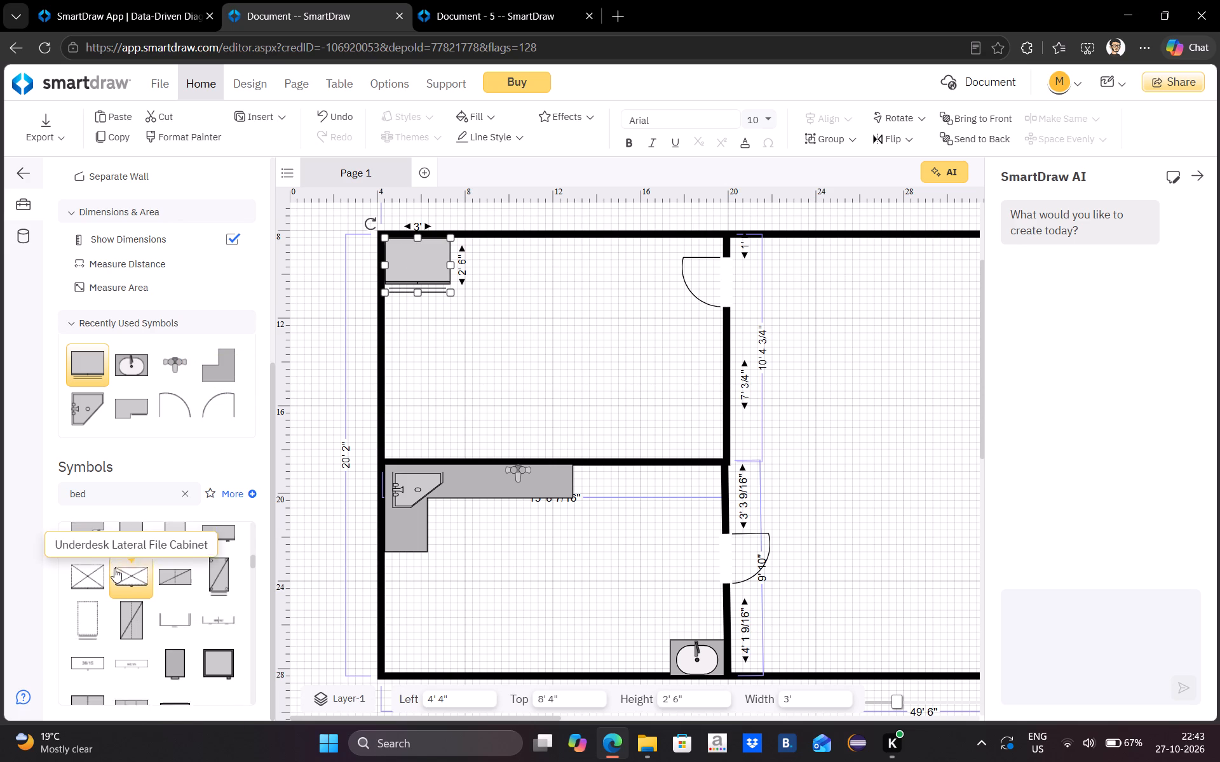
{"action": "scroll", "coordinate": [114, 568], "scroll_direction": "up", "scroll_amount": 1}
{"action": "scroll", "coordinate": [114, 568], "scroll_direction": "down", "scroll_amount": 8}
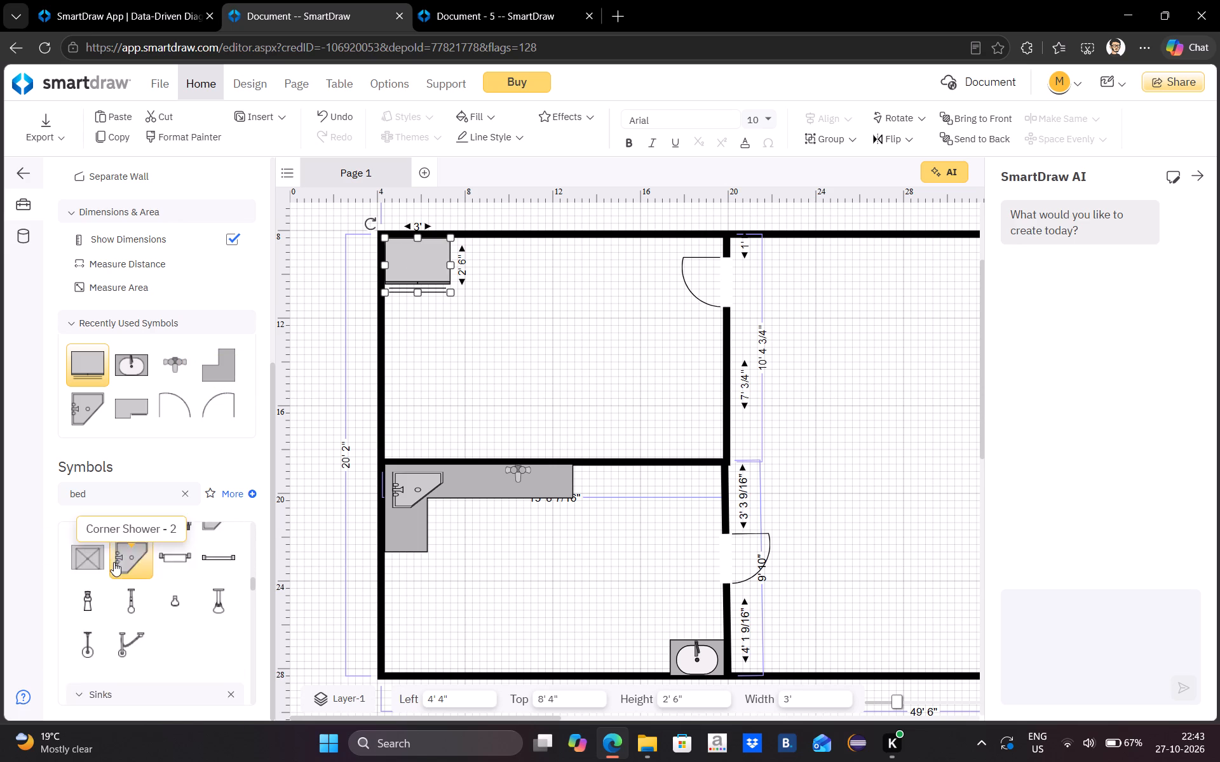
{"action": "scroll", "coordinate": [114, 562], "scroll_direction": "down", "scroll_amount": 8}
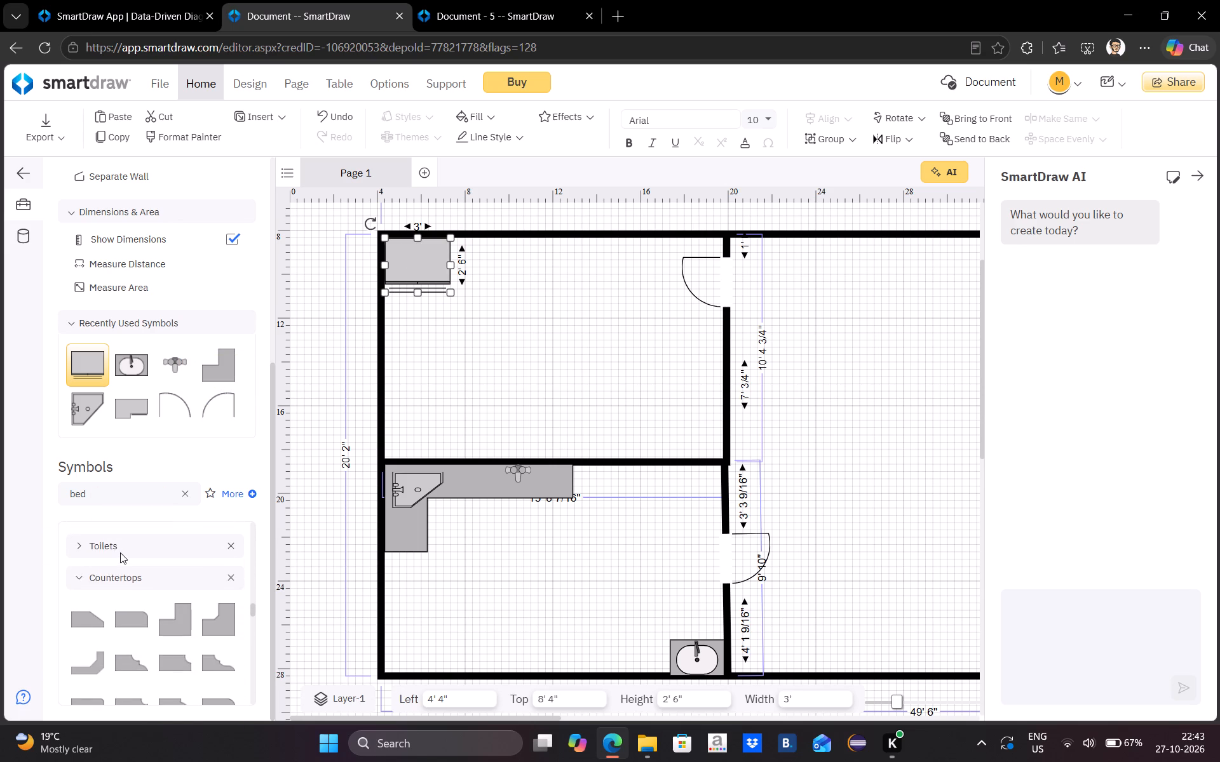
{"action": "scroll", "coordinate": [155, 608], "scroll_direction": "down", "scroll_amount": 6}
{"action": "scroll", "coordinate": [162, 590], "scroll_direction": "up", "scroll_amount": 2}
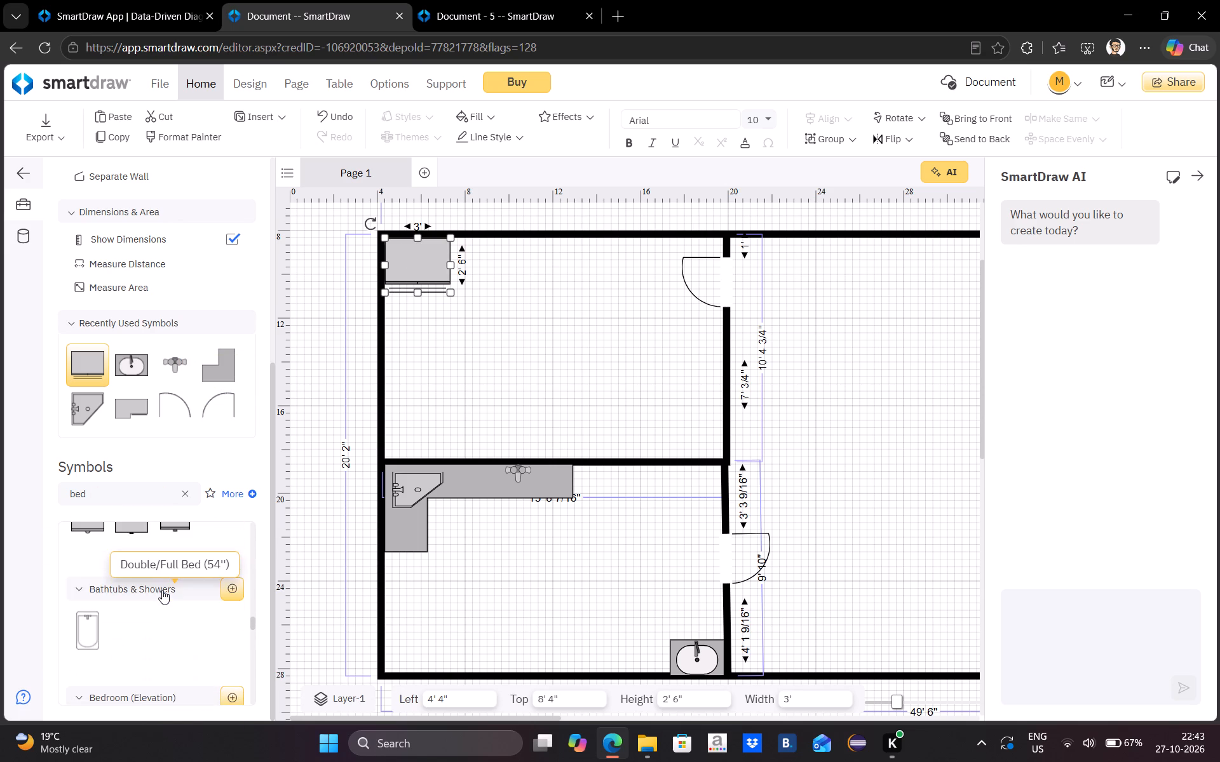
{"action": "scroll", "coordinate": [163, 590], "scroll_direction": "up", "scroll_amount": 1}
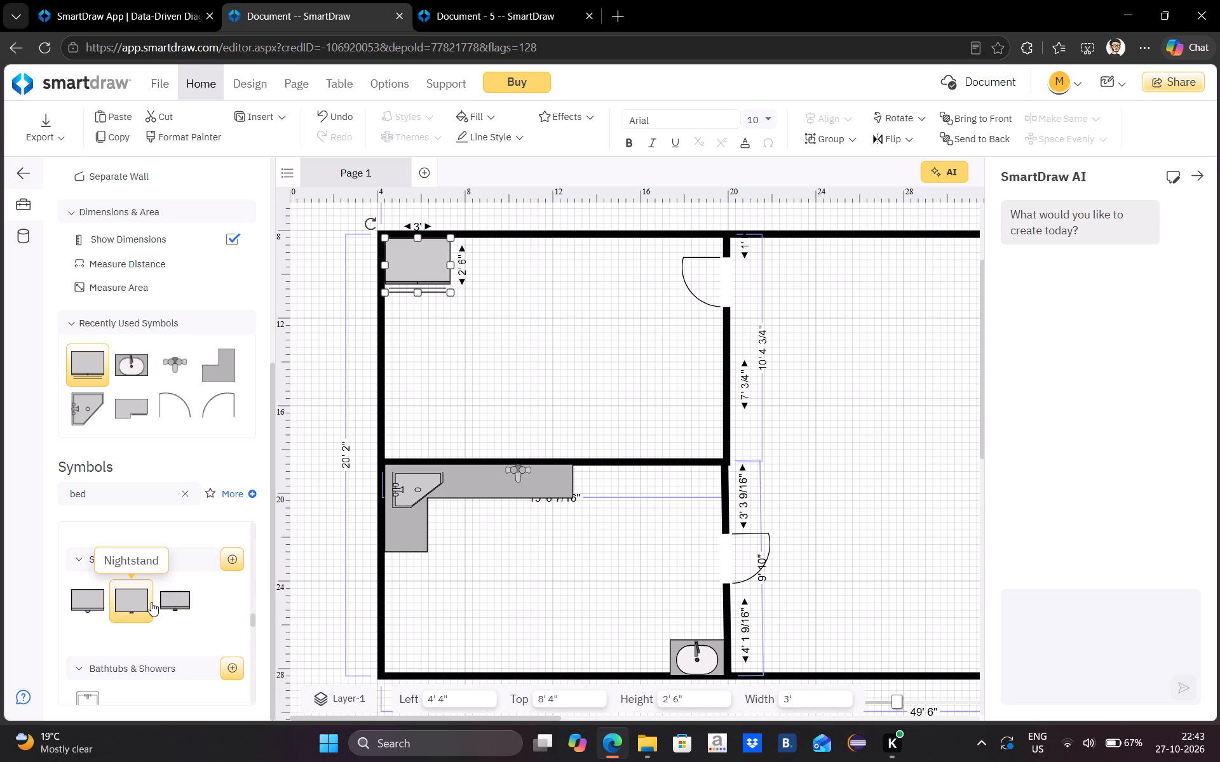
{"action": "scroll", "coordinate": [151, 602], "scroll_direction": "down", "scroll_amount": 3}
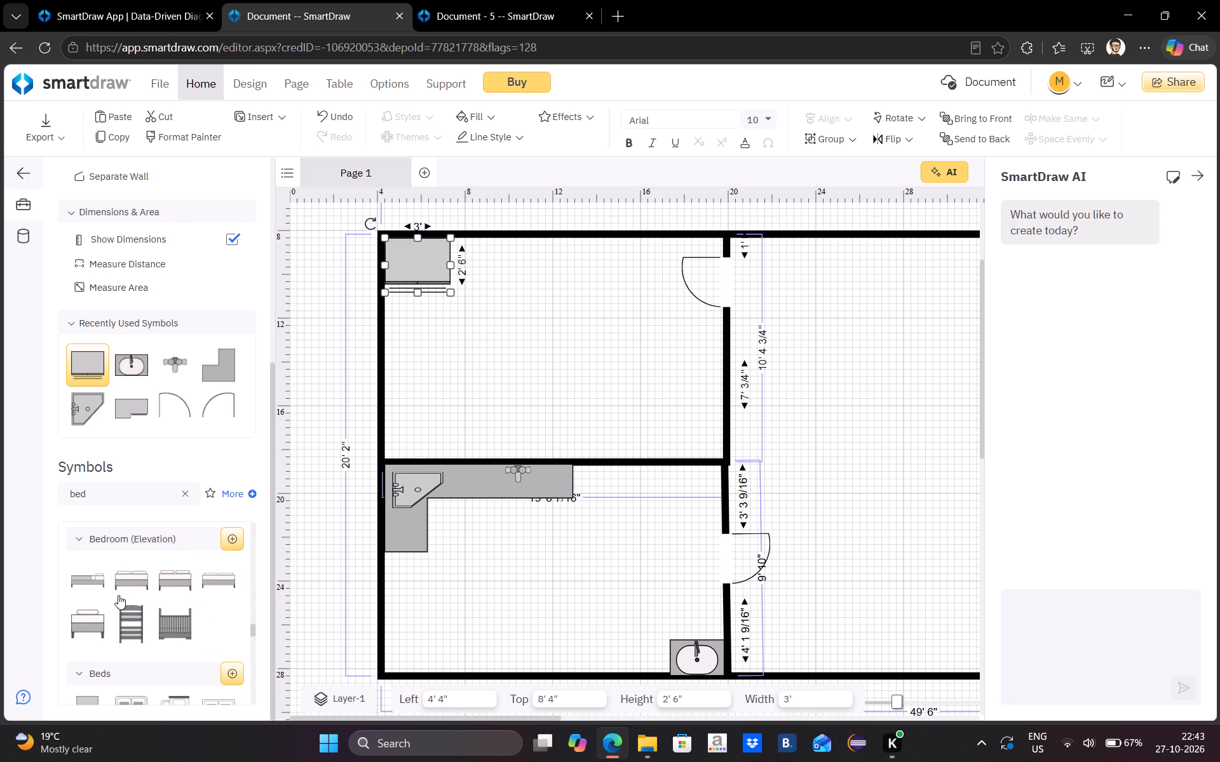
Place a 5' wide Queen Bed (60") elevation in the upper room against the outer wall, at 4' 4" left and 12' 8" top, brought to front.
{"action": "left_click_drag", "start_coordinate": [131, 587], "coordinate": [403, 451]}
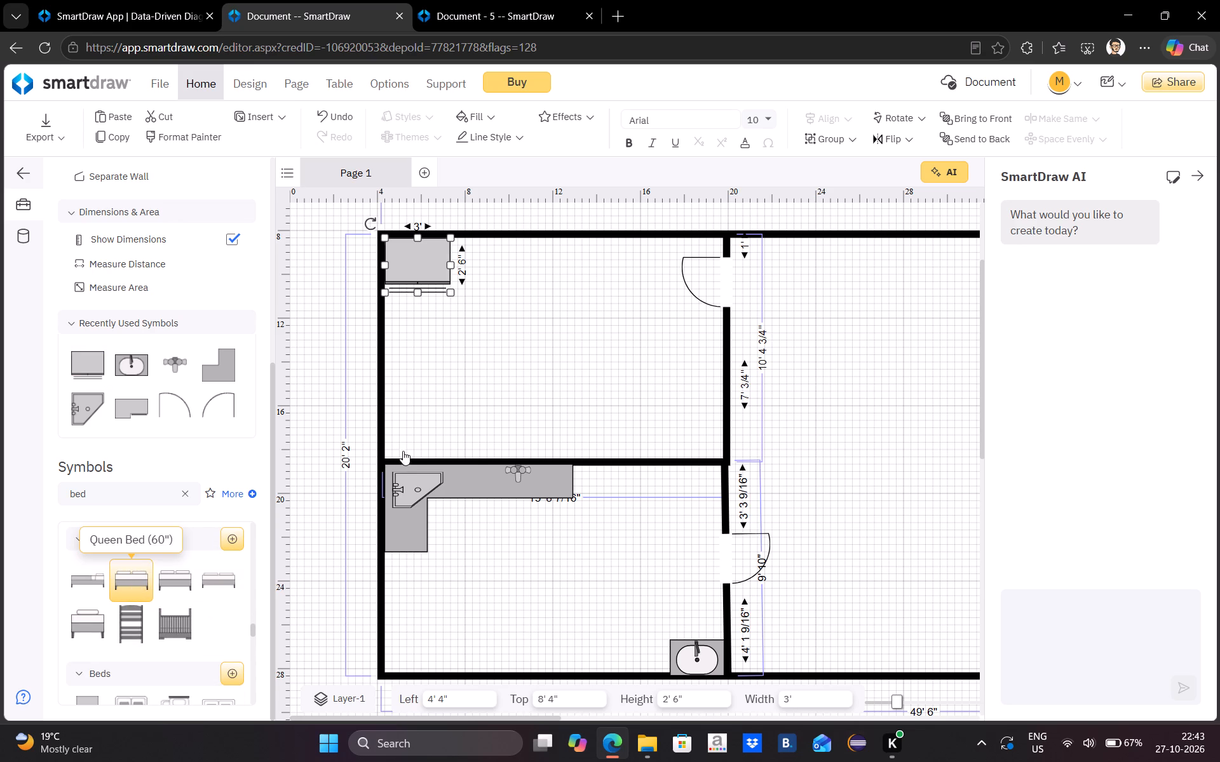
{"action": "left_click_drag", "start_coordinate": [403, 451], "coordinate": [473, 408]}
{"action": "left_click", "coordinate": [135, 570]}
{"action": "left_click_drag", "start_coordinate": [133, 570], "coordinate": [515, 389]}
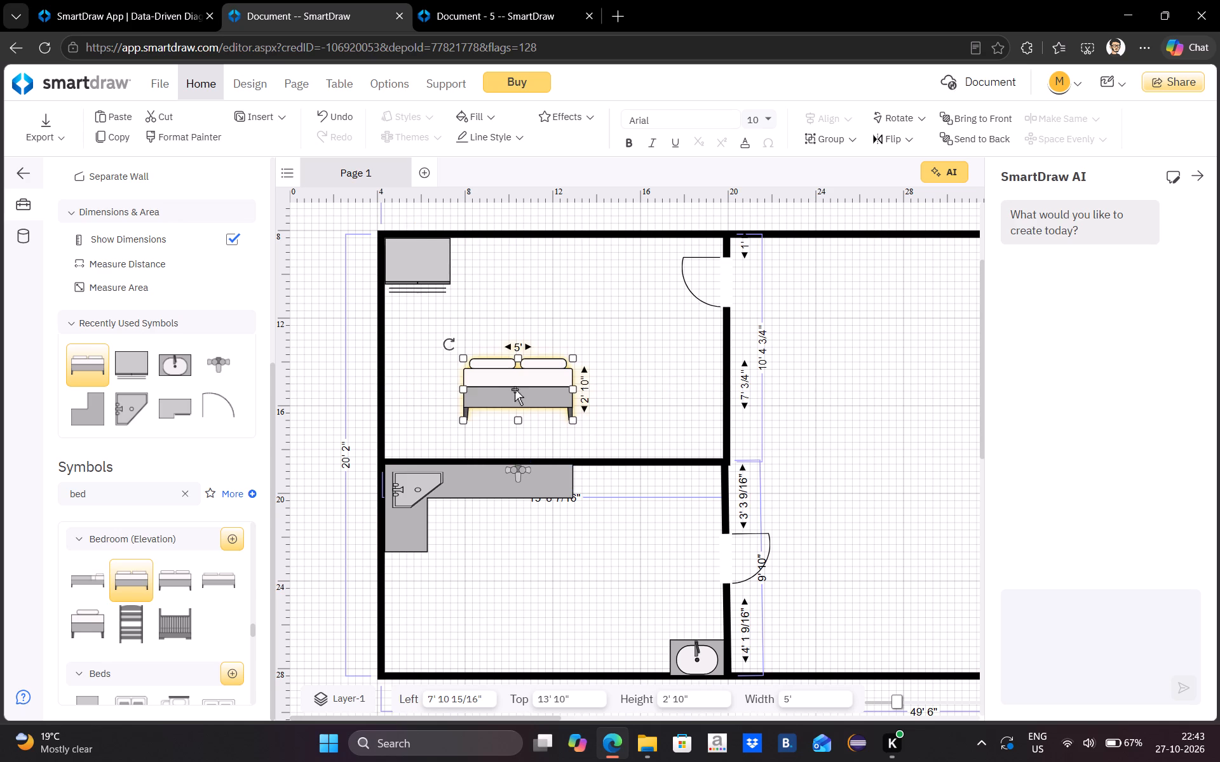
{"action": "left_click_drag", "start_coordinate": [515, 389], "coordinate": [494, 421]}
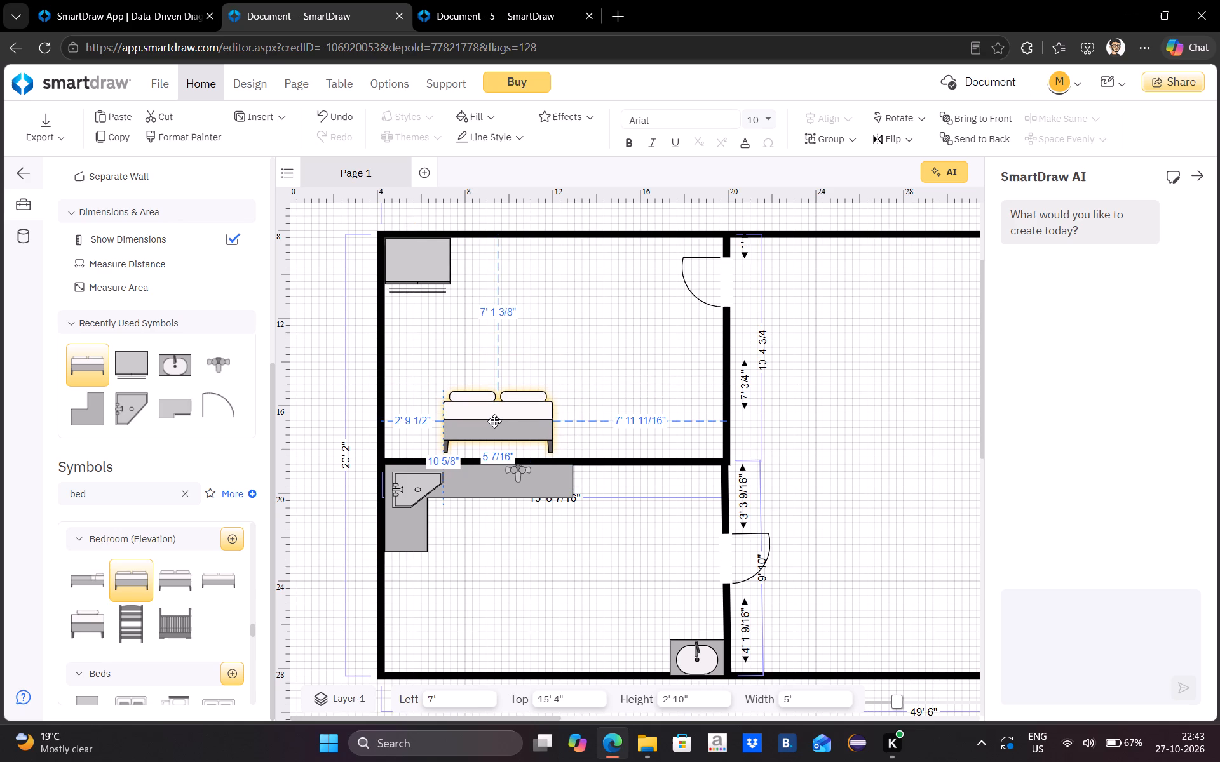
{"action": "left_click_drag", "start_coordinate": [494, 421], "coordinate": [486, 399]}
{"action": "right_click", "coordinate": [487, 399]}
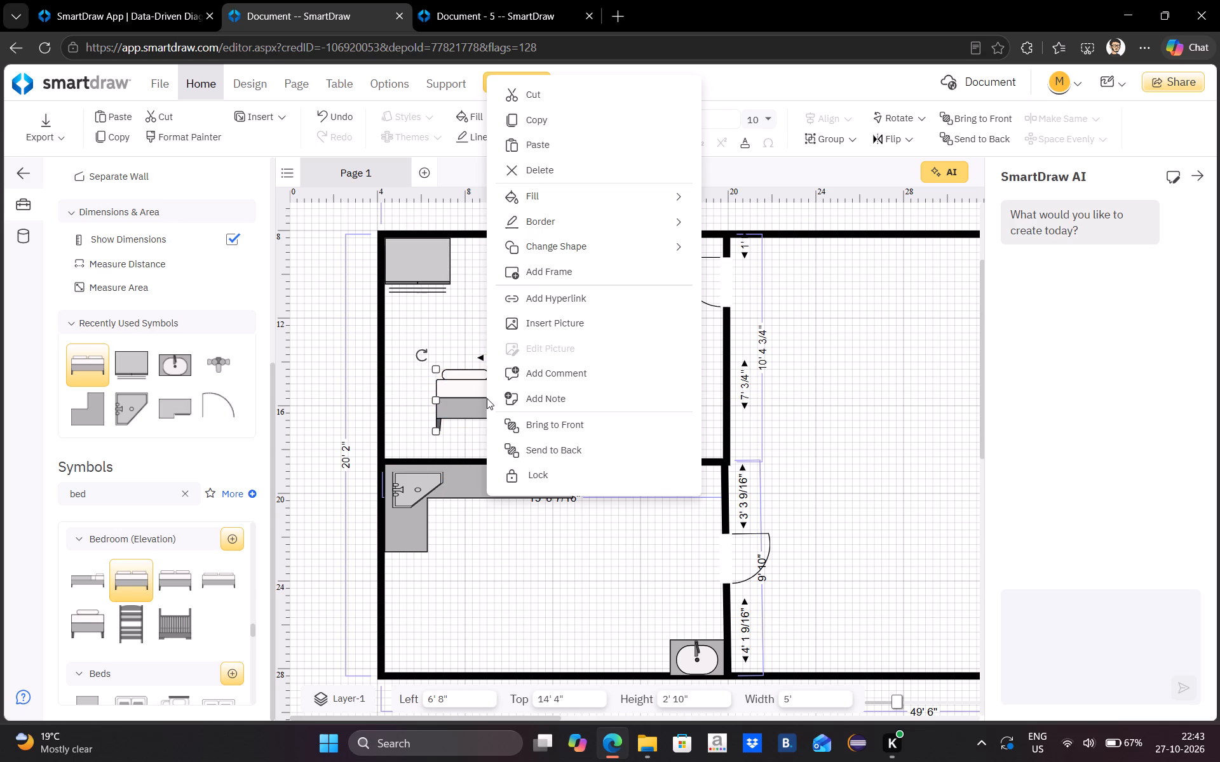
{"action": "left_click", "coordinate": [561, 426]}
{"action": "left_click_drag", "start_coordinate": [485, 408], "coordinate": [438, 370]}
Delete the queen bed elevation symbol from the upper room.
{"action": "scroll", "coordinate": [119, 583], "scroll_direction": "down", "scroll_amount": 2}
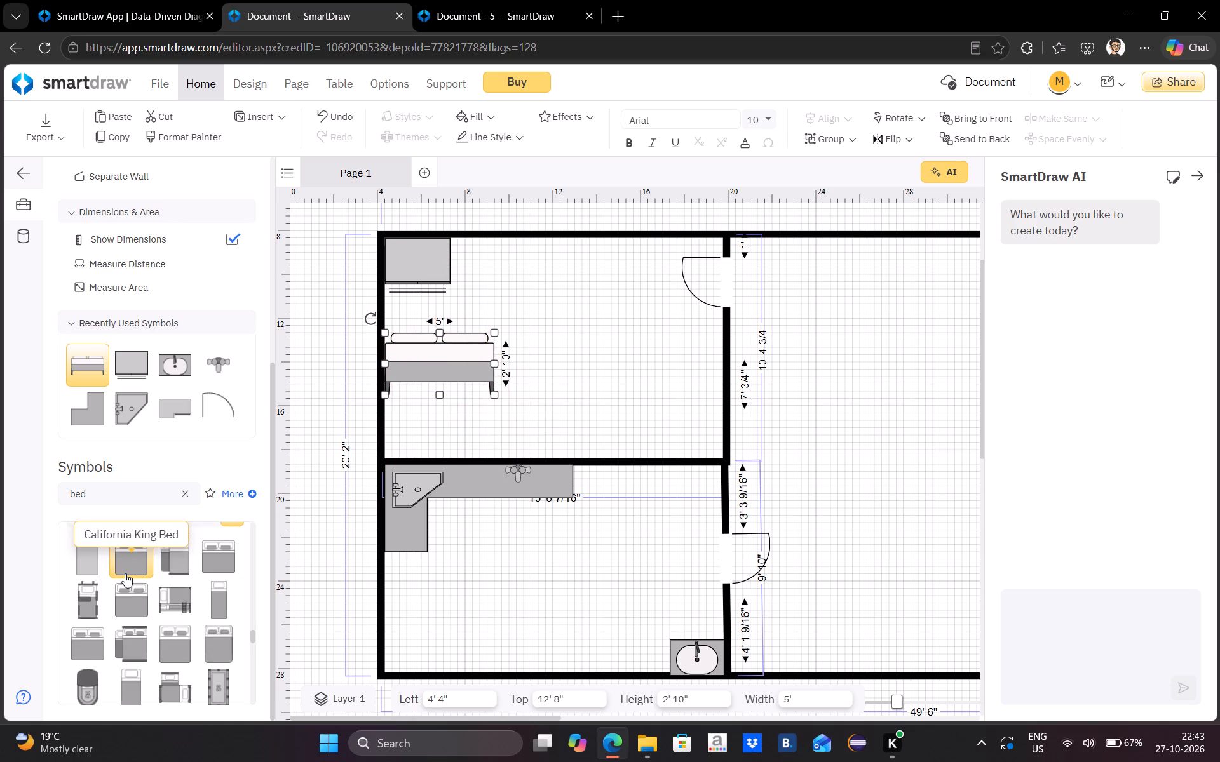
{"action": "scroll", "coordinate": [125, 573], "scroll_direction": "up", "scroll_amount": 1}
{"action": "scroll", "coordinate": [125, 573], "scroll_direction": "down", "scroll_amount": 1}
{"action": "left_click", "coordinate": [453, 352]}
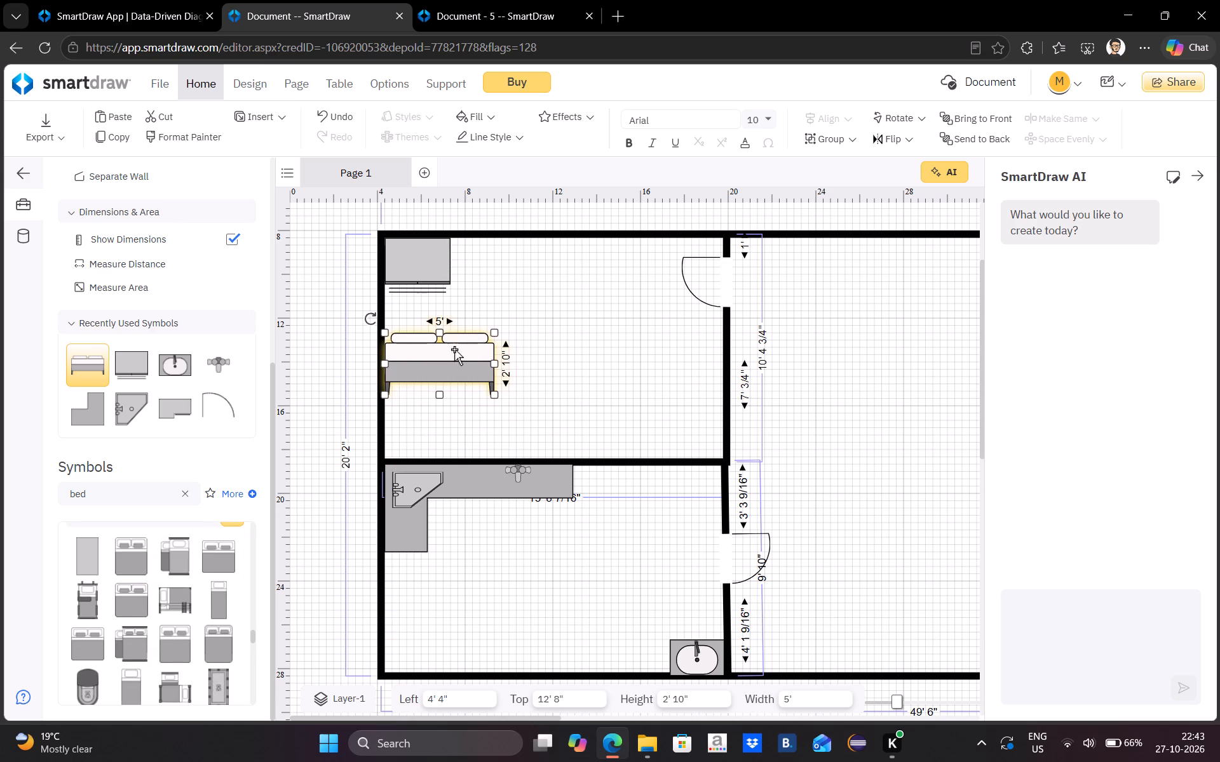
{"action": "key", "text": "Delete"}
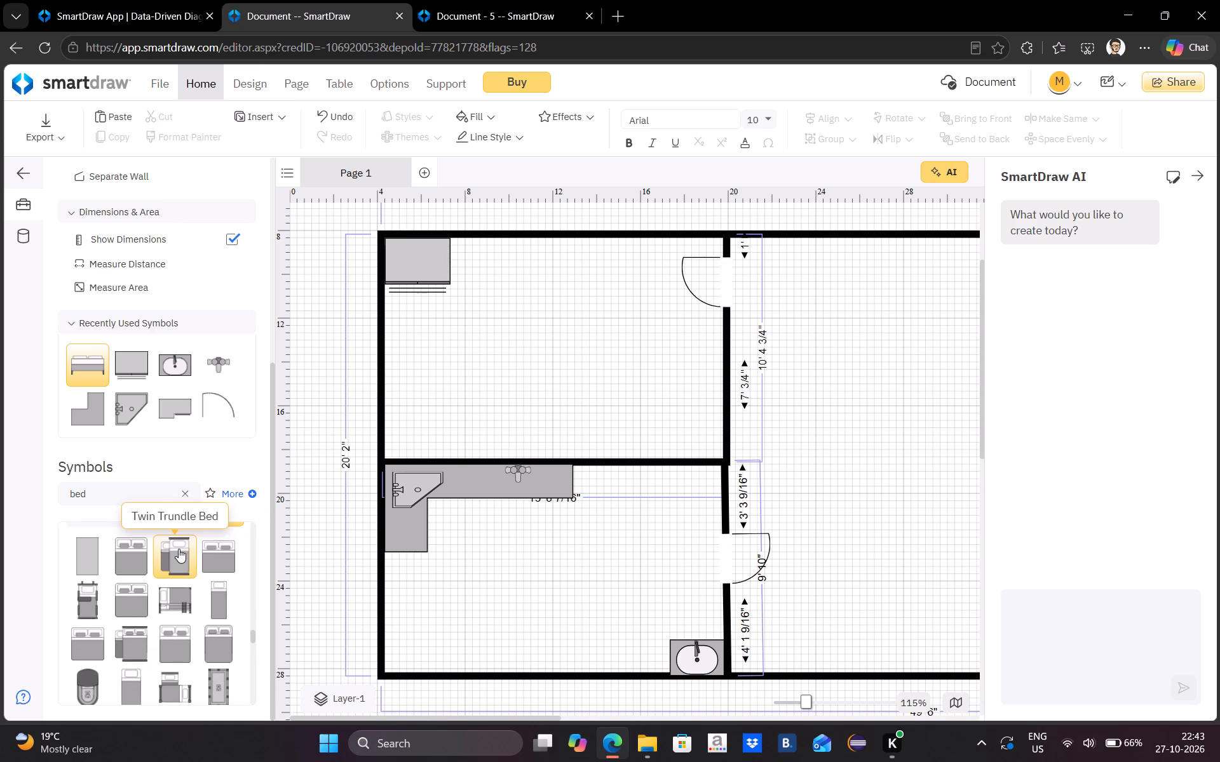
Place a plan-view two-pillow bed, 6' 4" wide by 6' 8", from the Beds symbols in the upper room at 8' left and 10' top.
{"action": "scroll", "coordinate": [160, 603], "scroll_direction": "down", "scroll_amount": 1}
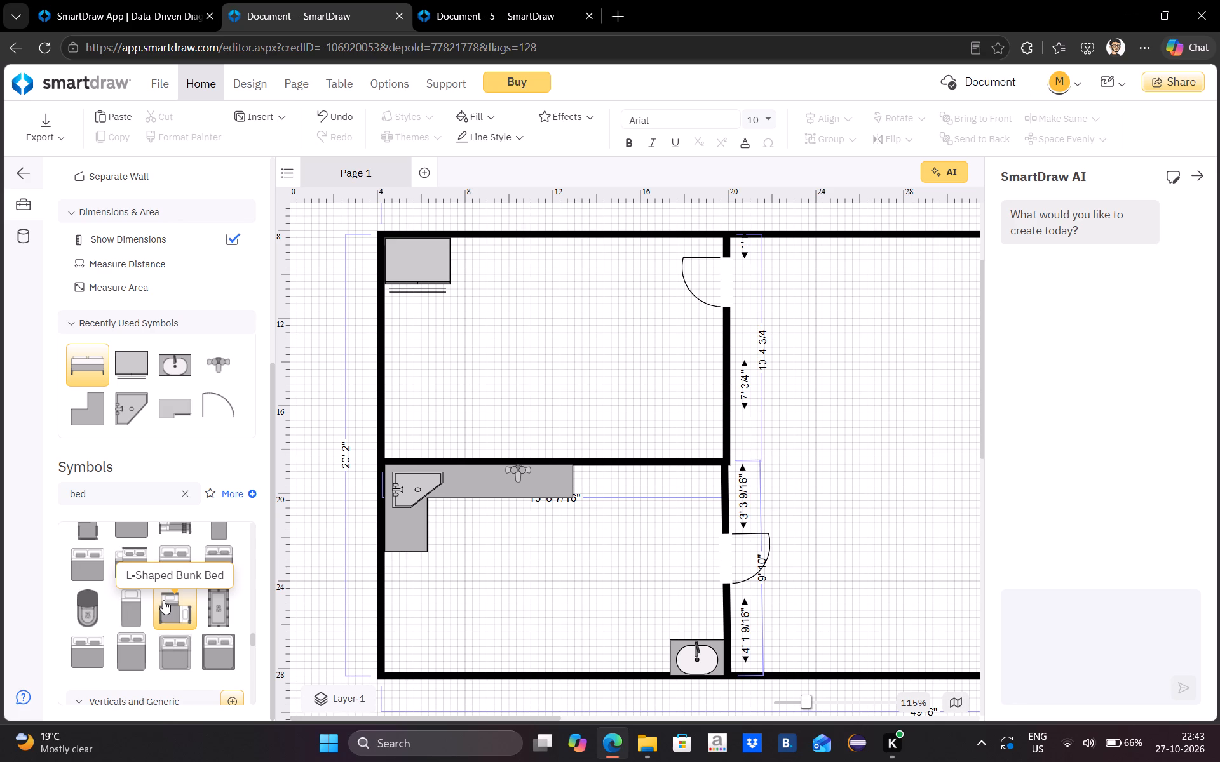
{"action": "scroll", "coordinate": [163, 600], "scroll_direction": "down", "scroll_amount": 1}
{"action": "scroll", "coordinate": [164, 599], "scroll_direction": "up", "scroll_amount": 2}
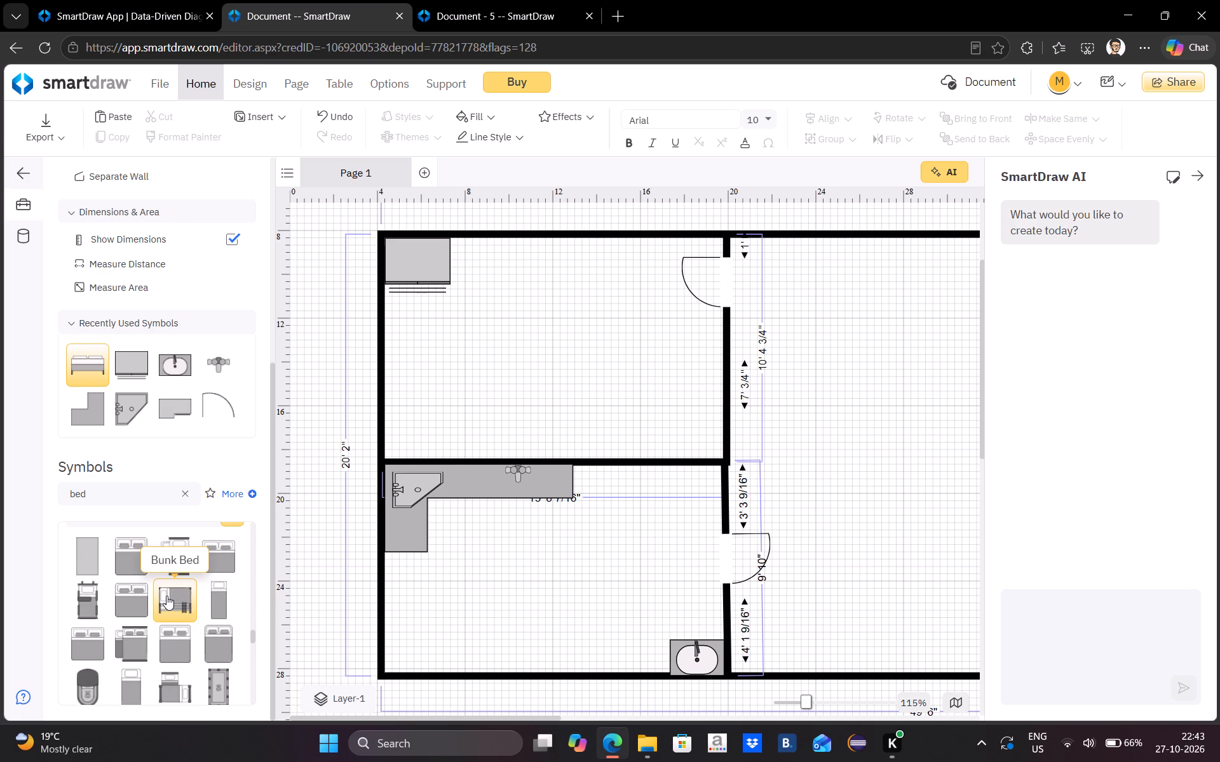
{"action": "left_click_drag", "start_coordinate": [144, 604], "coordinate": [496, 392]}
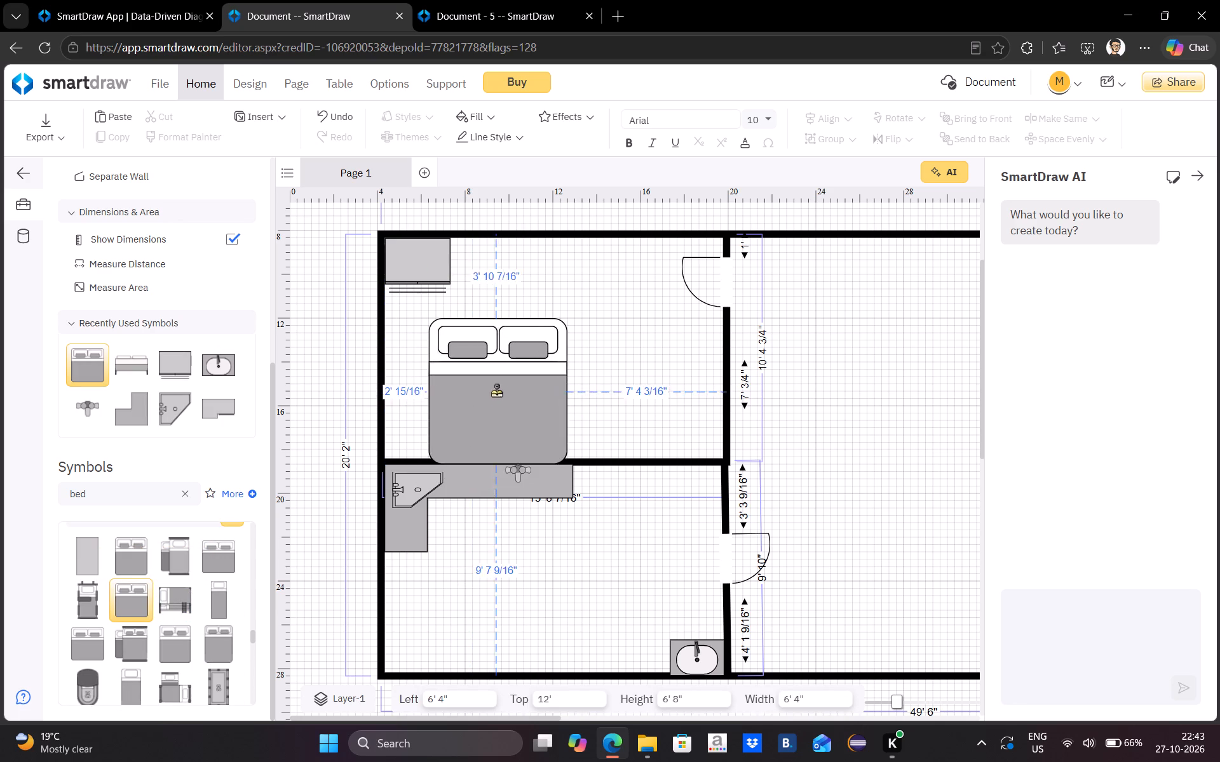
{"action": "left_click_drag", "start_coordinate": [496, 392], "coordinate": [531, 347]}
Delete the 3' by 2' 6" storage furniture piece from the upper room's corner.
{"action": "left_click", "coordinate": [416, 266]}
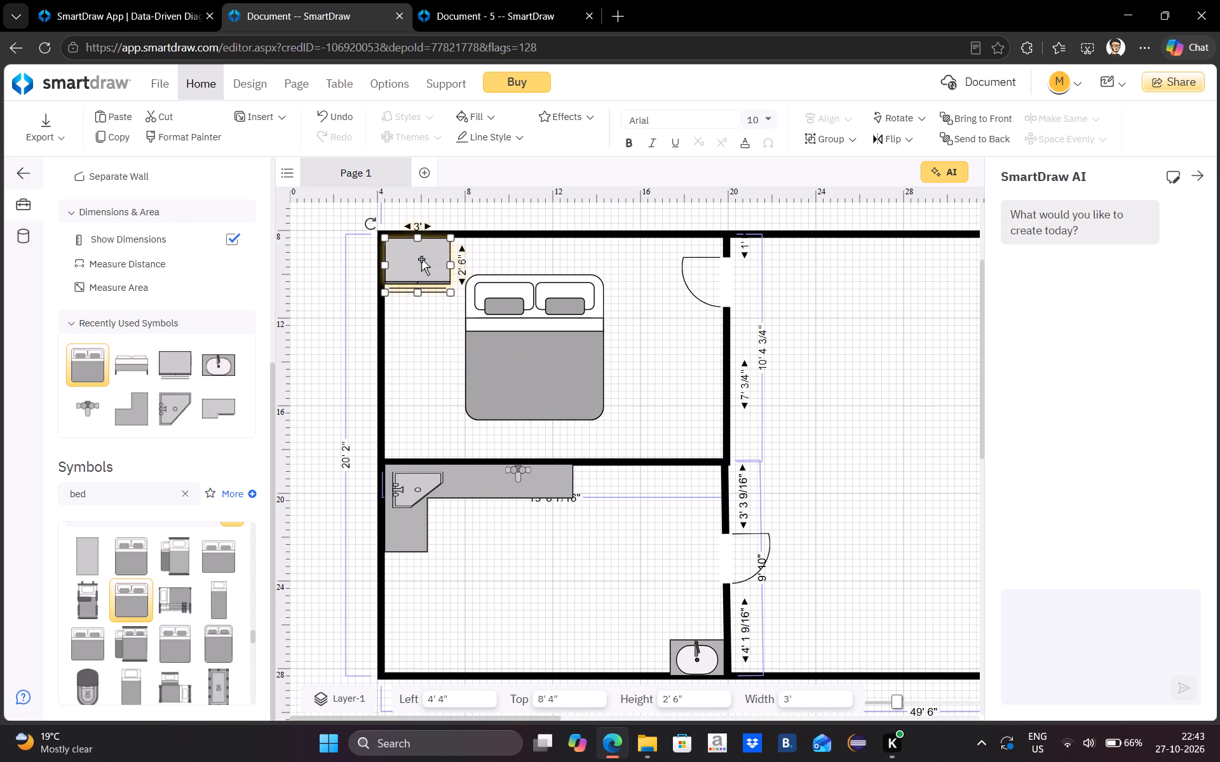
{"action": "key", "text": "Delete"}
Rotate the bed a quarter turn so its pillows face the left outer wall, and move it near the upper room's top-left corner.
{"action": "left_click", "coordinate": [538, 347]}
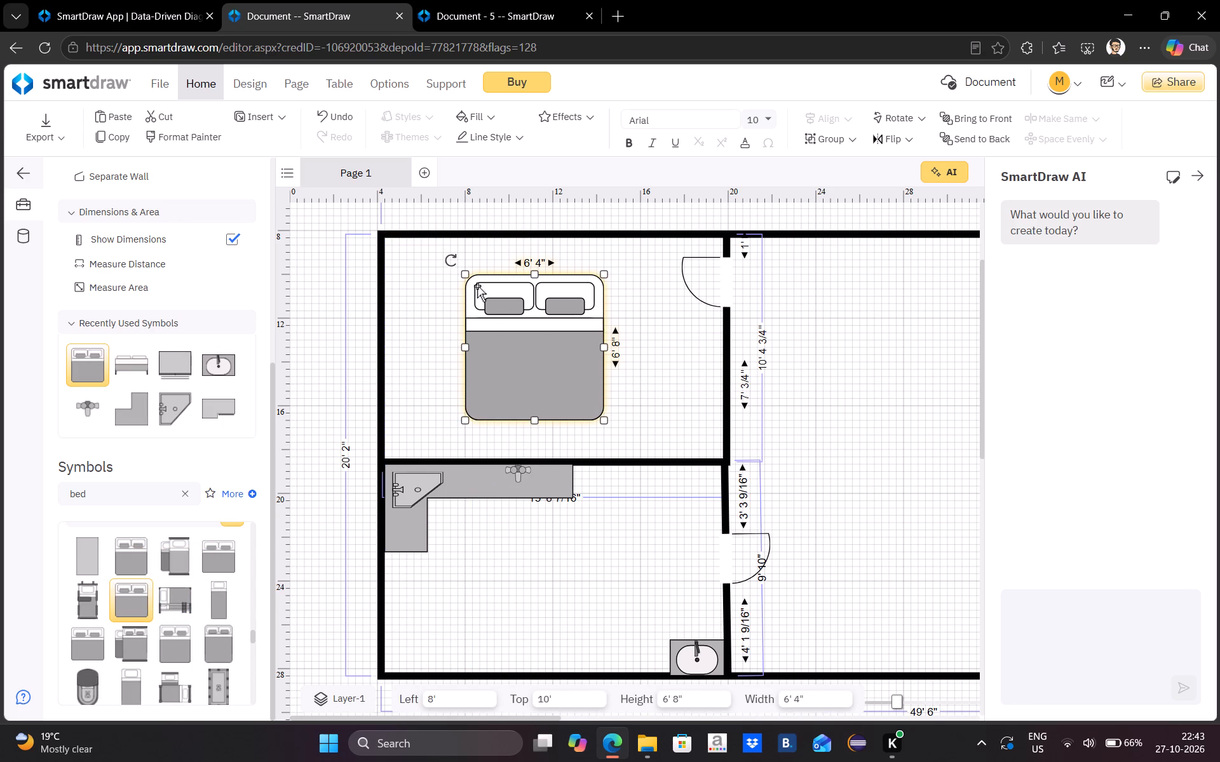
{"action": "left_click_drag", "start_coordinate": [453, 264], "coordinate": [457, 427]}
{"action": "left_click_drag", "start_coordinate": [604, 362], "coordinate": [571, 359]}
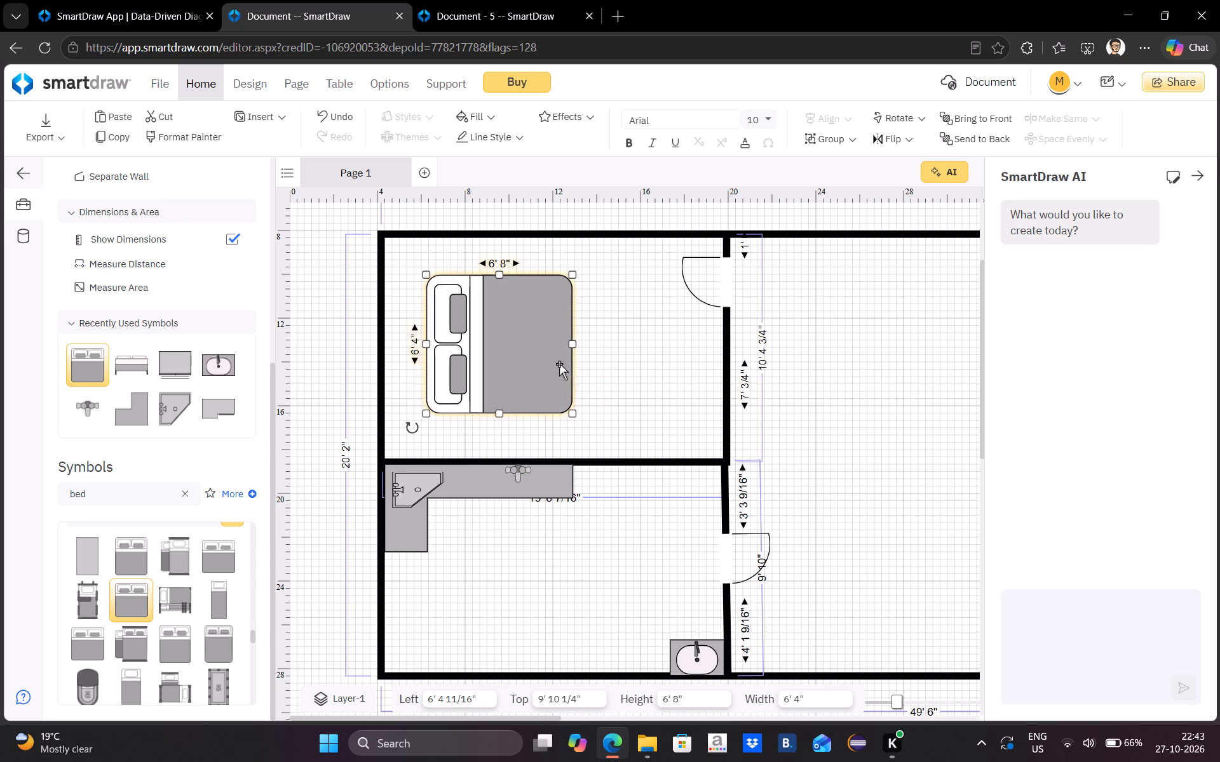
{"action": "left_click_drag", "start_coordinate": [549, 360], "coordinate": [524, 342]}
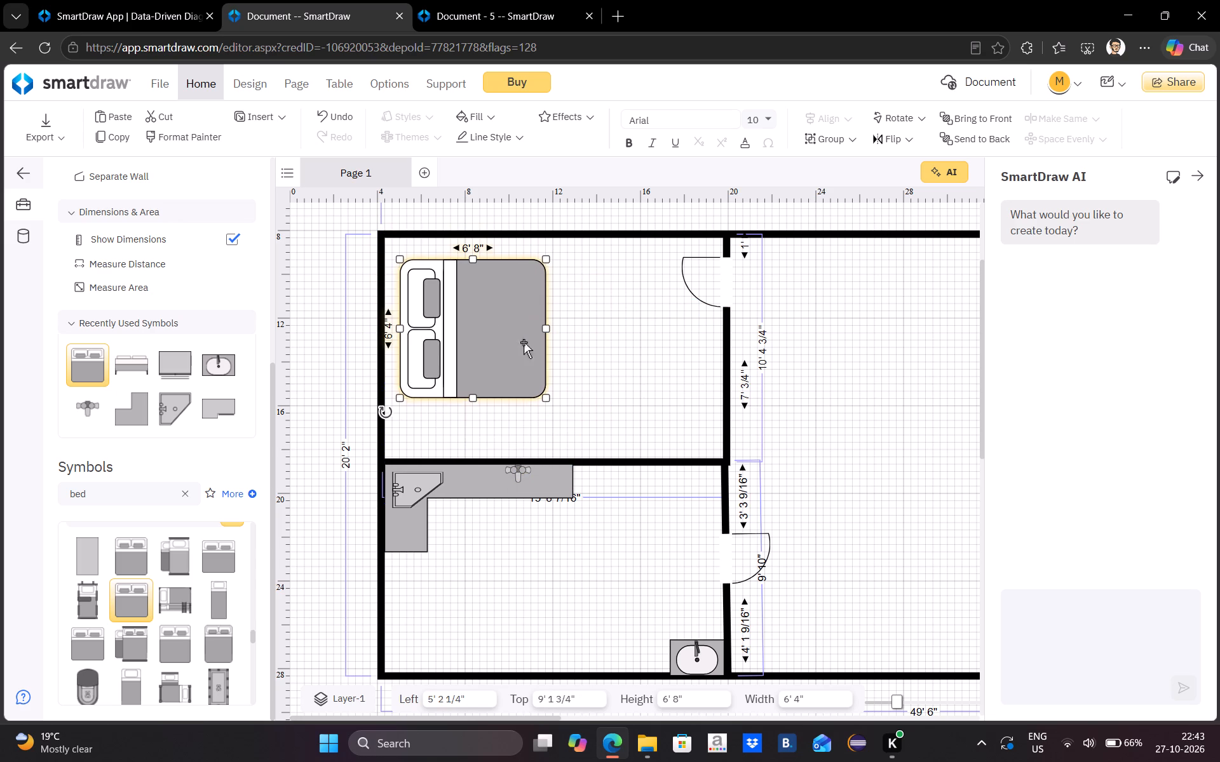
Narrow the bed to a width of about 4' 4 1/4", keeping its 6' 8" length.
{"action": "left_click", "coordinate": [473, 394]}
{"action": "left_click_drag", "start_coordinate": [472, 395], "coordinate": [484, 356]}
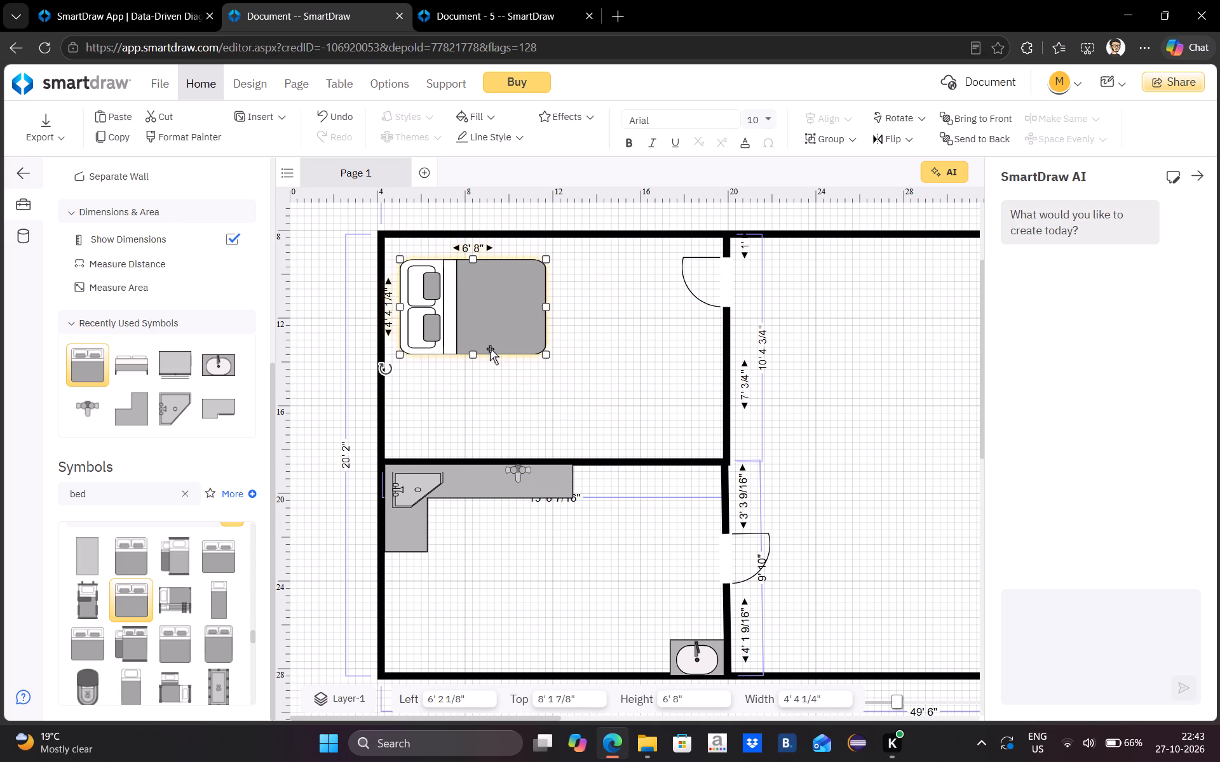
{"action": "left_click", "coordinate": [672, 331]}
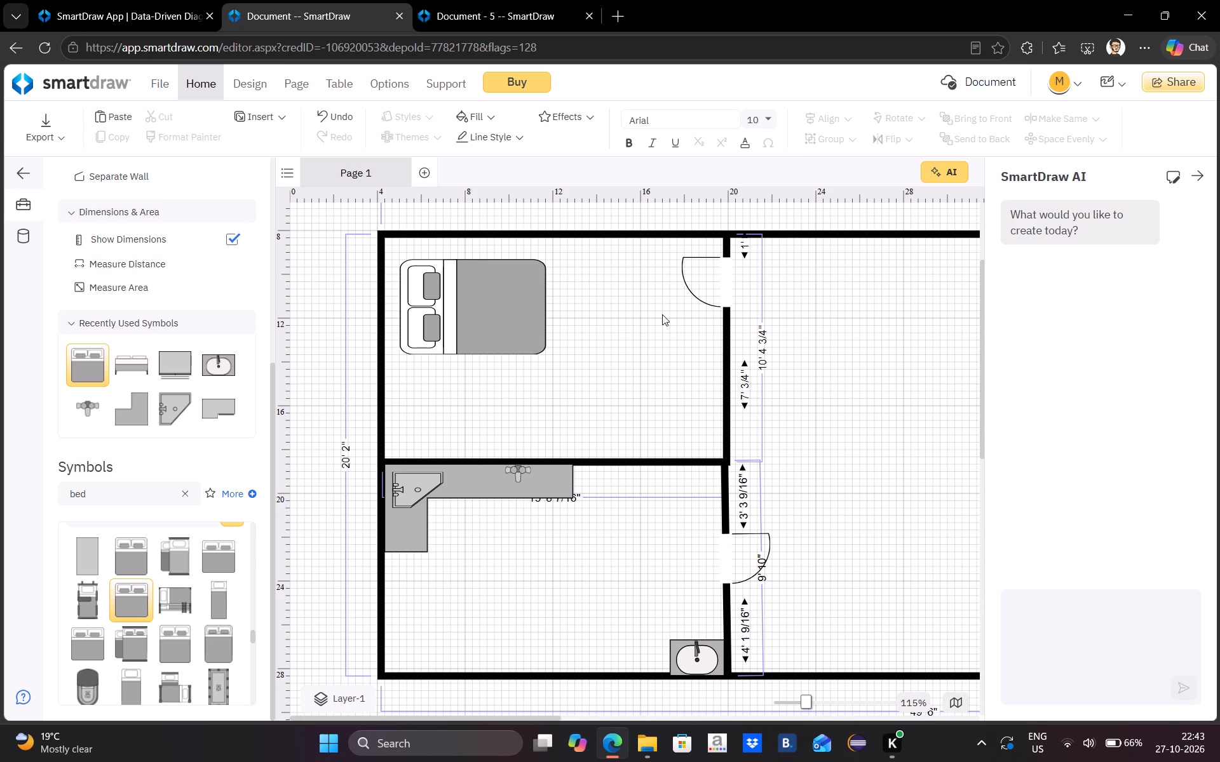
{"action": "left_click", "coordinate": [592, 369]}
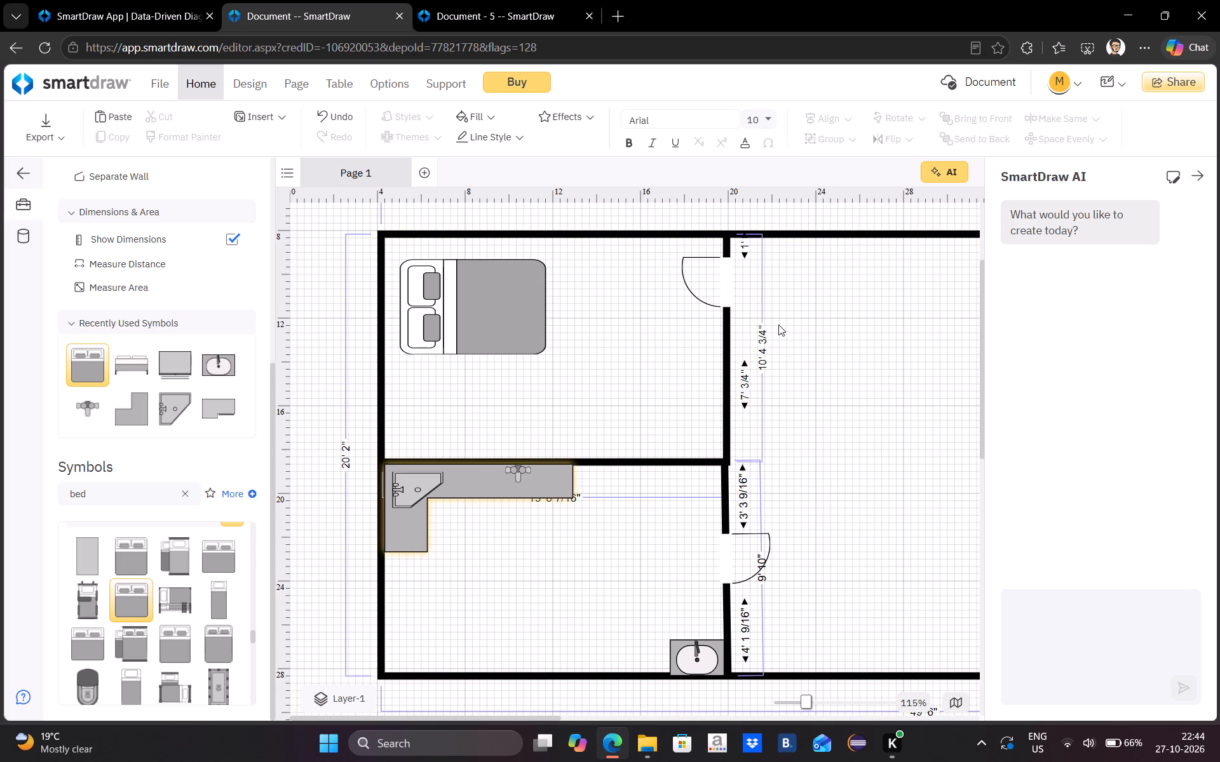
Draw a near-vertical wall about 11' 2" long in the large open area, from 35' 10" left and 17' 2" top down to the bottom outer wall.
{"action": "scroll", "coordinate": [780, 329], "scroll_direction": "up", "scroll_amount": 1}
{"action": "middle_click_drag", "start_coordinate": [780, 330], "coordinate": [517, 251]}
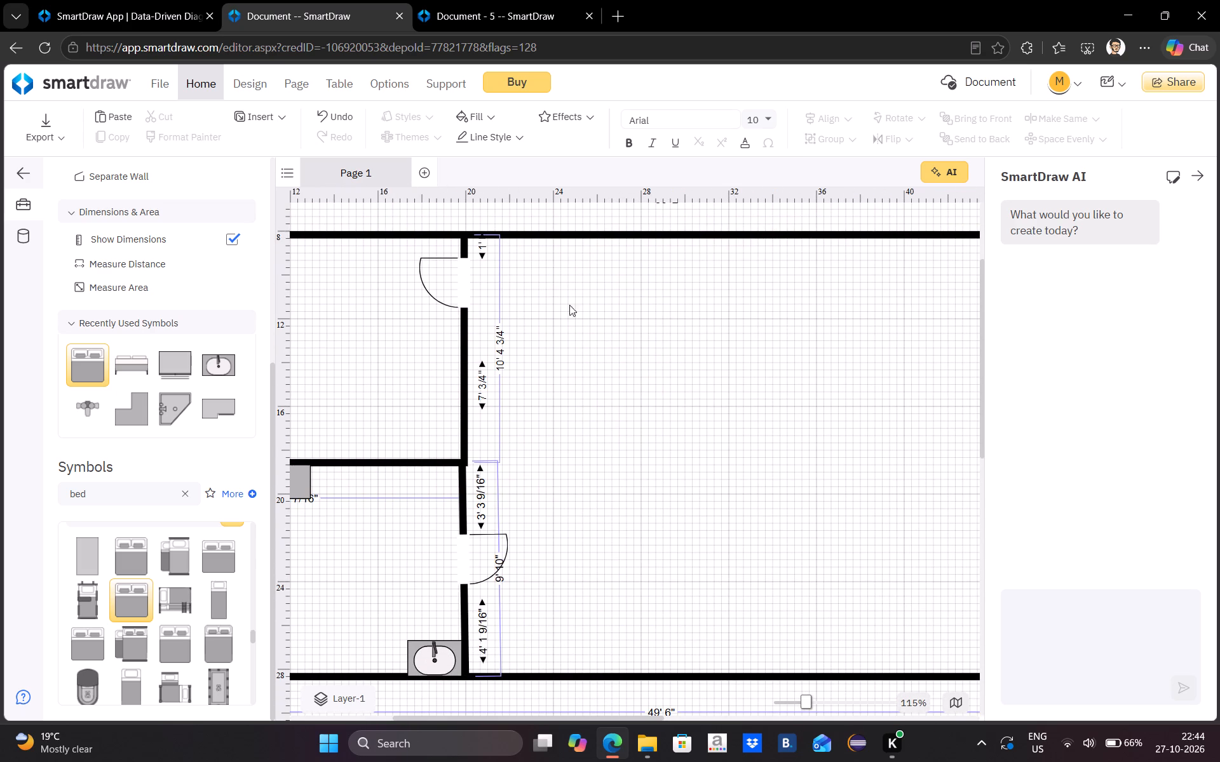
{"action": "middle_click_drag", "start_coordinate": [593, 322], "coordinate": [461, 349]}
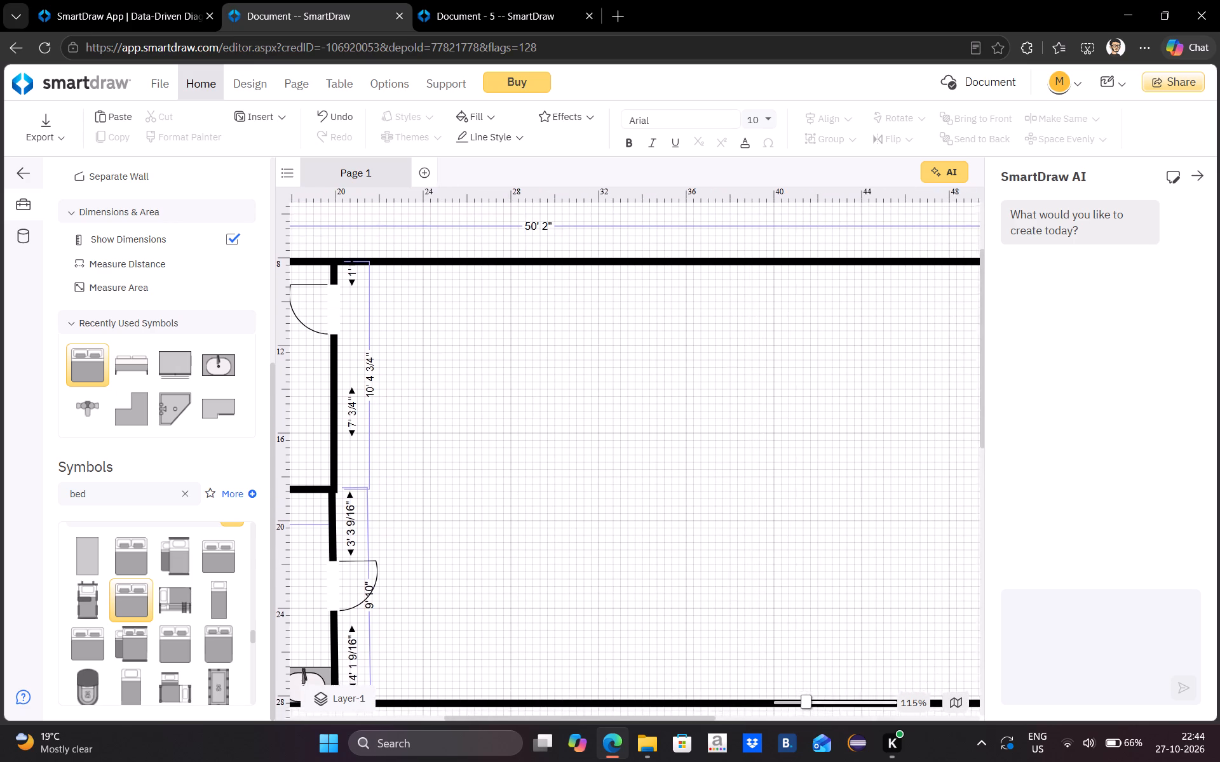
{"action": "middle_click_drag", "start_coordinate": [461, 349], "coordinate": [392, 338]}
{"action": "scroll", "coordinate": [149, 249], "scroll_direction": "up", "scroll_amount": 7}
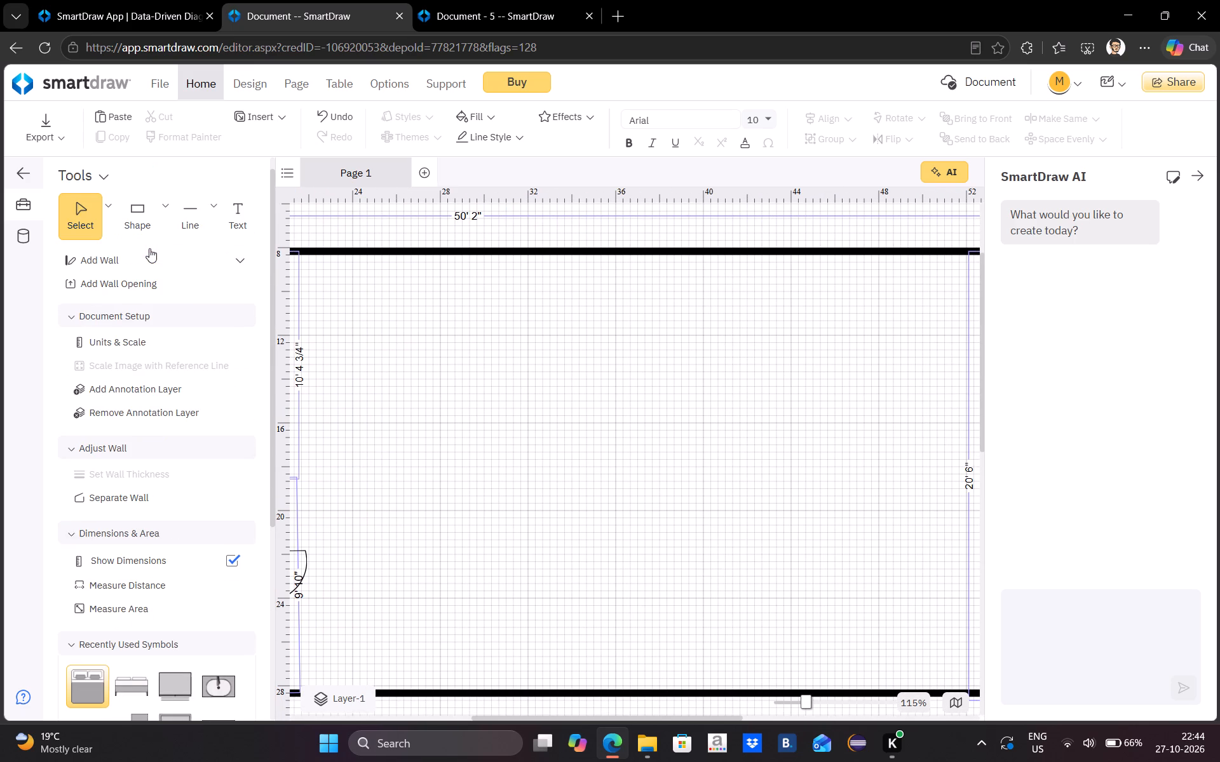
{"action": "left_click", "coordinate": [170, 256]}
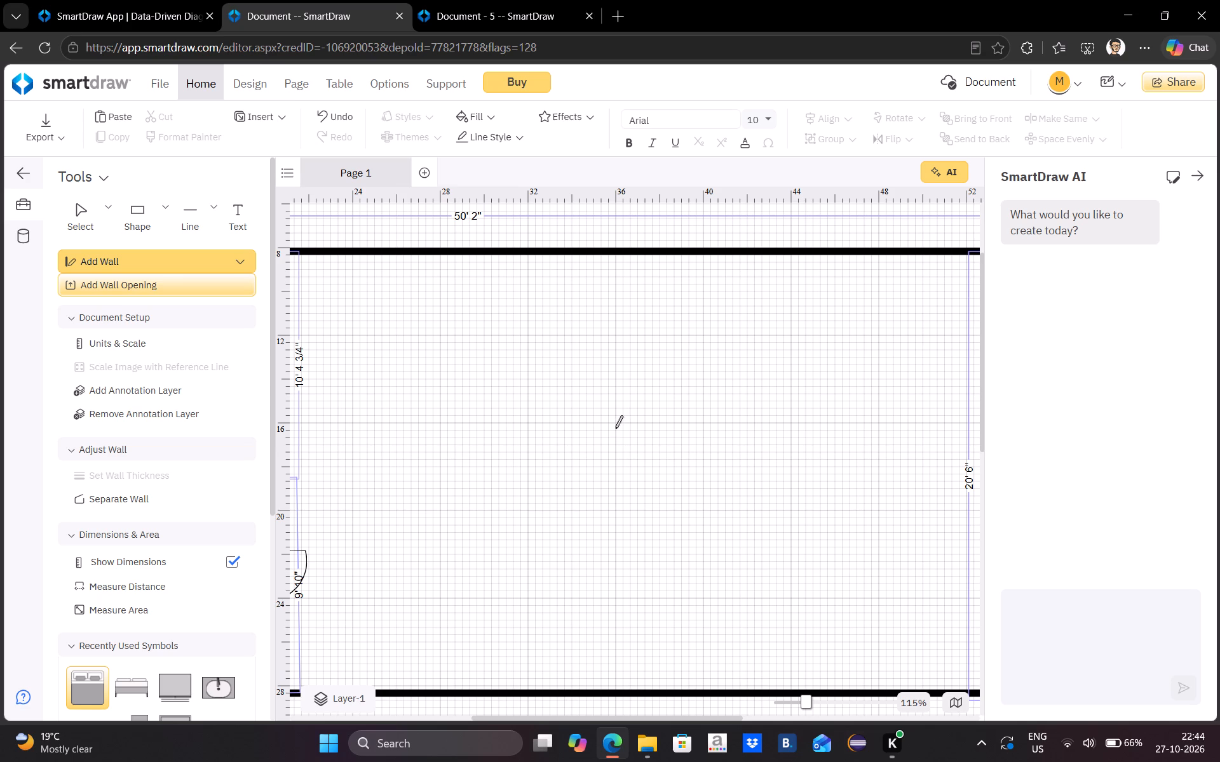
{"action": "left_click_drag", "start_coordinate": [616, 448], "coordinate": [613, 605]}
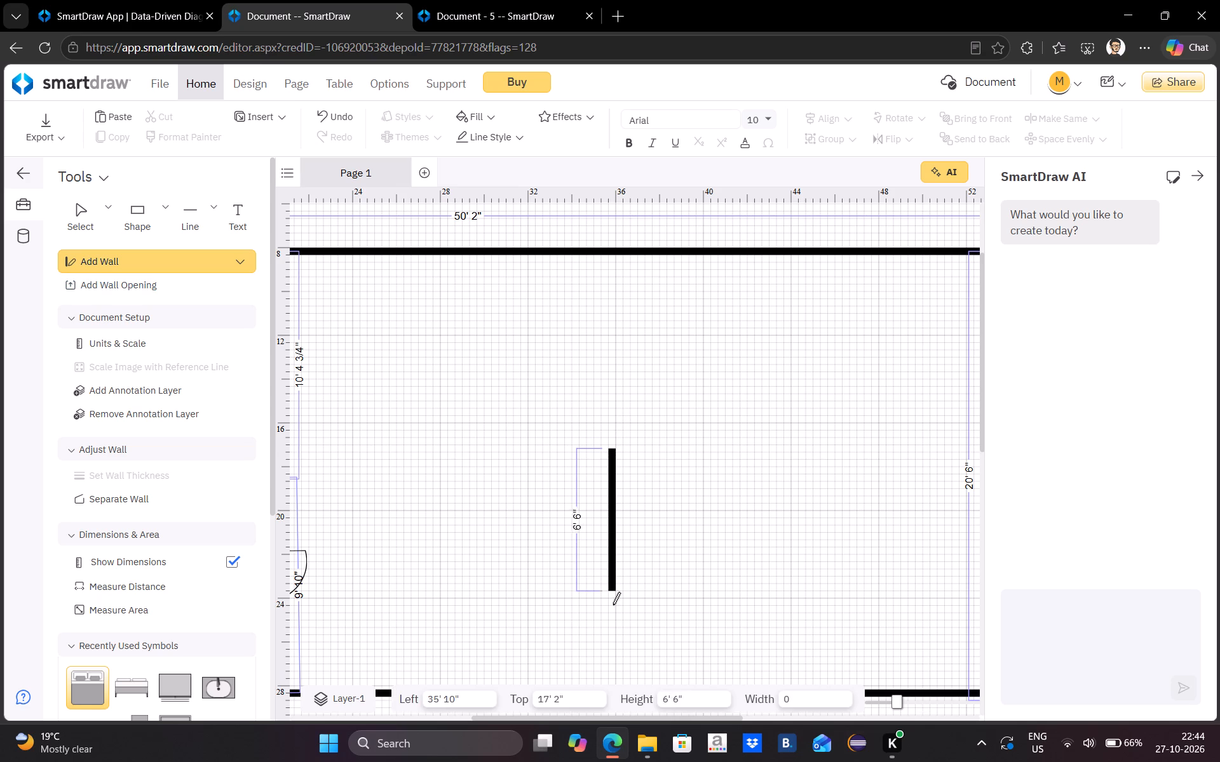
{"action": "left_click_drag", "start_coordinate": [613, 605], "coordinate": [677, 662]}
{"action": "middle_click_drag", "start_coordinate": [683, 632], "coordinate": [677, 662]}
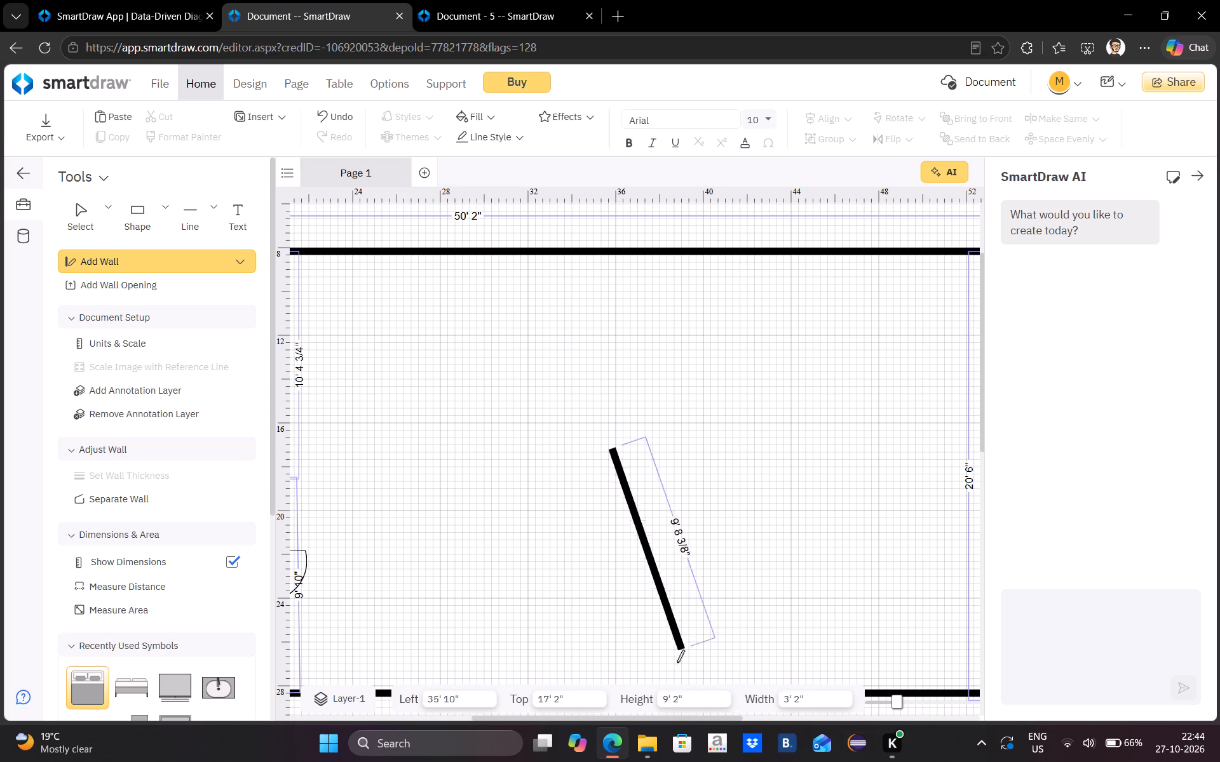
{"action": "middle_click_drag", "start_coordinate": [677, 662], "coordinate": [636, 632]}
{"action": "left_click_drag", "start_coordinate": [677, 662], "coordinate": [636, 632]}
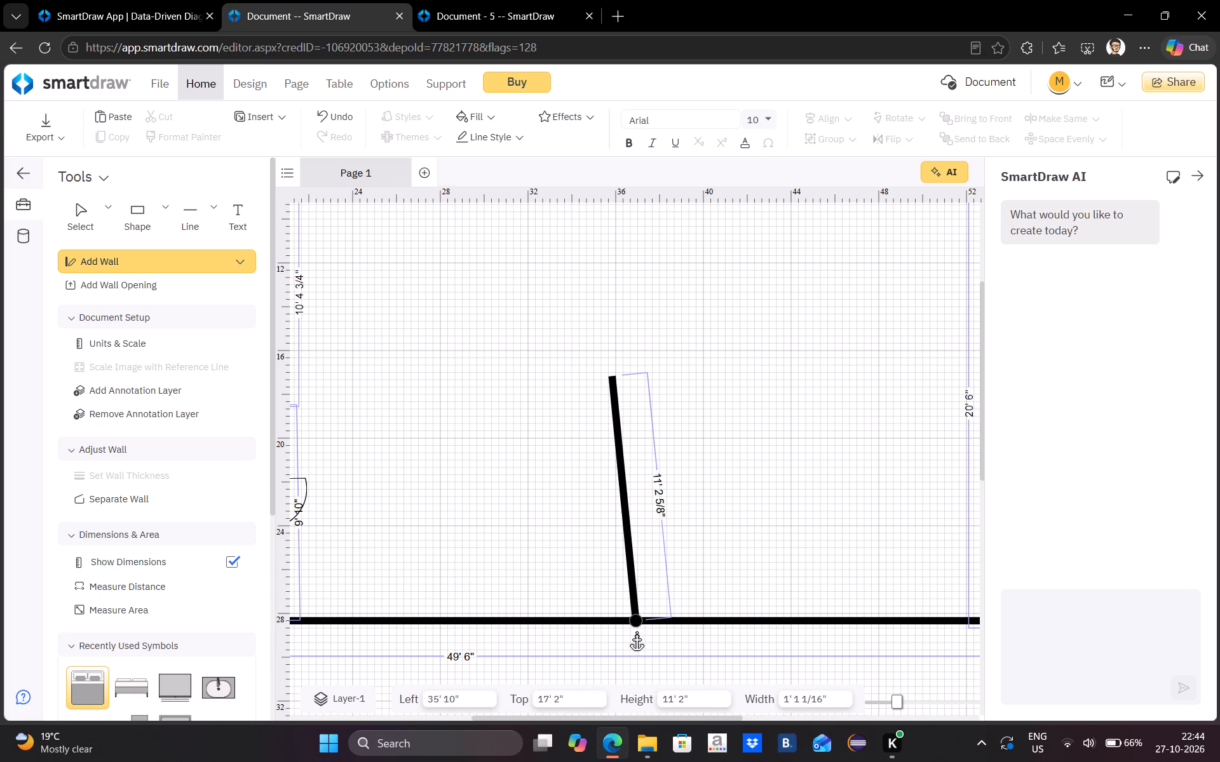
{"action": "left_click_drag", "start_coordinate": [636, 632], "coordinate": [616, 609]}
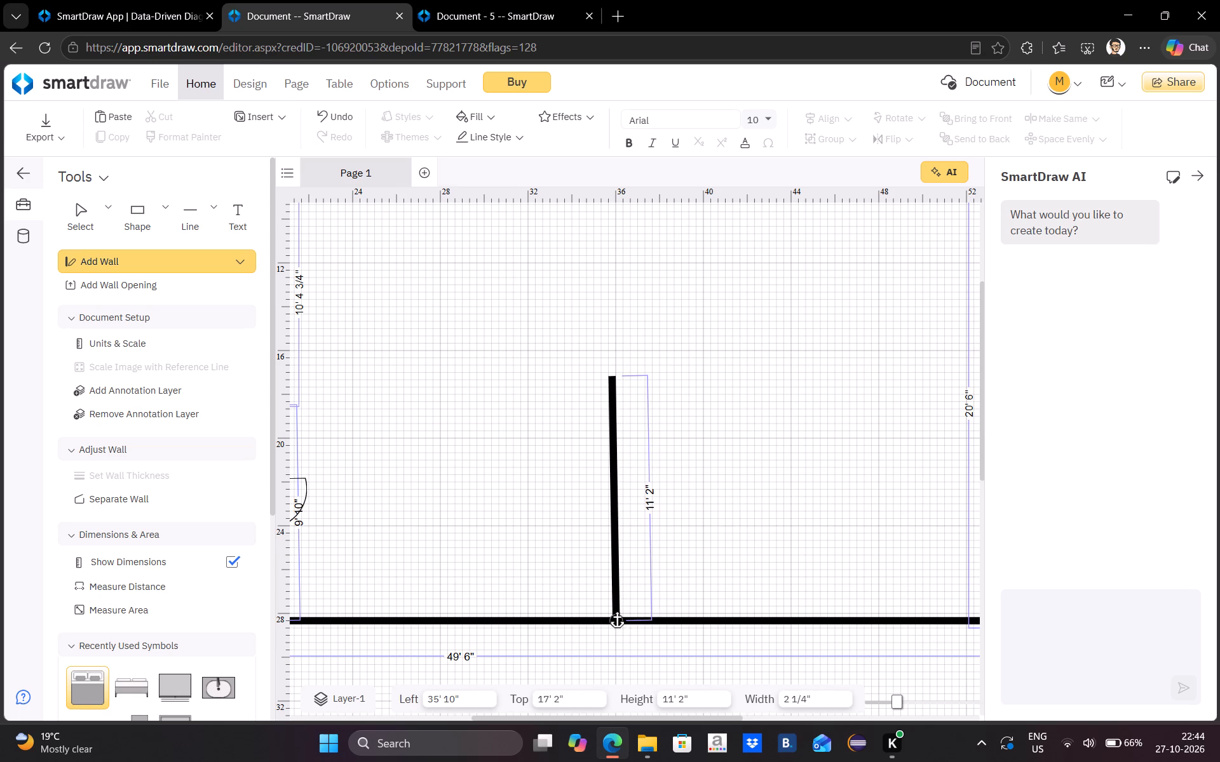
{"action": "left_click_drag", "start_coordinate": [616, 609], "coordinate": [616, 608]}
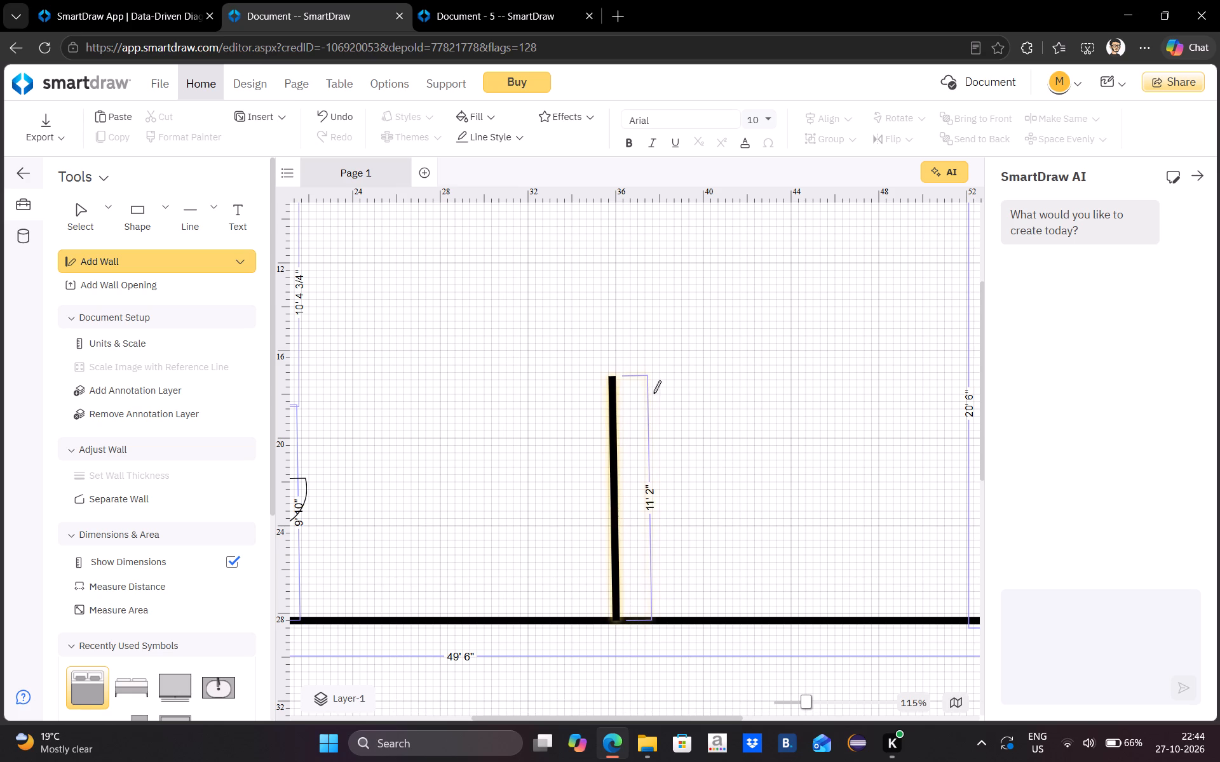
Draw a near-horizontal wall about 17' 10 5/8" long from the top of the new vertical wall to the right outer wall, closing off a corner room.
{"action": "left_click_drag", "start_coordinate": [614, 380], "coordinate": [1034, 370]}
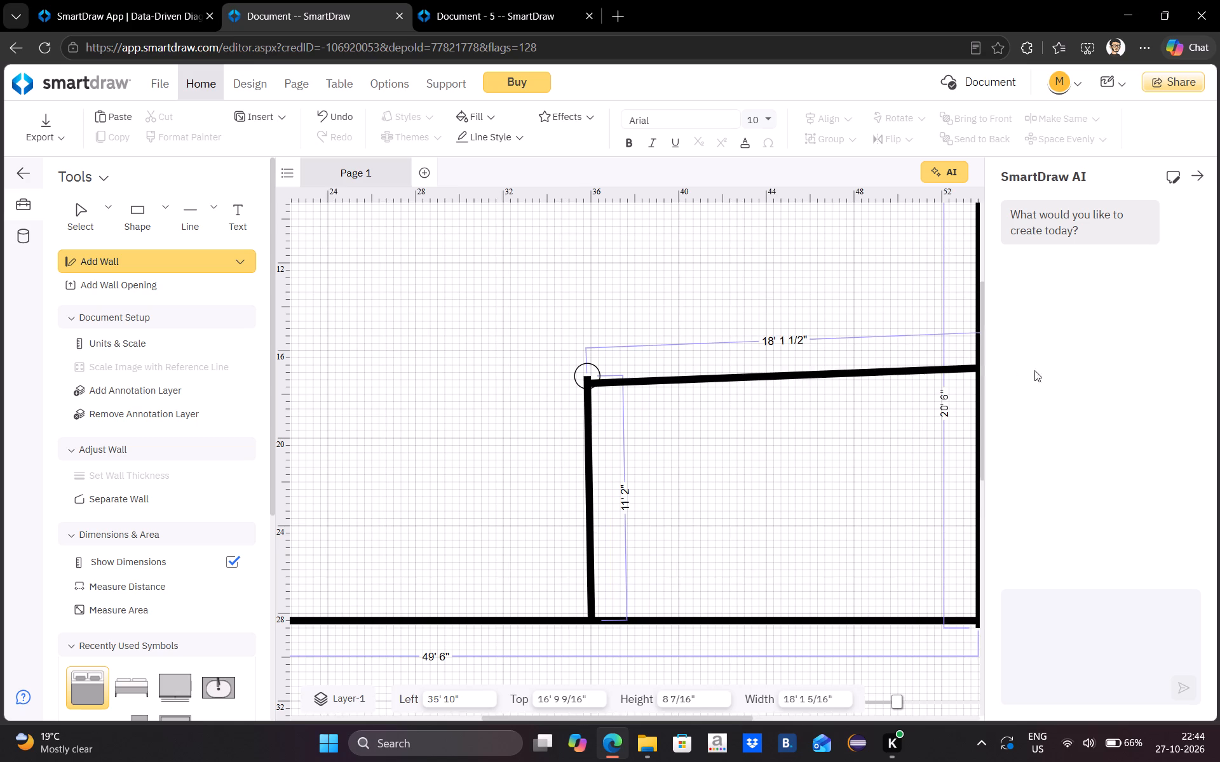
{"action": "left_click_drag", "start_coordinate": [1034, 370], "coordinate": [846, 387]}
{"action": "scroll", "coordinate": [750, 428], "scroll_direction": "down", "scroll_amount": 1}
{"action": "middle_click_drag", "start_coordinate": [748, 429], "coordinate": [747, 431]}
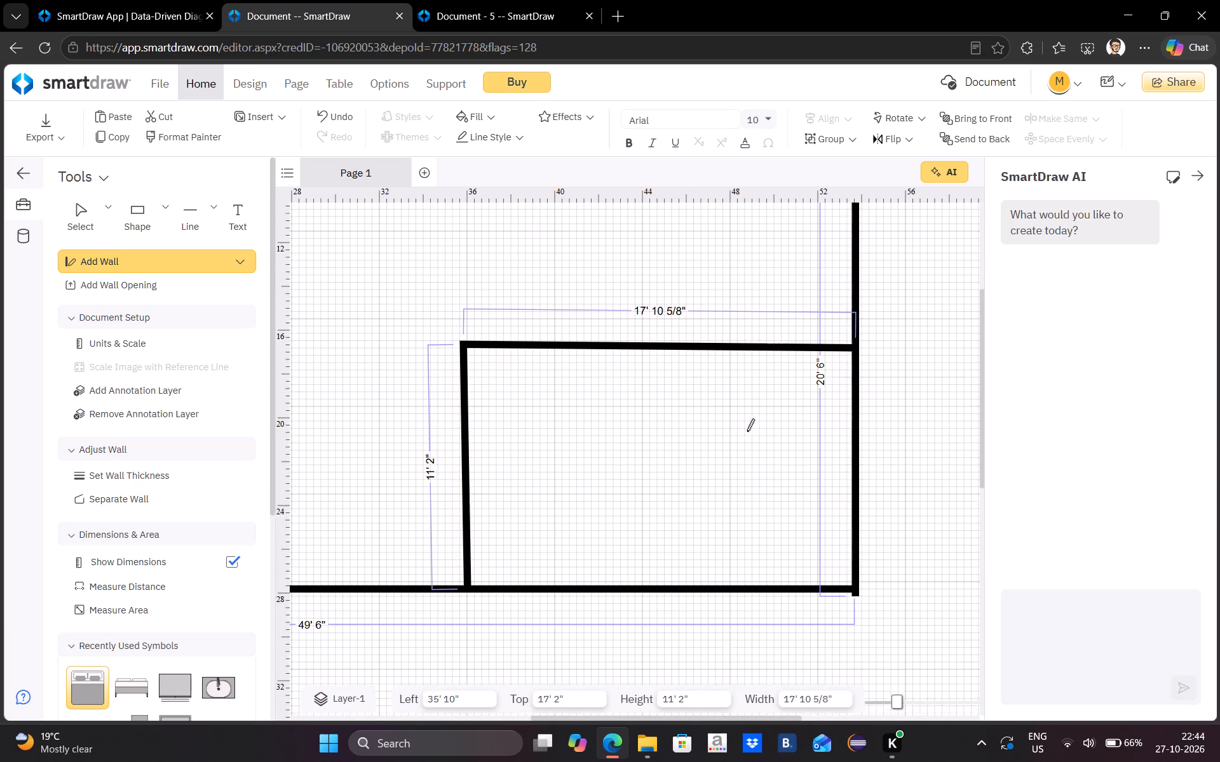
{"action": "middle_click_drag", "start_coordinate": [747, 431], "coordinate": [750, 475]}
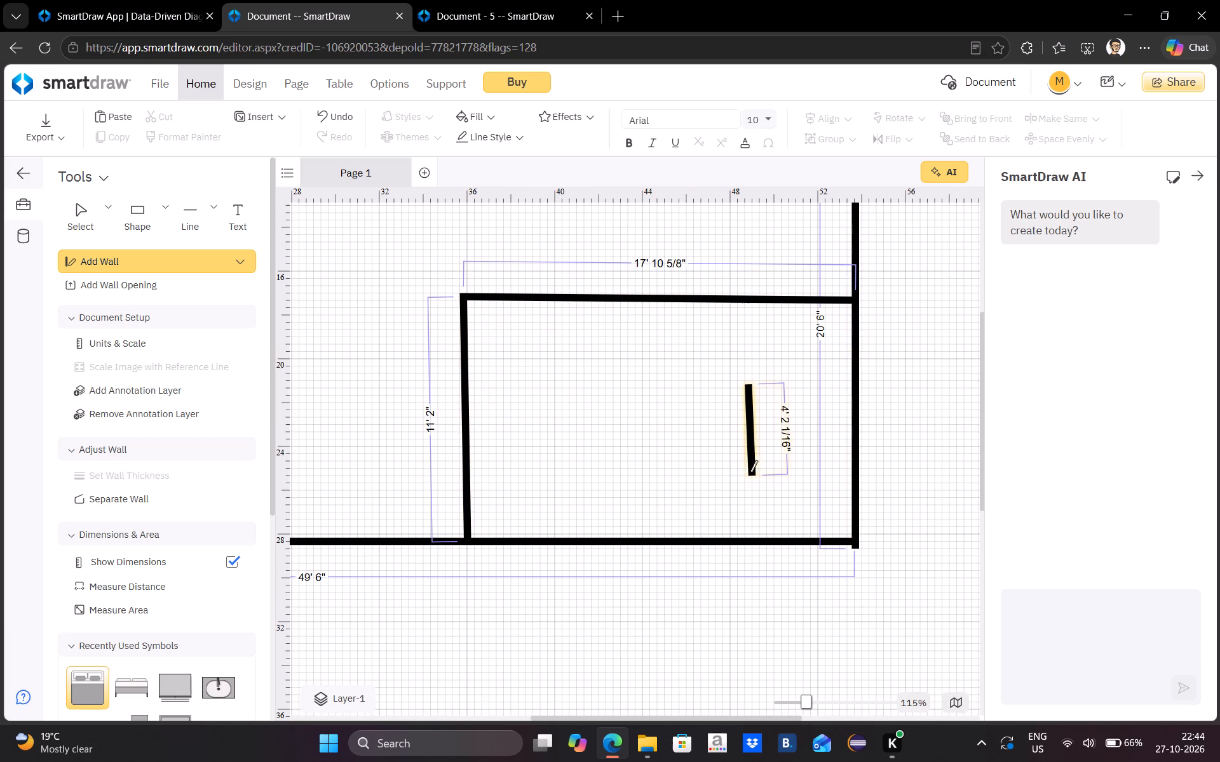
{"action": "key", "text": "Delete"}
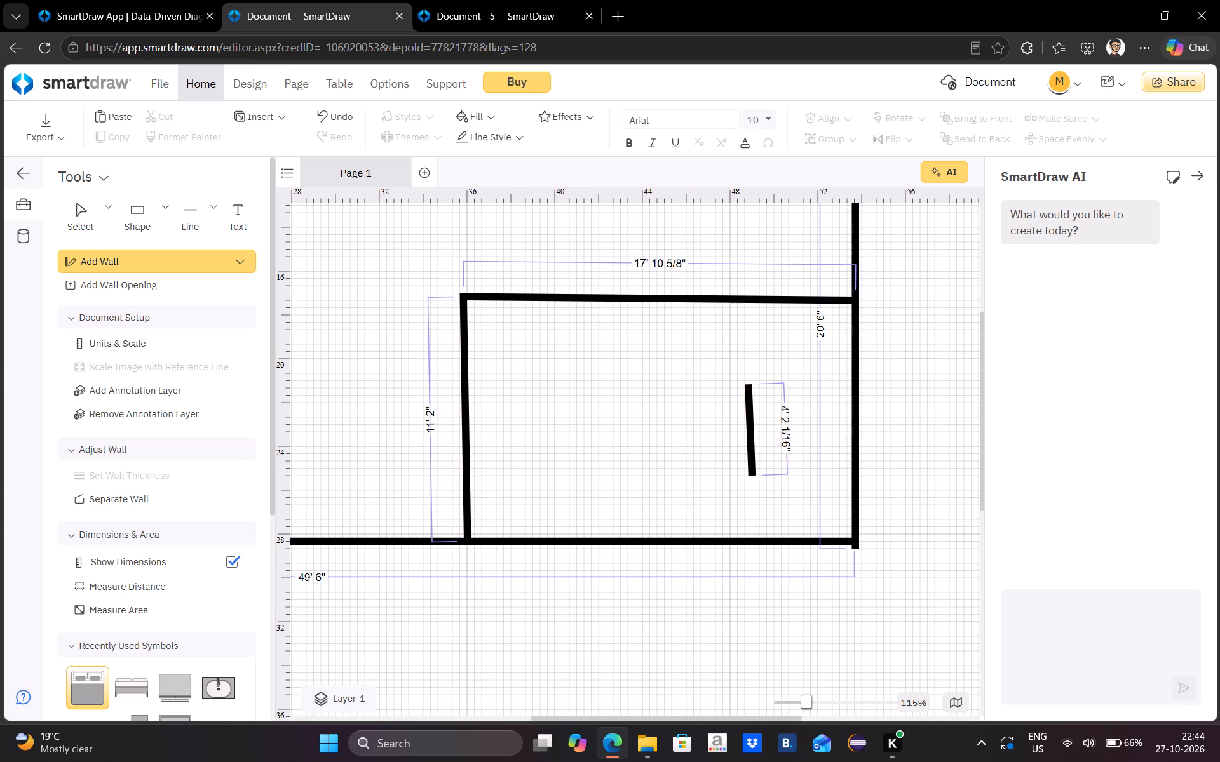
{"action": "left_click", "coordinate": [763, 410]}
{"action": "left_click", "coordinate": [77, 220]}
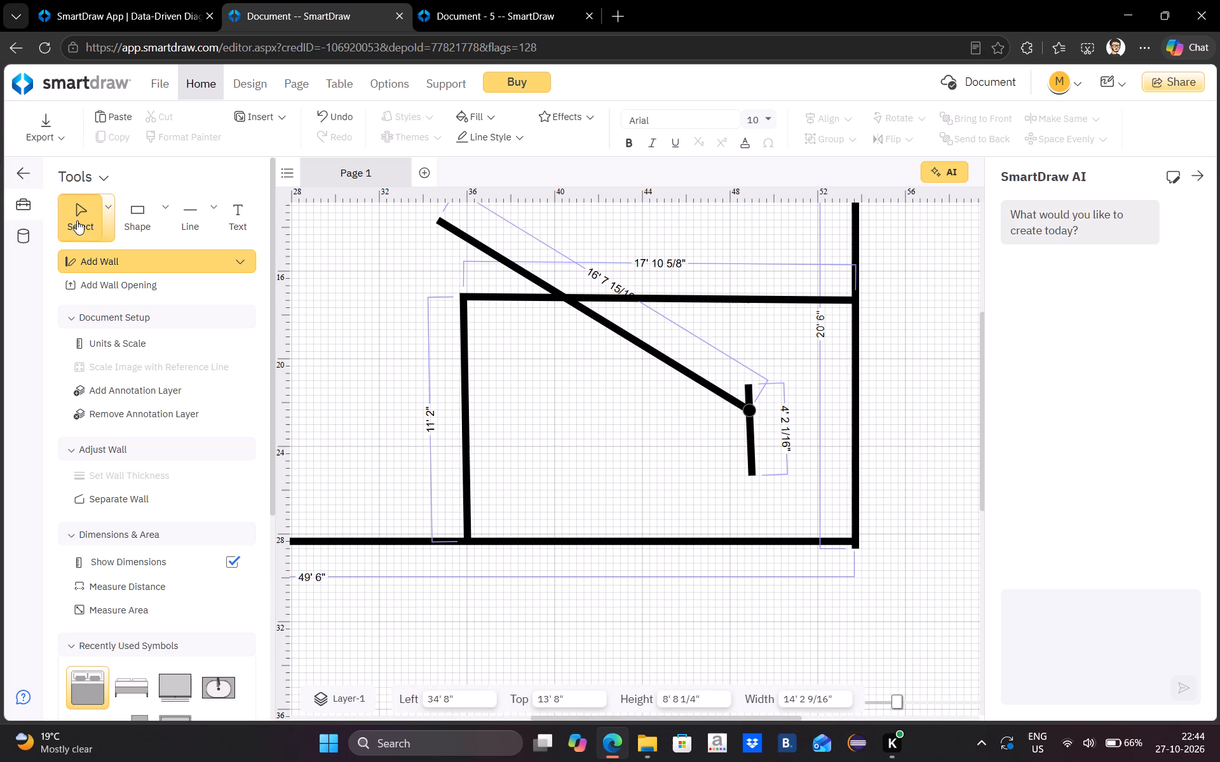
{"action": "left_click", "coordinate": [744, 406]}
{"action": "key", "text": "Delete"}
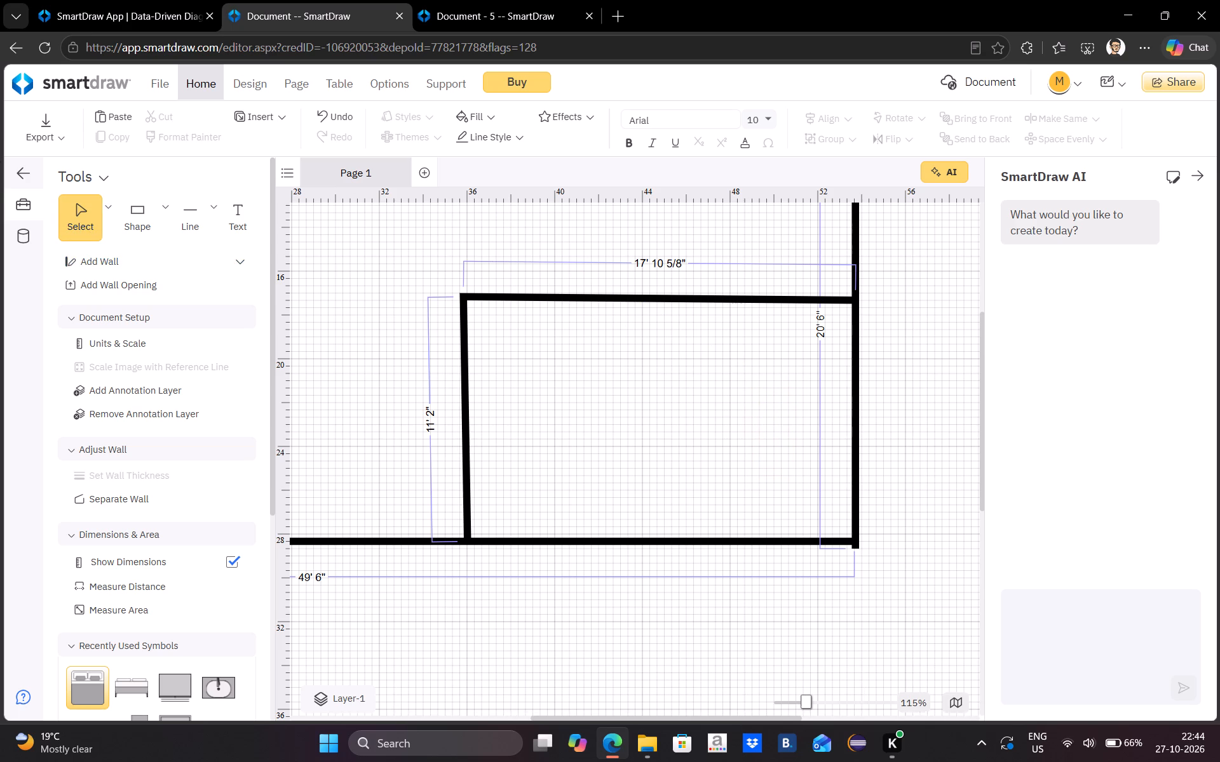
Draw a near-vertical wall about 9' 9/16" long from the top outer wall, near the 41' mark, down to the corner room's upper wall.
{"action": "middle_click_drag", "start_coordinate": [714, 378], "coordinate": [736, 594]}
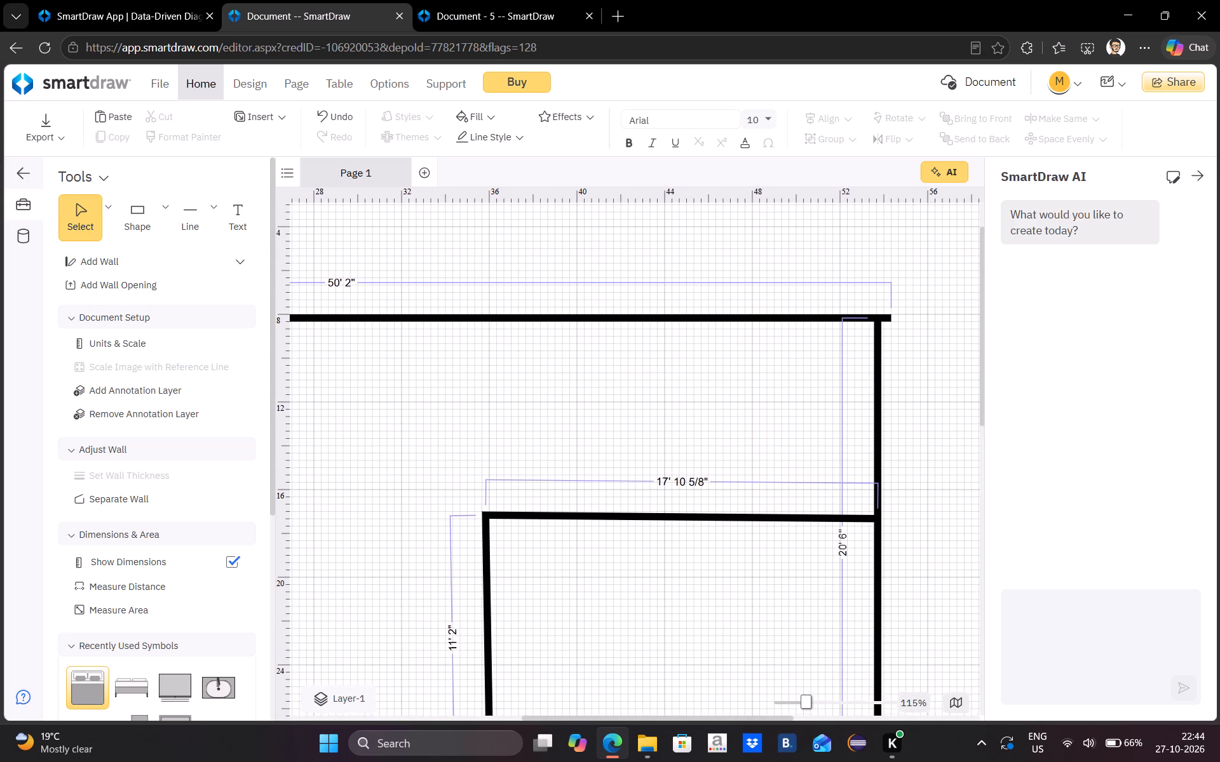
{"action": "middle_click_drag", "start_coordinate": [736, 594], "coordinate": [736, 590]}
{"action": "scroll", "coordinate": [736, 590], "scroll_direction": "up", "scroll_amount": 1}
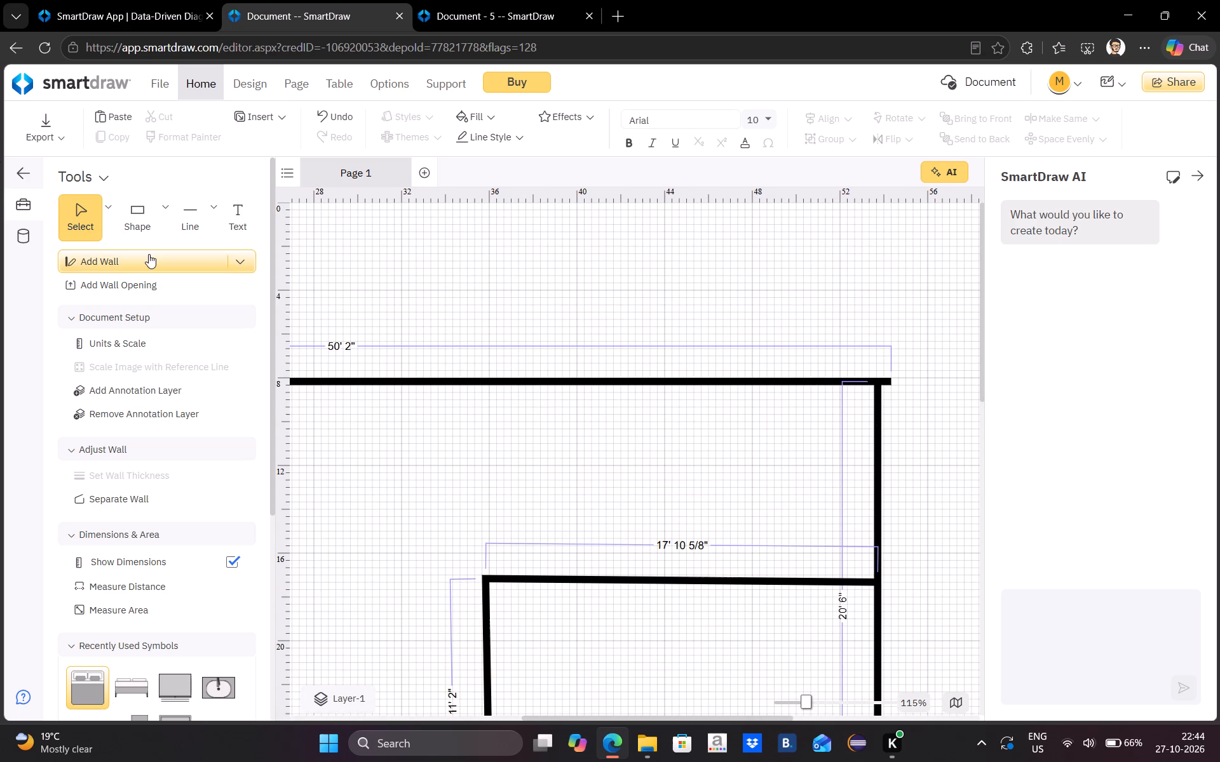
{"action": "left_click", "coordinate": [149, 254]}
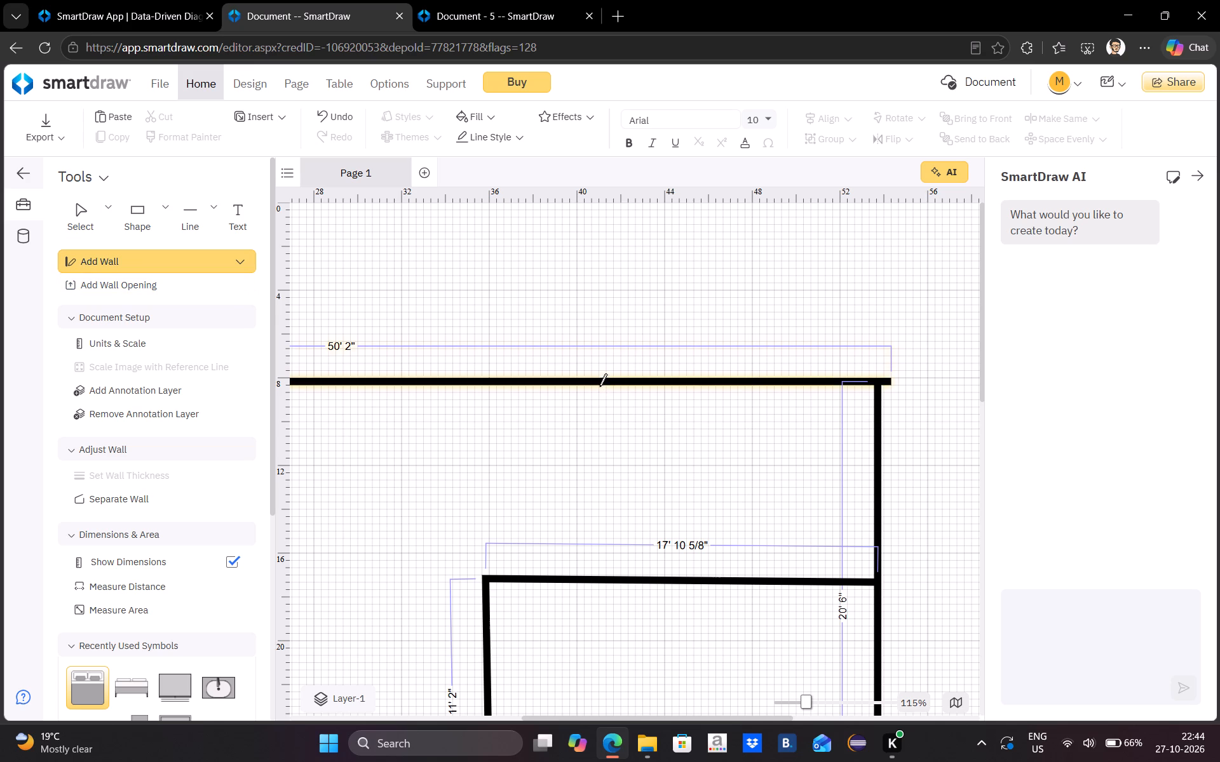
{"action": "left_click_drag", "start_coordinate": [599, 381], "coordinate": [602, 567]}
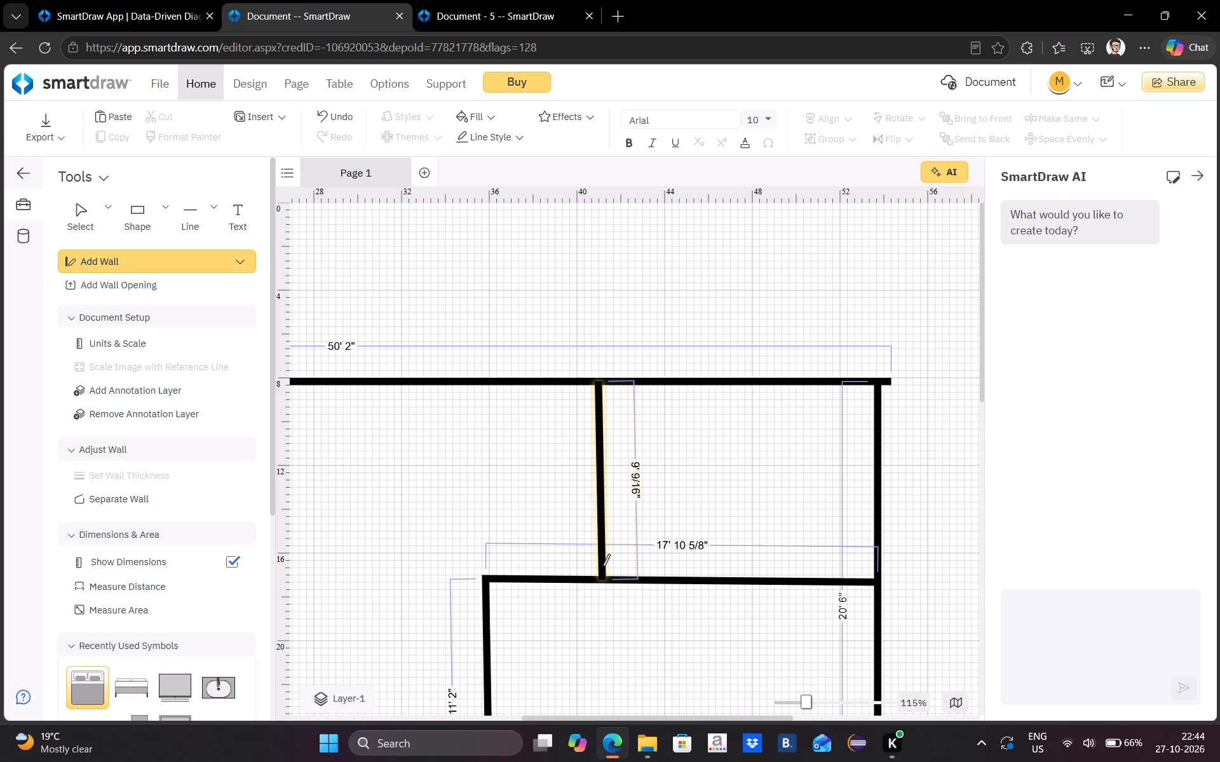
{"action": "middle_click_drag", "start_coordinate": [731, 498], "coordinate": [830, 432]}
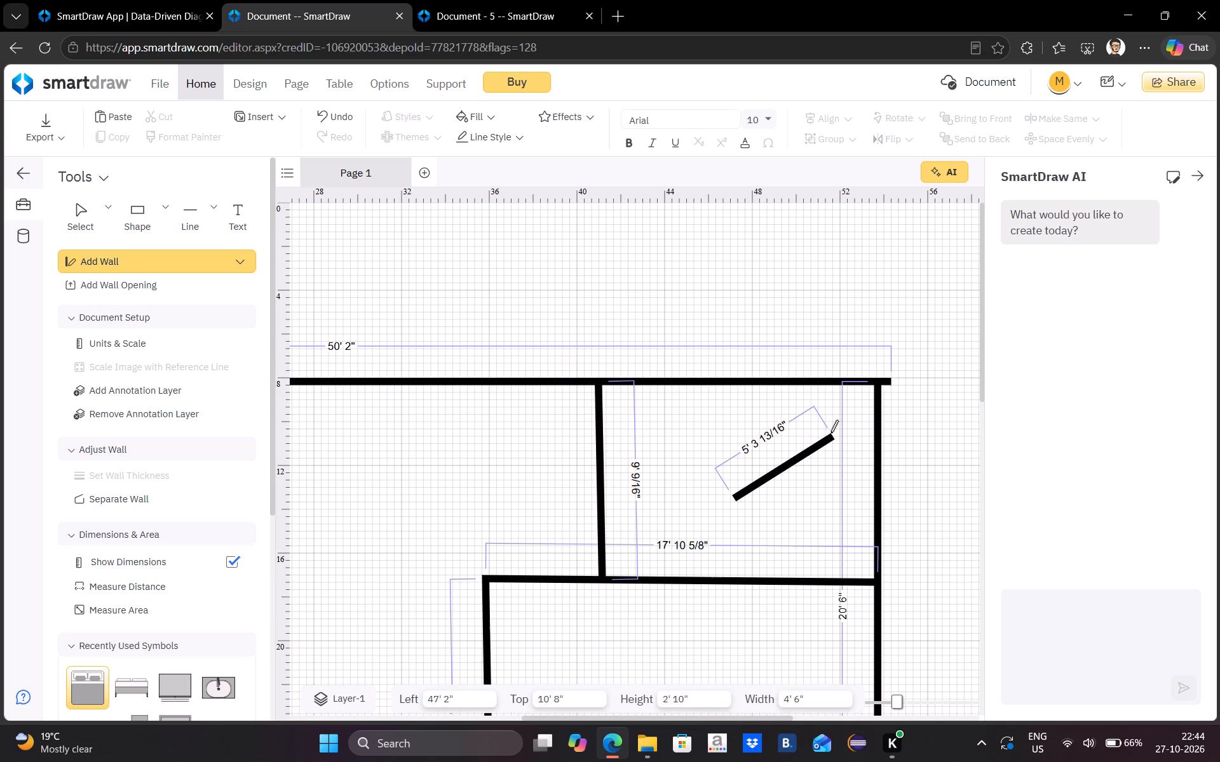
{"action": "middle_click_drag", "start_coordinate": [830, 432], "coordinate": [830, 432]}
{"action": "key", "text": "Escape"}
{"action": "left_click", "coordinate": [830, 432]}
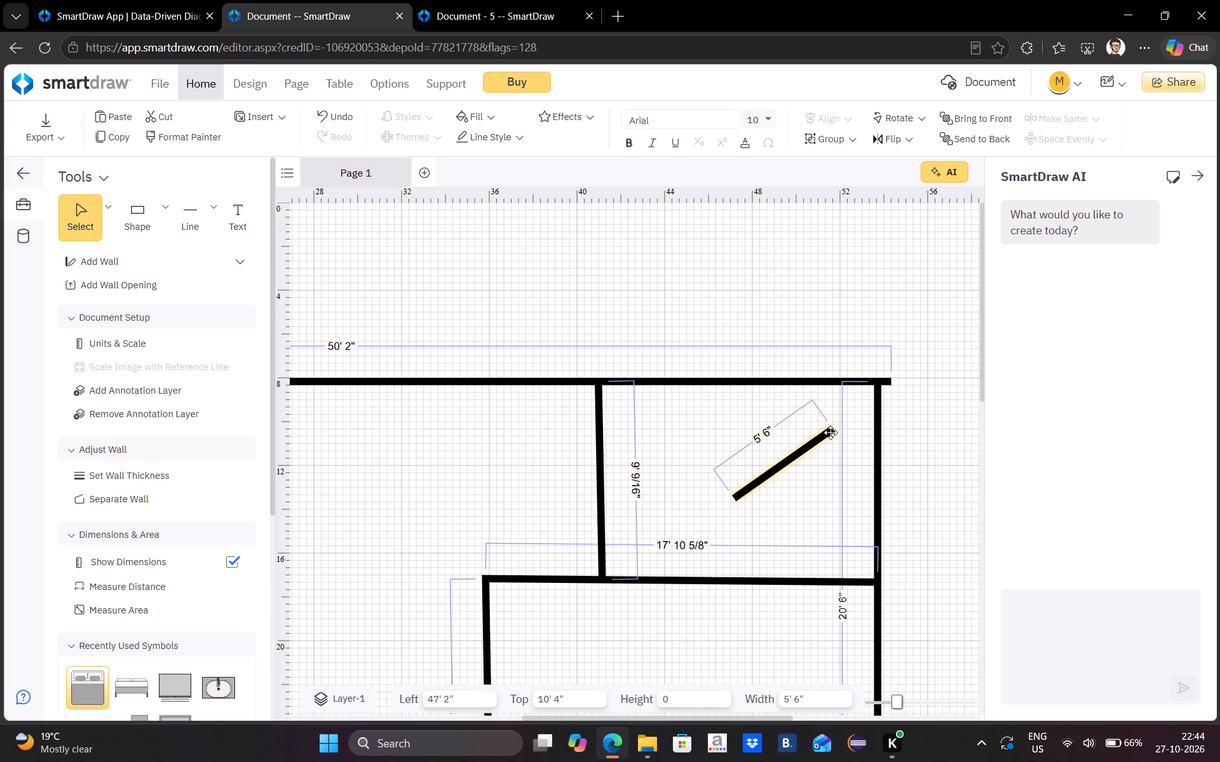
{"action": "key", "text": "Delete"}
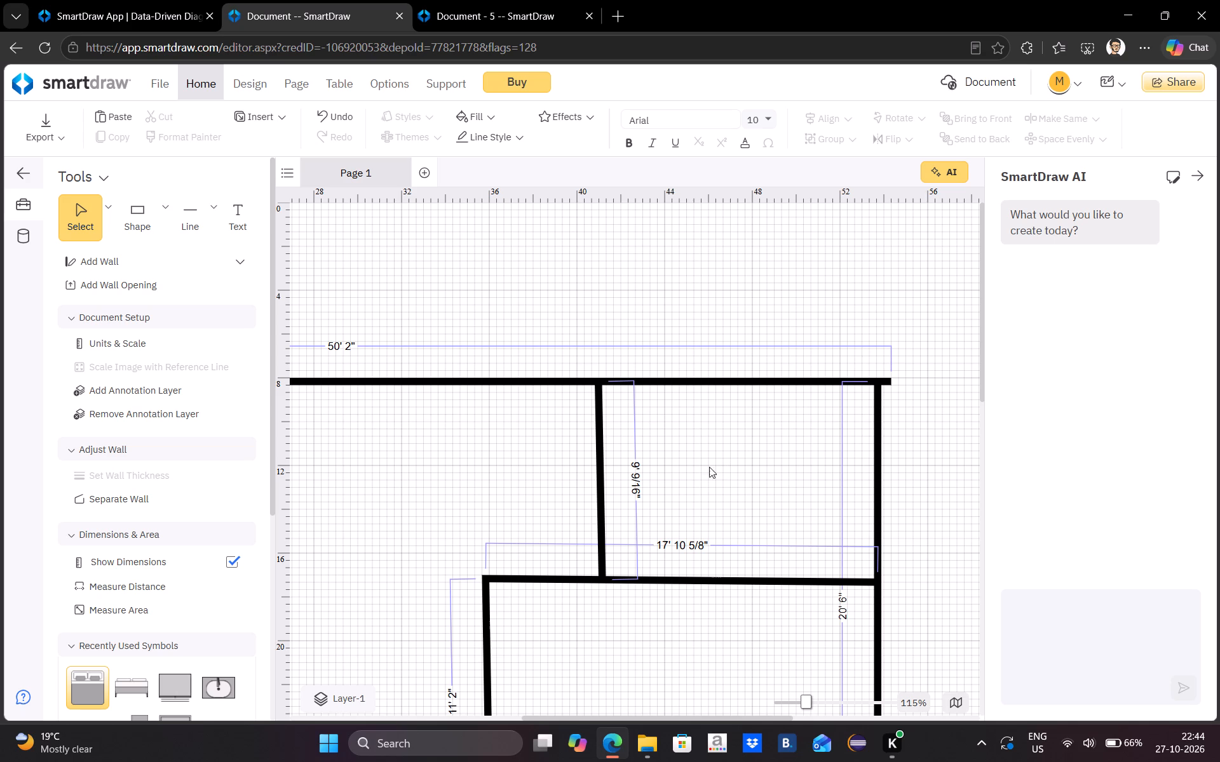
Look through the bed search results and the recently used symbols for a suitable fixture.
{"action": "scroll", "coordinate": [777, 457], "scroll_direction": "up", "scroll_amount": 1}
{"action": "scroll", "coordinate": [190, 414], "scroll_direction": "down", "scroll_amount": 20}
{"action": "scroll", "coordinate": [190, 414], "scroll_direction": "down", "scroll_amount": 2}
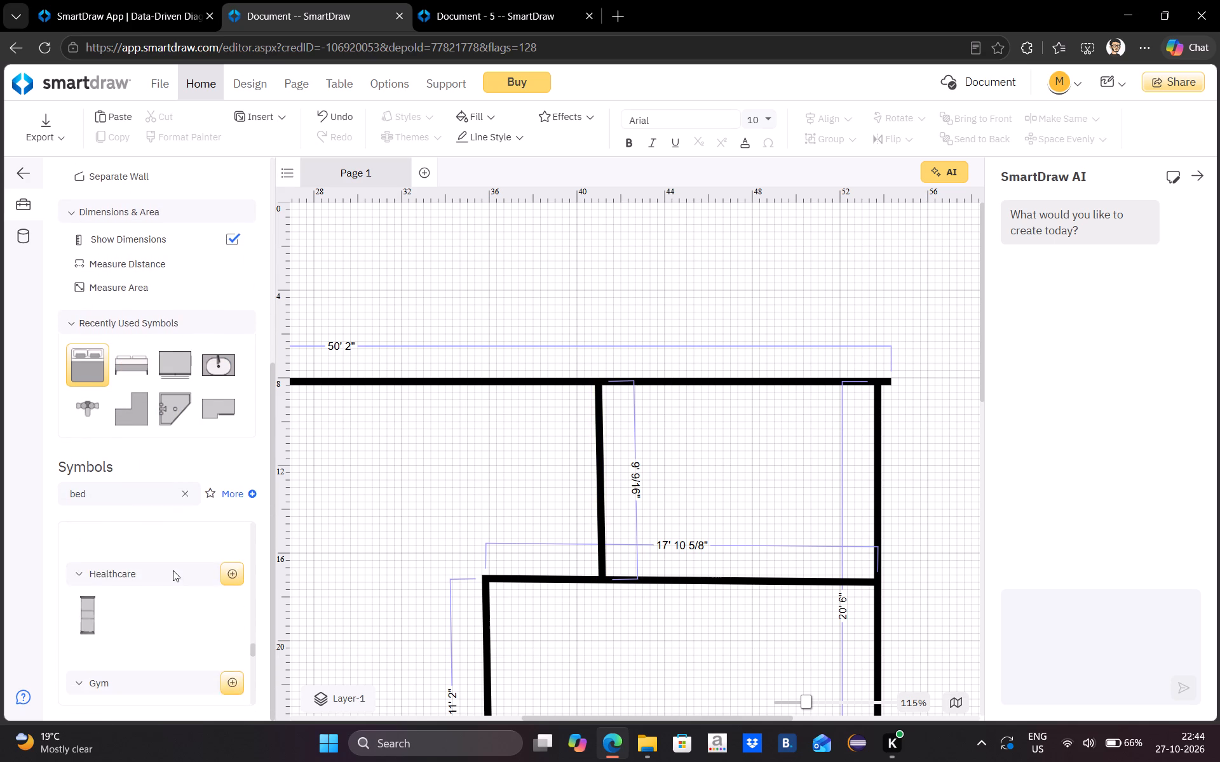
{"action": "scroll", "coordinate": [173, 567], "scroll_direction": "up", "scroll_amount": 2}
{"action": "scroll", "coordinate": [175, 564], "scroll_direction": "down", "scroll_amount": 11}
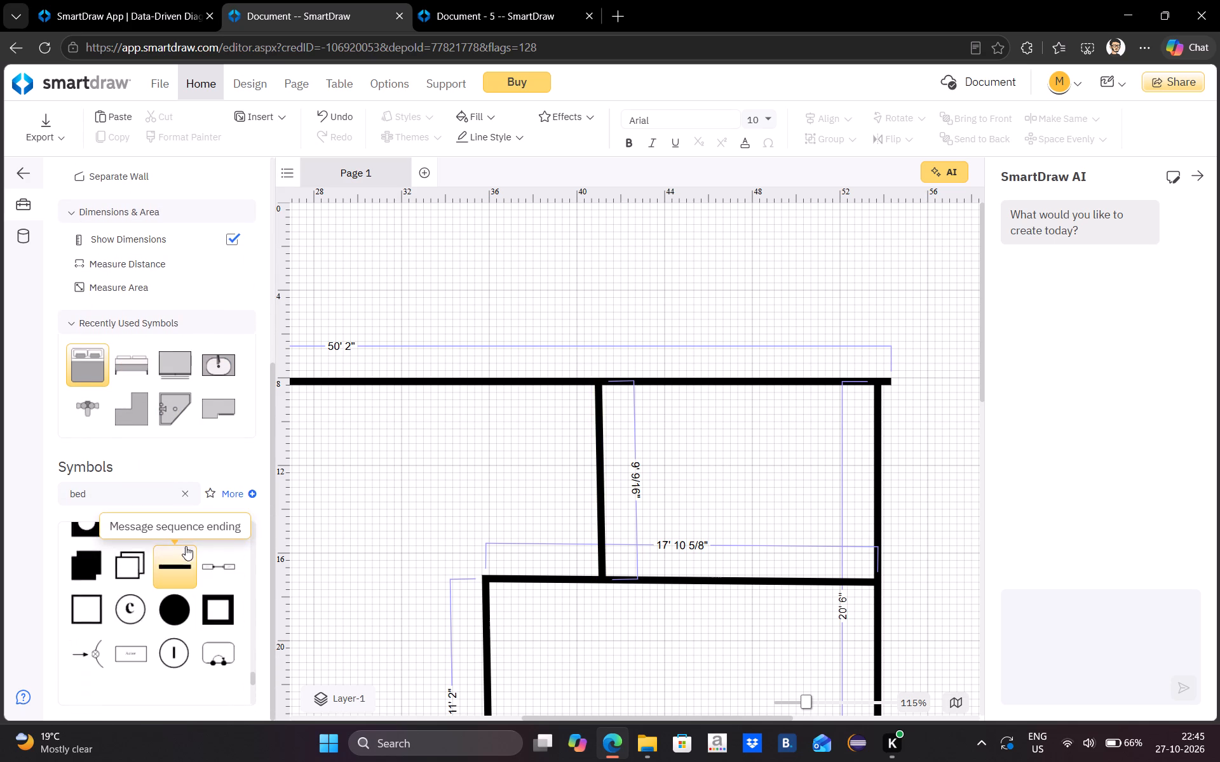
{"action": "scroll", "coordinate": [186, 546], "scroll_direction": "down", "scroll_amount": 8}
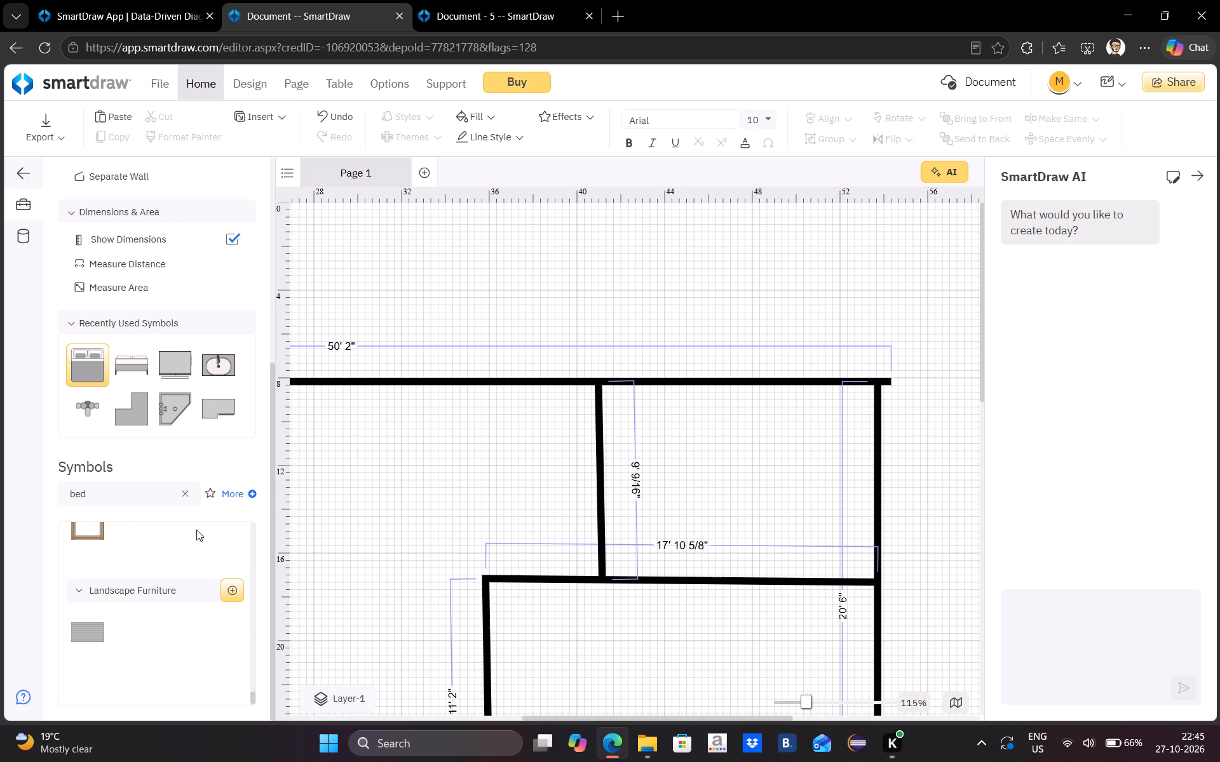
{"action": "scroll", "coordinate": [153, 484], "scroll_direction": "up", "scroll_amount": 11}
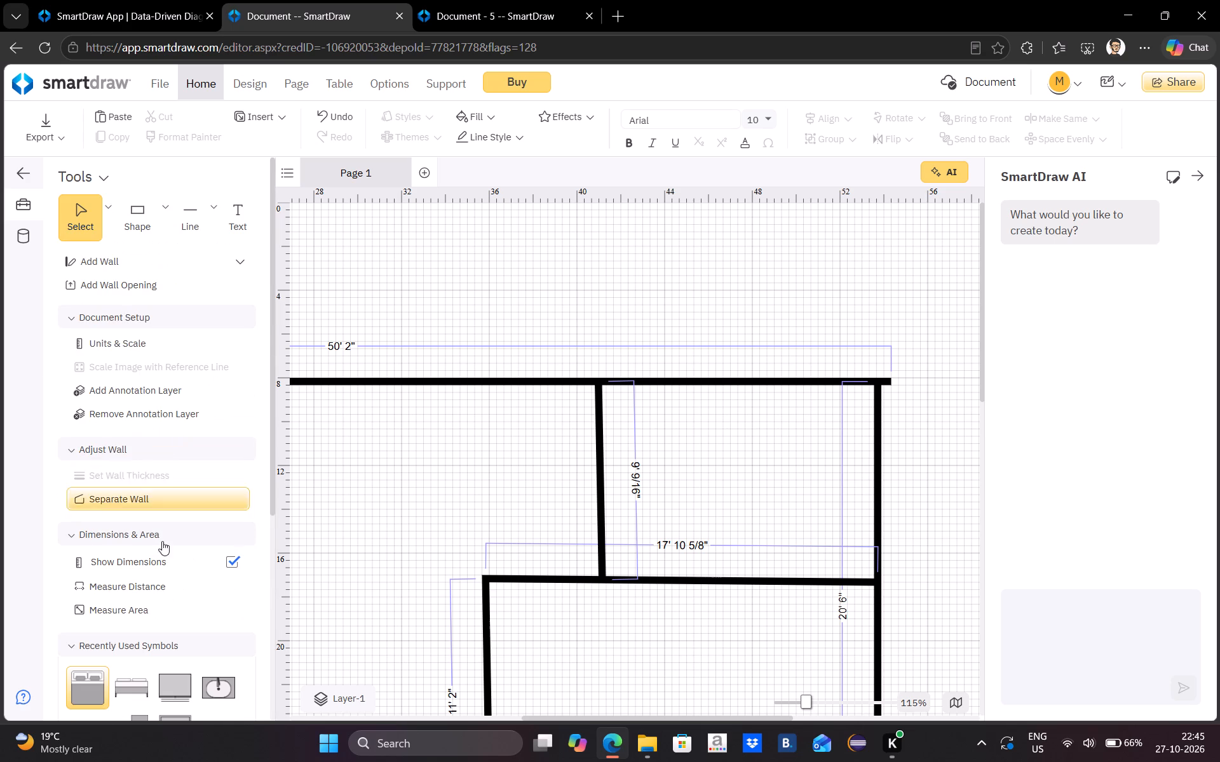
{"action": "scroll", "coordinate": [163, 716], "scroll_direction": "up", "scroll_amount": 13}
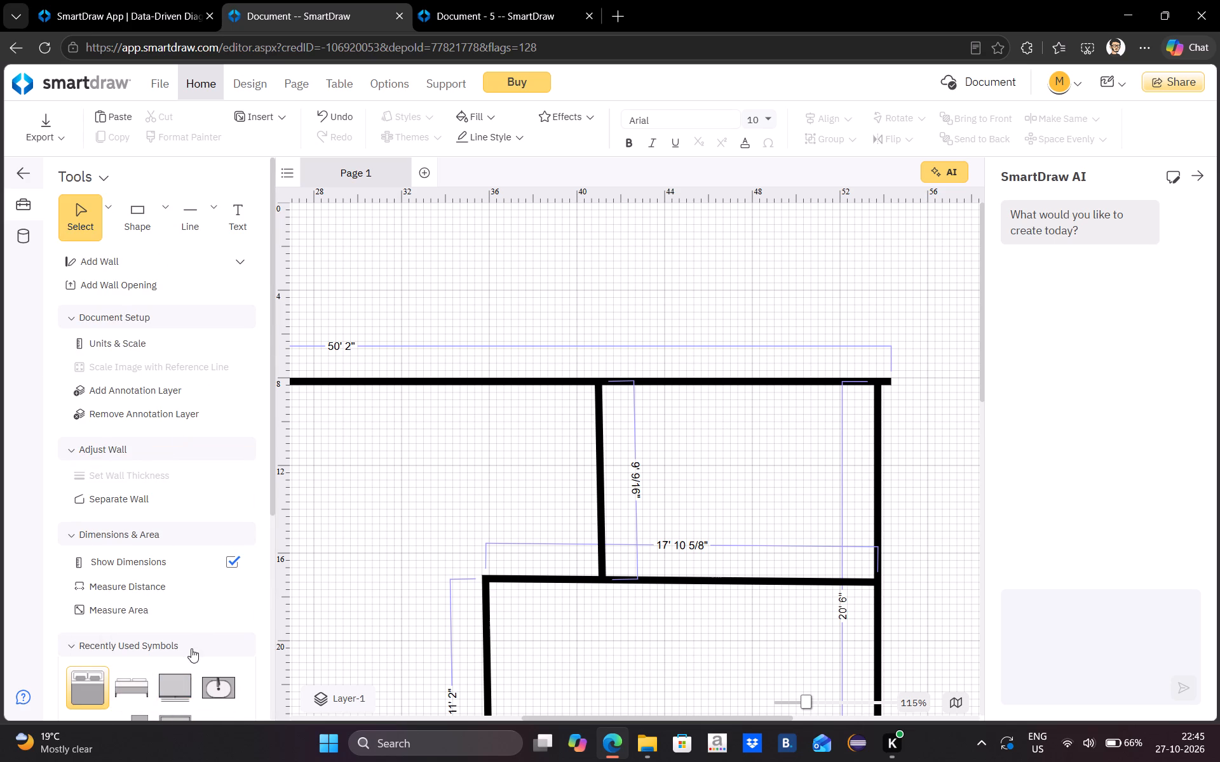
{"action": "left_click_drag", "start_coordinate": [191, 651], "coordinate": [190, 671]}
{"action": "left_click", "coordinate": [190, 672]}
{"action": "scroll", "coordinate": [191, 669], "scroll_direction": "up", "scroll_amount": 4}
{"action": "scroll", "coordinate": [241, 594], "scroll_direction": "down", "scroll_amount": 1}
{"action": "middle_click_drag", "start_coordinate": [241, 596], "coordinate": [236, 642]}
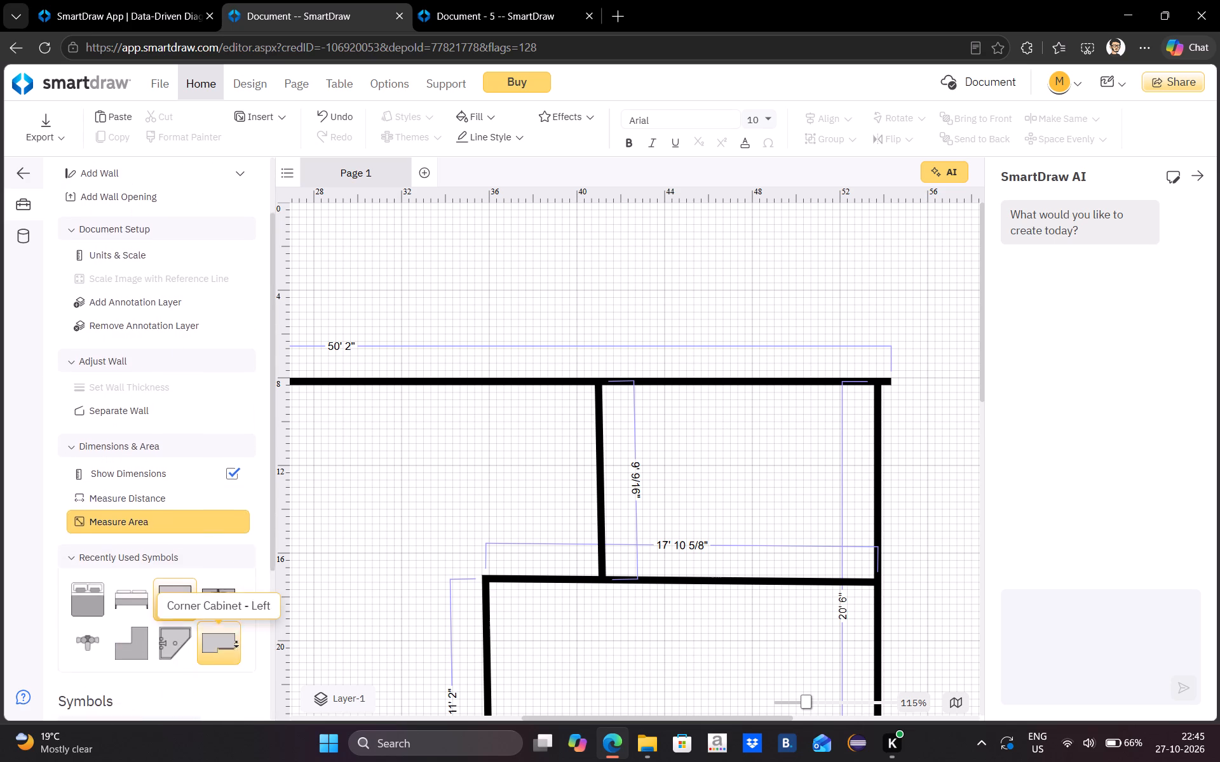
{"action": "middle_click_drag", "start_coordinate": [236, 642], "coordinate": [236, 646]}
{"action": "scroll", "coordinate": [234, 624], "scroll_direction": "down", "scroll_amount": 5}
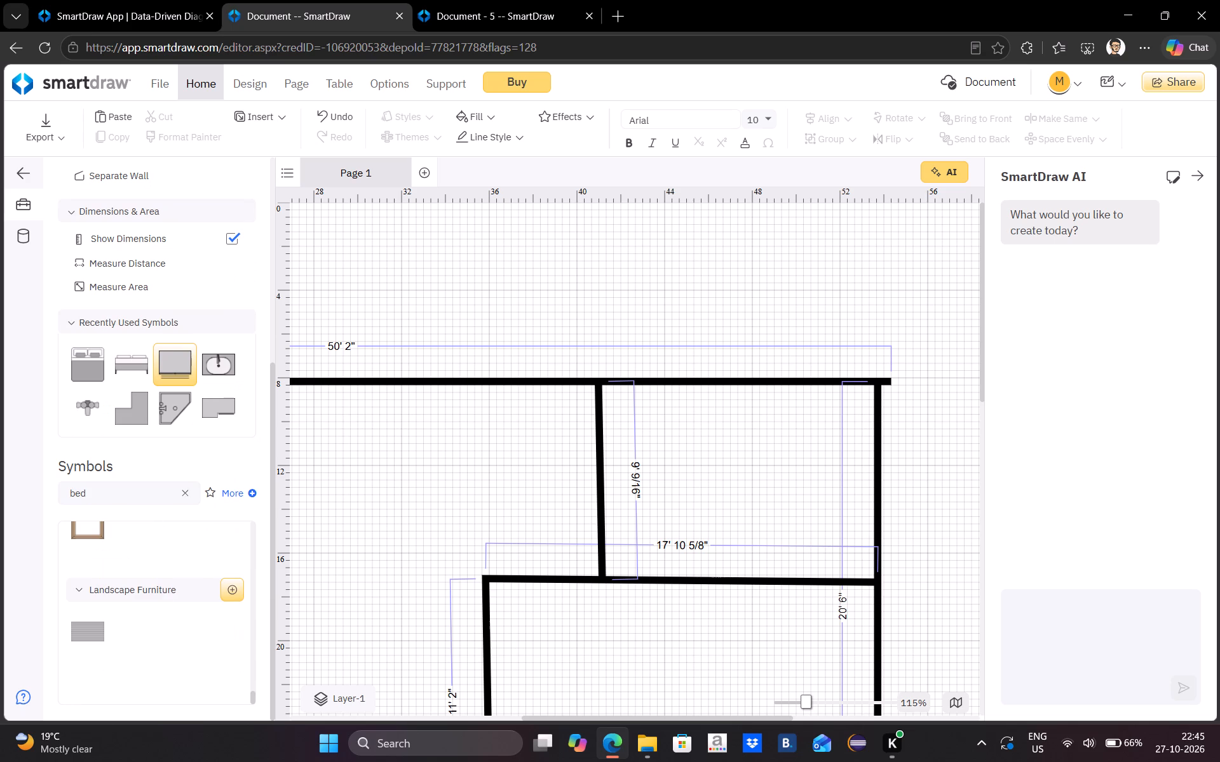
Search the symbol library for "toilet" and place a Bidet against the upper-right room's top wall, at 46' 4" left and 8' 4" top.
{"action": "left_click", "coordinate": [177, 491]}
{"action": "type", "text": "toilet"}
{"action": "key", "text": "Return"}
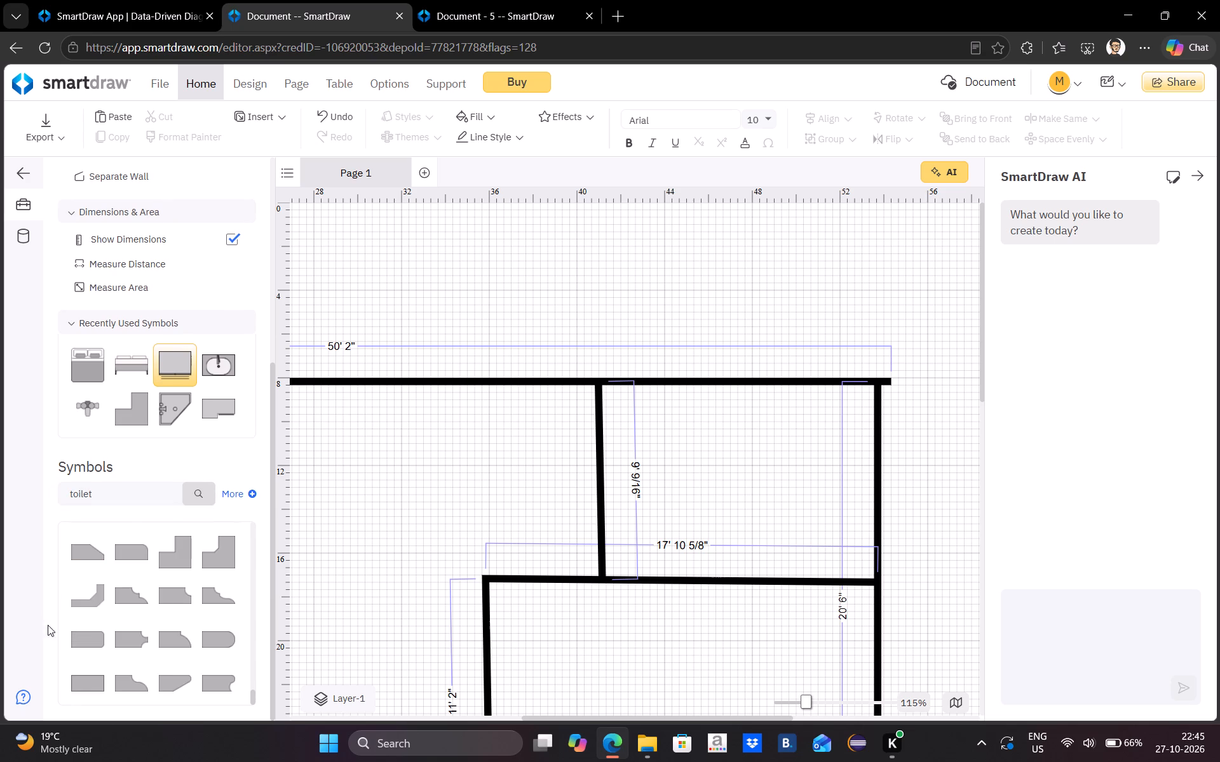
{"action": "scroll", "coordinate": [107, 606], "scroll_direction": "down", "scroll_amount": 6}
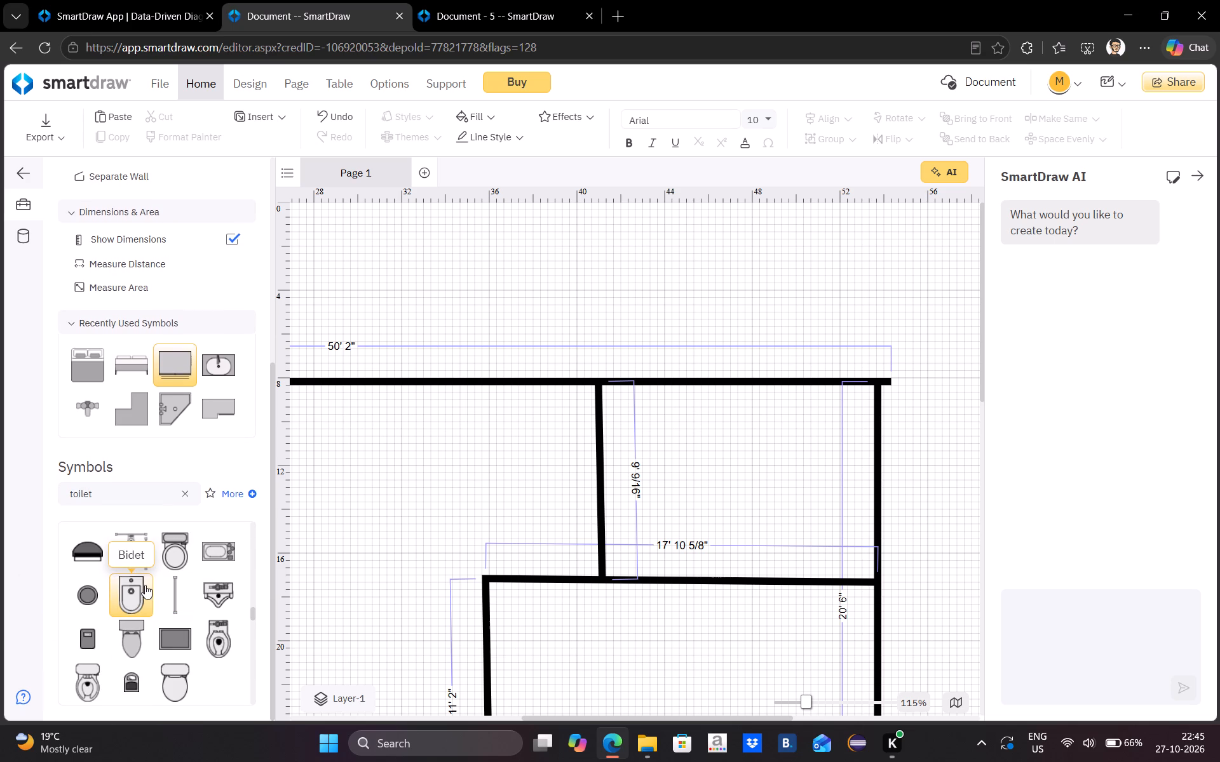
{"action": "left_click_drag", "start_coordinate": [142, 586], "coordinate": [740, 422]}
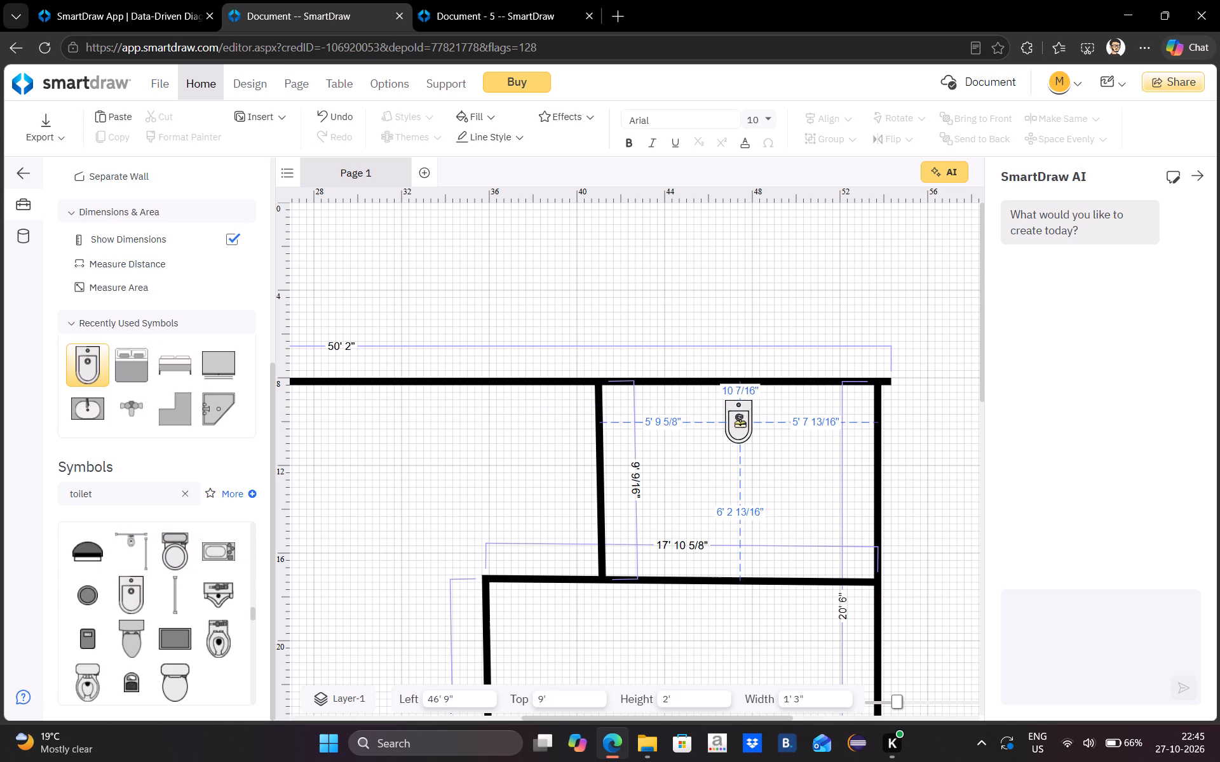
{"action": "left_click_drag", "start_coordinate": [740, 422], "coordinate": [730, 417]}
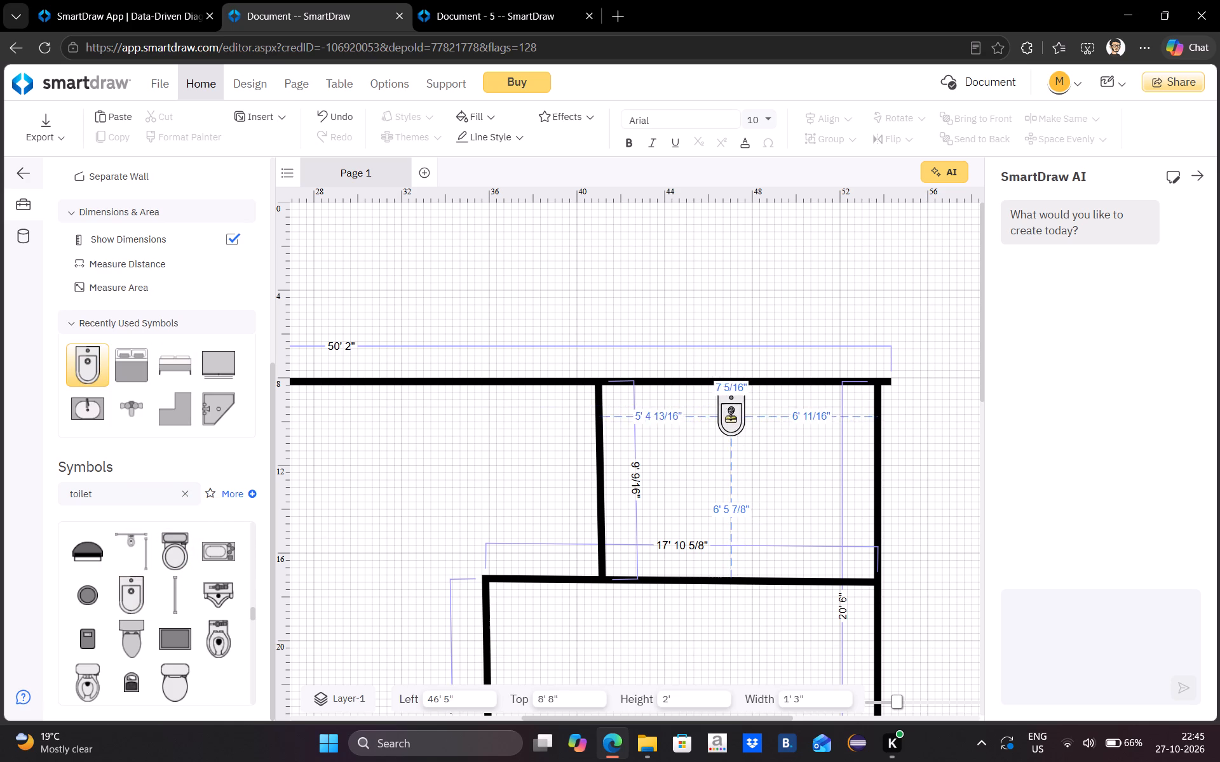
{"action": "left_click_drag", "start_coordinate": [730, 417], "coordinate": [729, 407]}
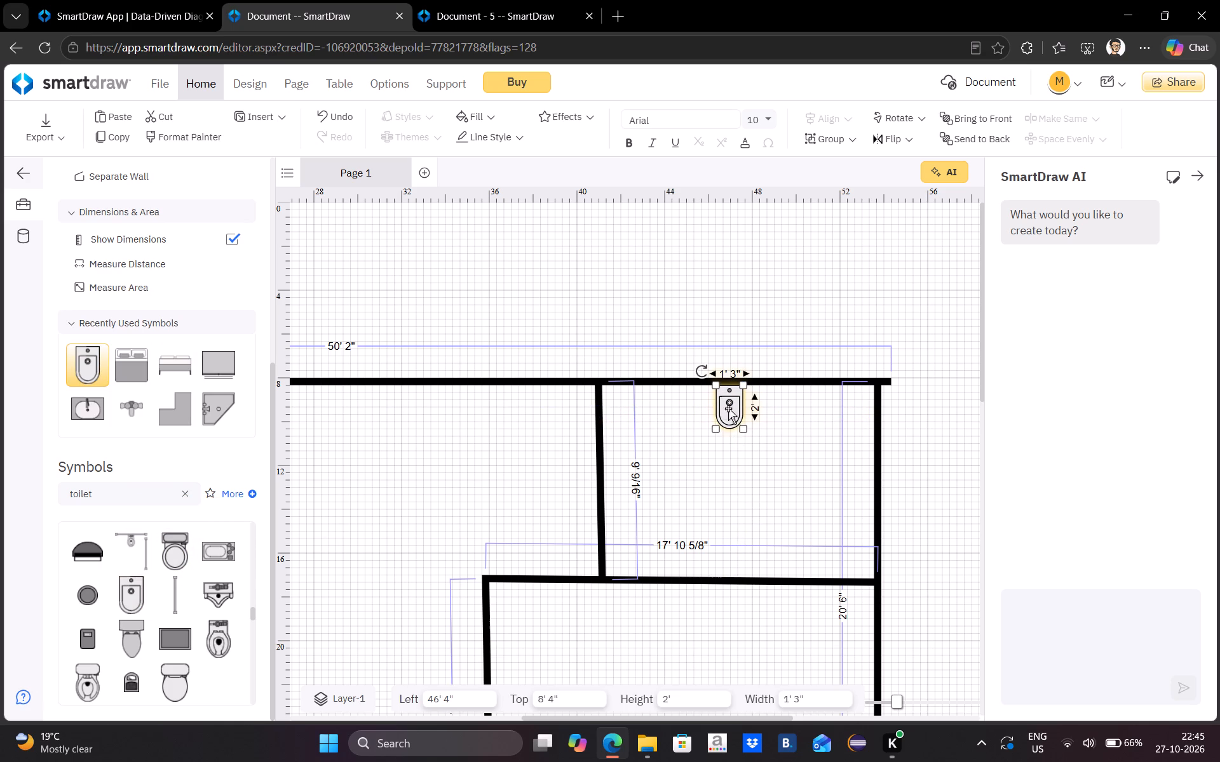
Enlarge the bidet to 1' 8" wide by 2' 8" high, keeping it against the top wall.
{"action": "left_click_drag", "start_coordinate": [741, 428], "coordinate": [743, 428]}
{"action": "left_click_drag", "start_coordinate": [743, 428], "coordinate": [752, 444]}
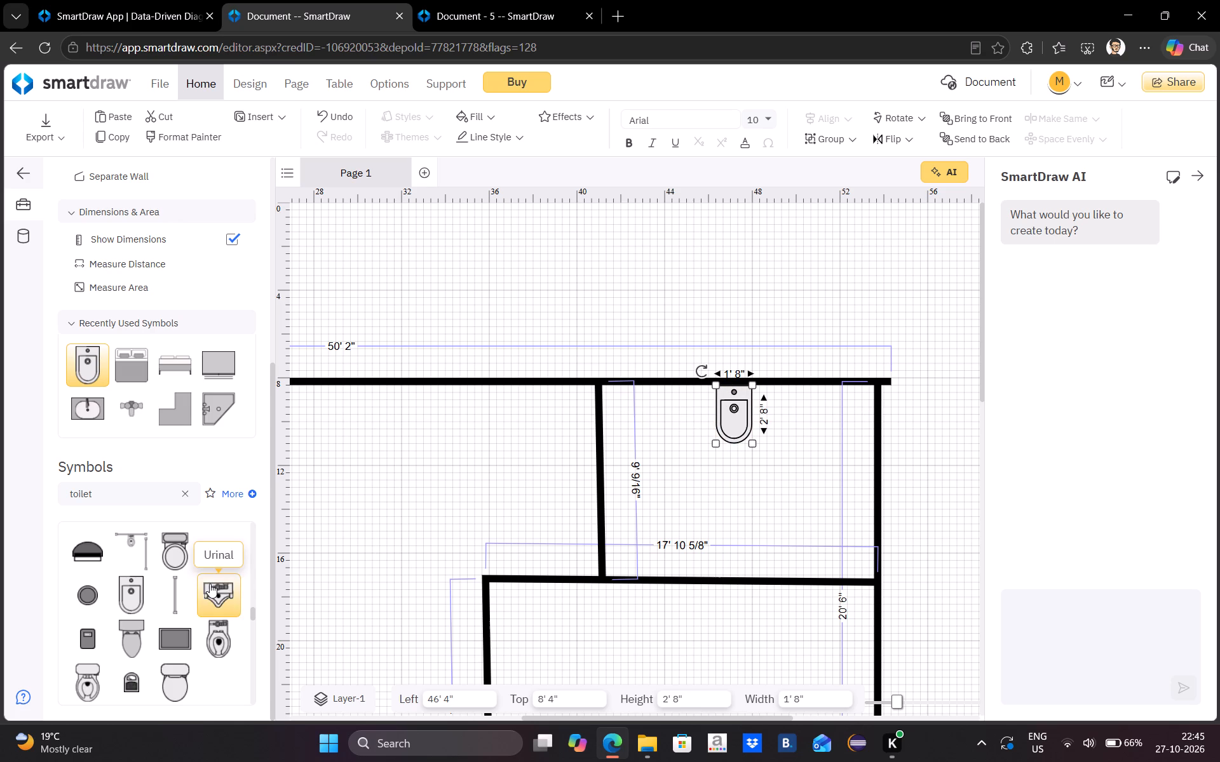
Search the symbol library for "bath tub".
{"action": "left_click", "coordinate": [123, 492]}
{"action": "key", "text": "BackSpace"}
{"action": "key", "text": "BackSpace"}
{"action": "key", "text": "BackSpace"}
{"action": "key", "text": "BackSpace"}
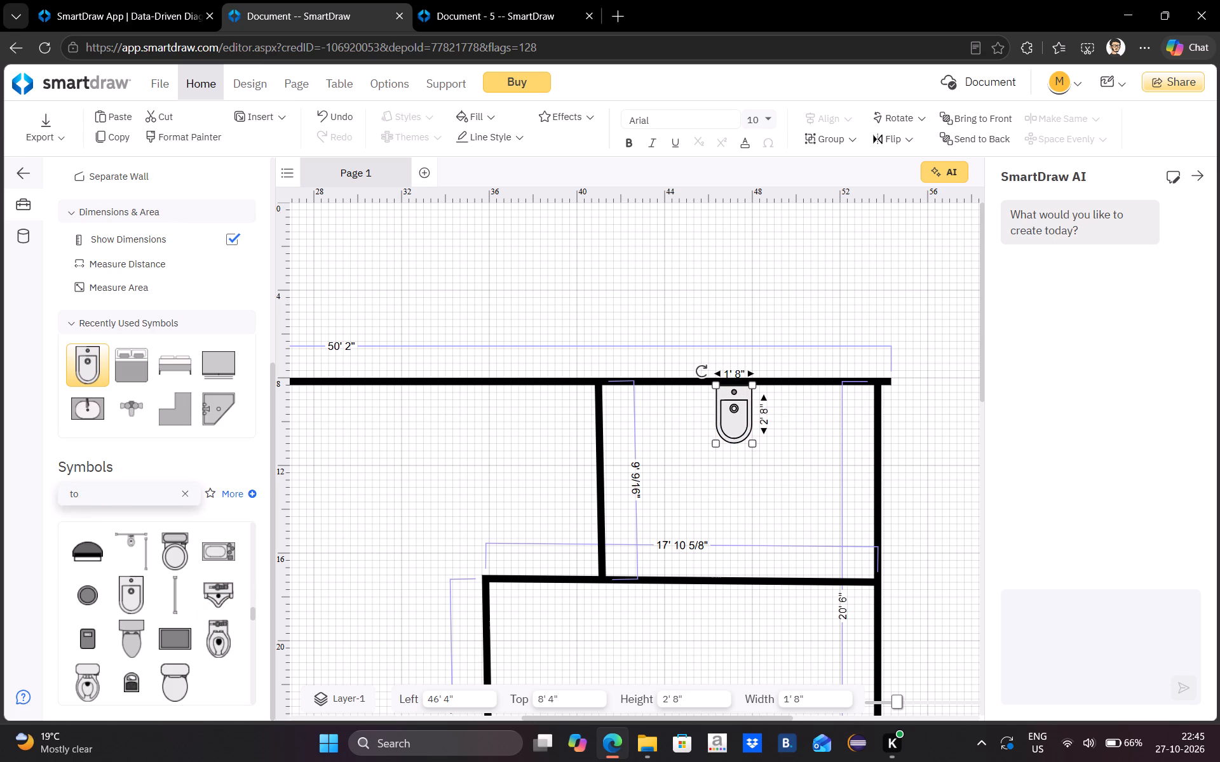
{"action": "key", "text": "BackSpace"}
{"action": "key", "text": "BackSpace"}
{"action": "type", "text": "bath tub"}
{"action": "left_click", "coordinate": [118, 498]}
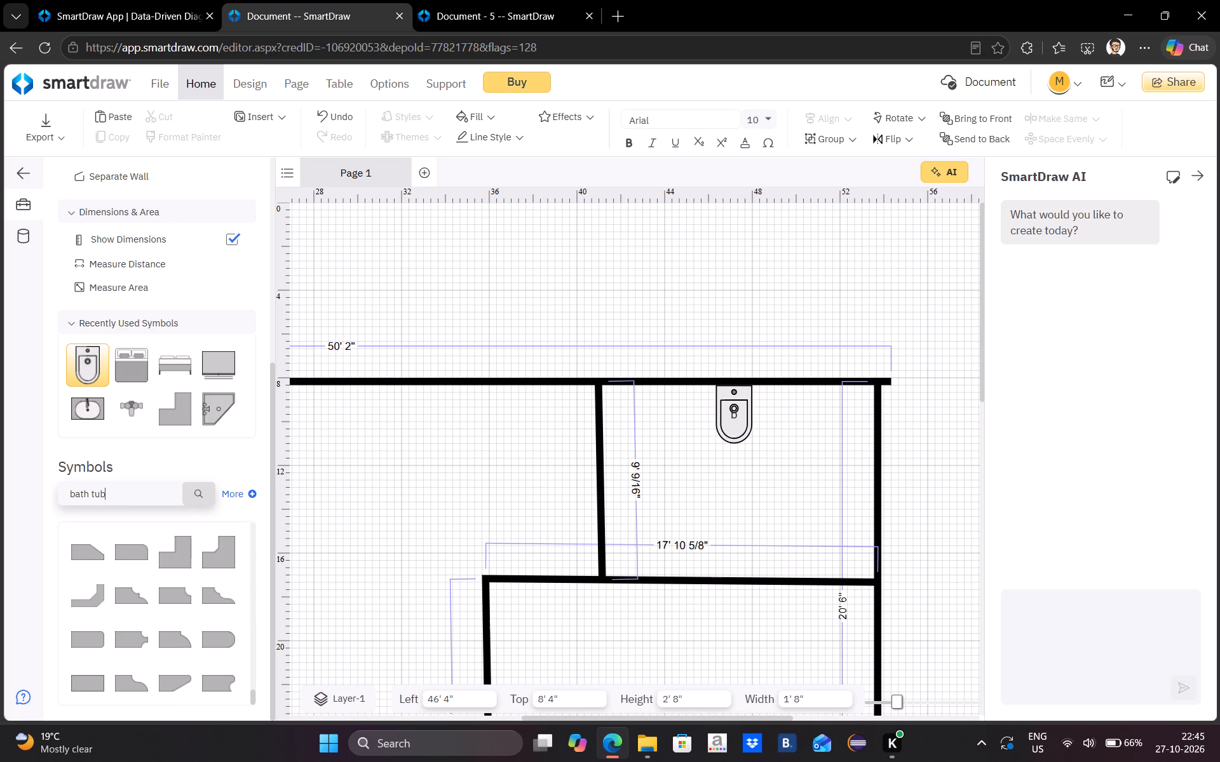
{"action": "key", "text": "Return"}
{"action": "left_click", "coordinate": [200, 496]}
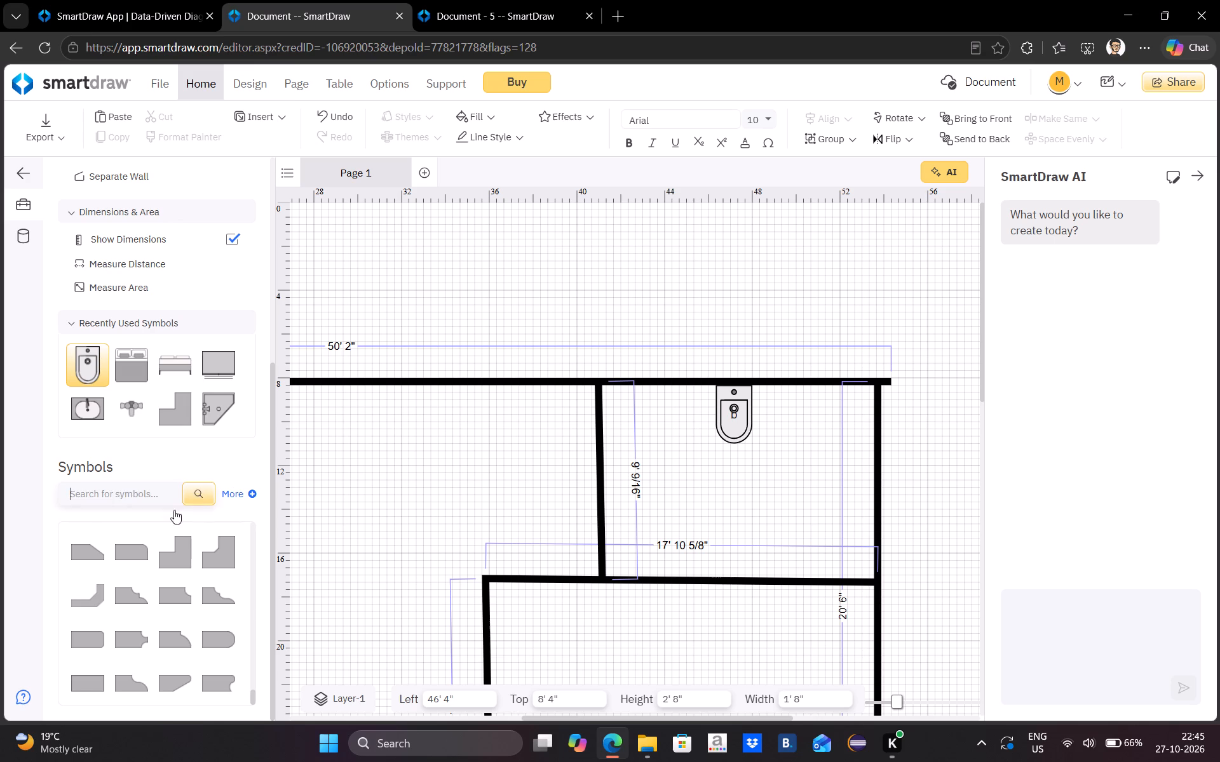
Place a 3' by 5' bathtub from Bathtubs & Showers in the upper-right room's top-right corner, against the top and right outer walls.
{"action": "scroll", "coordinate": [150, 563], "scroll_direction": "down", "scroll_amount": 5}
{"action": "left_click", "coordinate": [184, 598]}
{"action": "scroll", "coordinate": [186, 596], "scroll_direction": "down", "scroll_amount": 4}
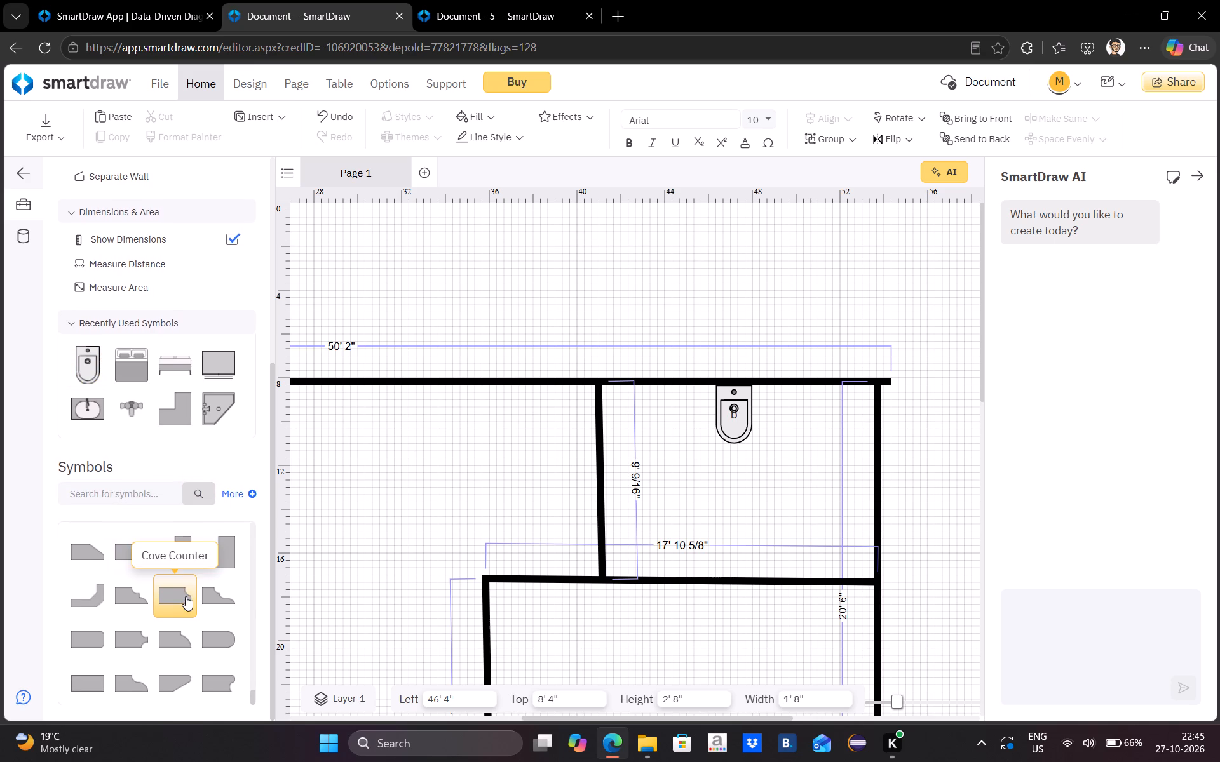
{"action": "scroll", "coordinate": [187, 593], "scroll_direction": "down", "scroll_amount": 1}
{"action": "middle_click", "coordinate": [187, 591]}
{"action": "scroll", "coordinate": [188, 591], "scroll_direction": "down", "scroll_amount": 1}
{"action": "scroll", "coordinate": [179, 598], "scroll_direction": "up", "scroll_amount": 8}
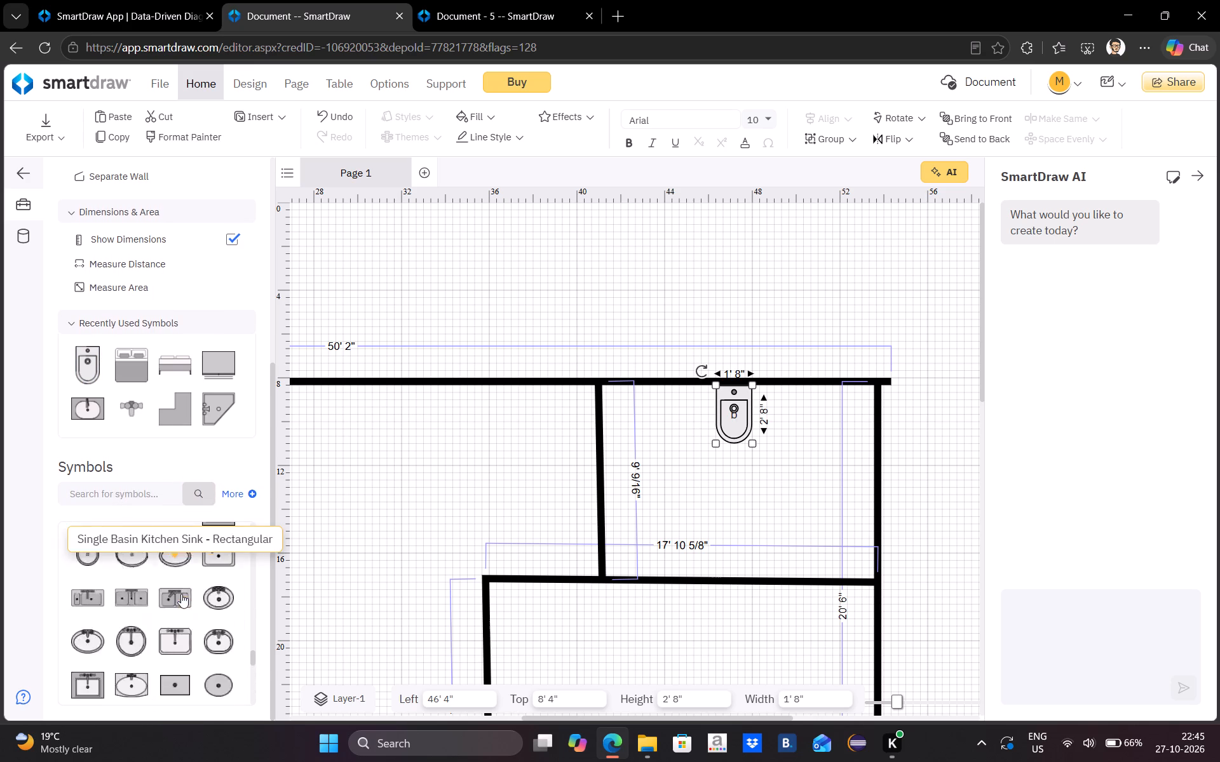
{"action": "scroll", "coordinate": [181, 594], "scroll_direction": "up", "scroll_amount": 4}
{"action": "scroll", "coordinate": [186, 582], "scroll_direction": "down", "scroll_amount": 1}
{"action": "scroll", "coordinate": [186, 582], "scroll_direction": "up", "scroll_amount": 7}
{"action": "scroll", "coordinate": [189, 575], "scroll_direction": "down", "scroll_amount": 9}
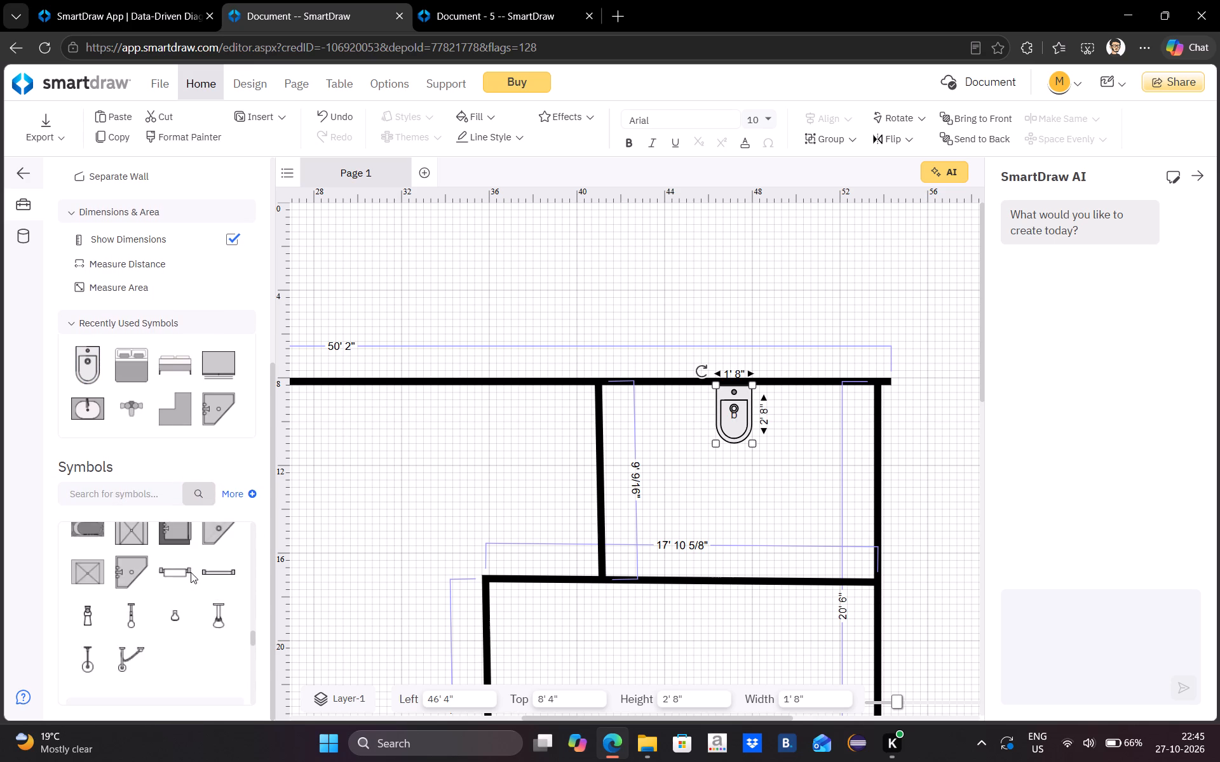
{"action": "scroll", "coordinate": [191, 572], "scroll_direction": "up", "scroll_amount": 2}
{"action": "left_click_drag", "start_coordinate": [119, 631], "coordinate": [555, 477]}
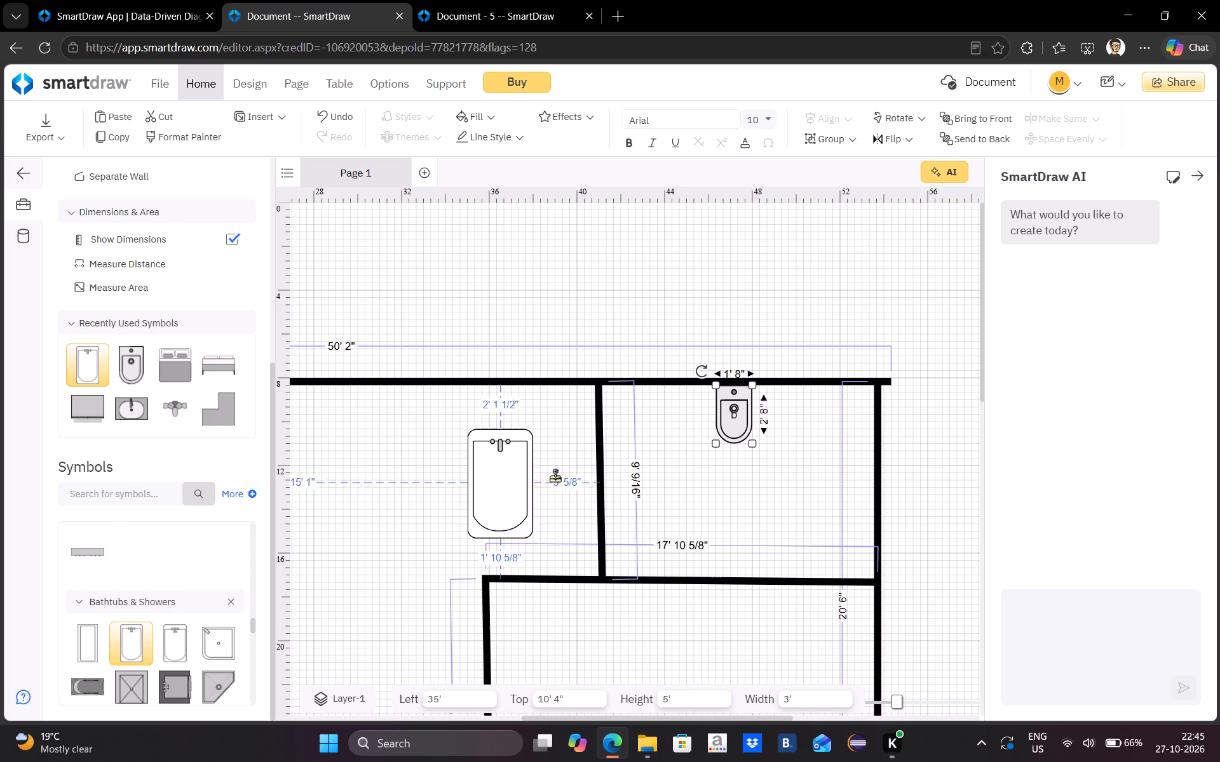
{"action": "left_click_drag", "start_coordinate": [555, 477], "coordinate": [841, 523]}
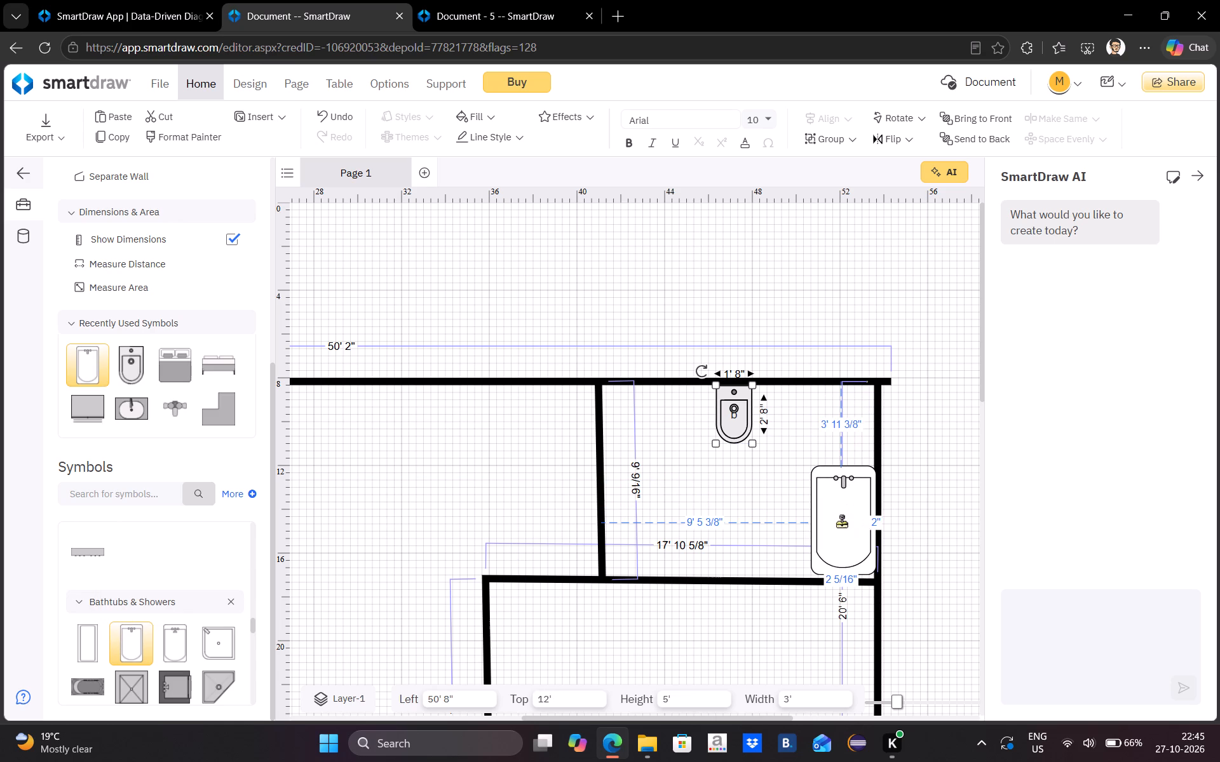
{"action": "left_click_drag", "start_coordinate": [841, 523], "coordinate": [843, 438]}
{"action": "left_click_drag", "start_coordinate": [843, 499], "coordinate": [844, 509]}
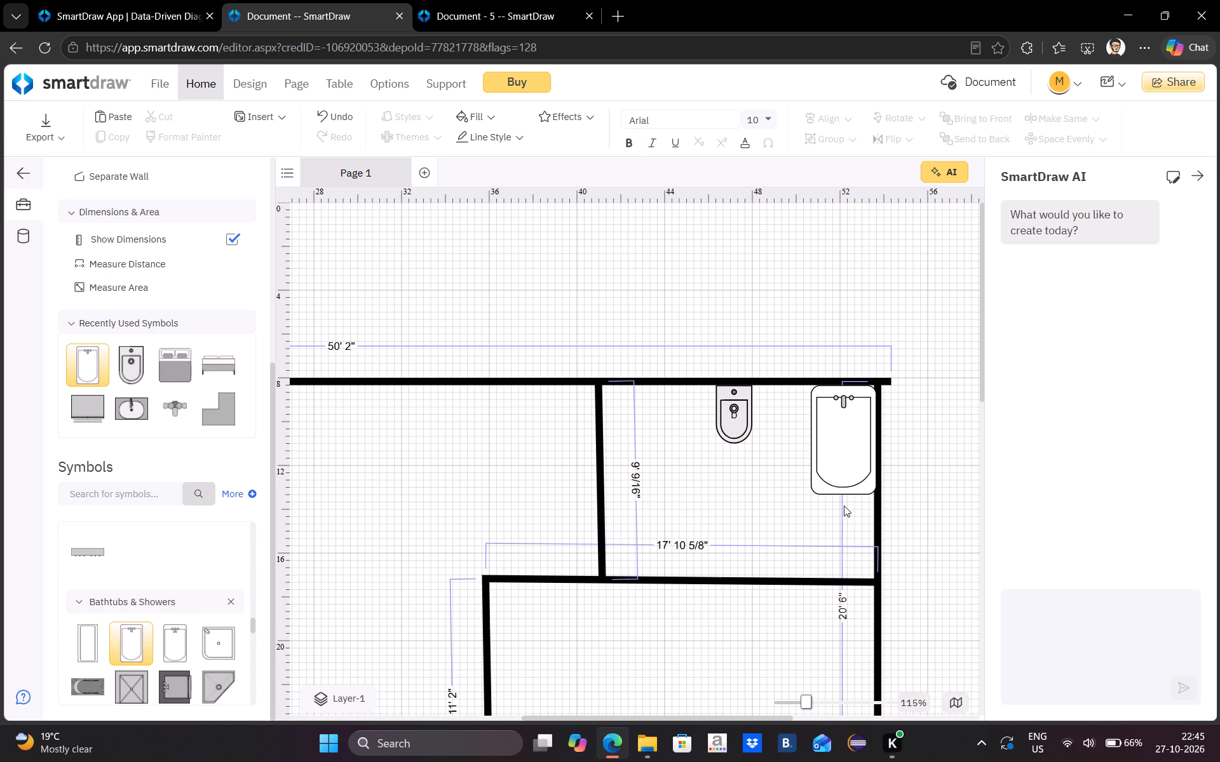
{"action": "scroll", "coordinate": [853, 498], "scroll_direction": "down", "scroll_amount": 1}
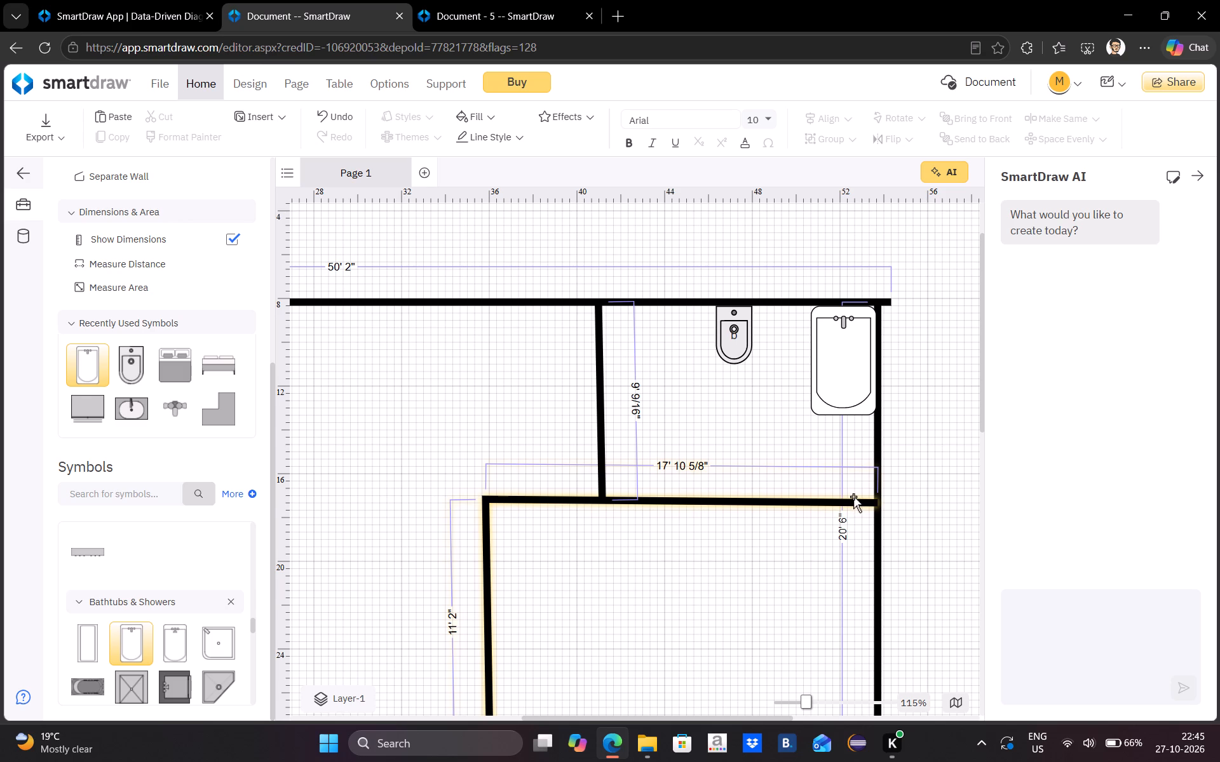
Search the symbol library for "car".
{"action": "left_click", "coordinate": [114, 490]}
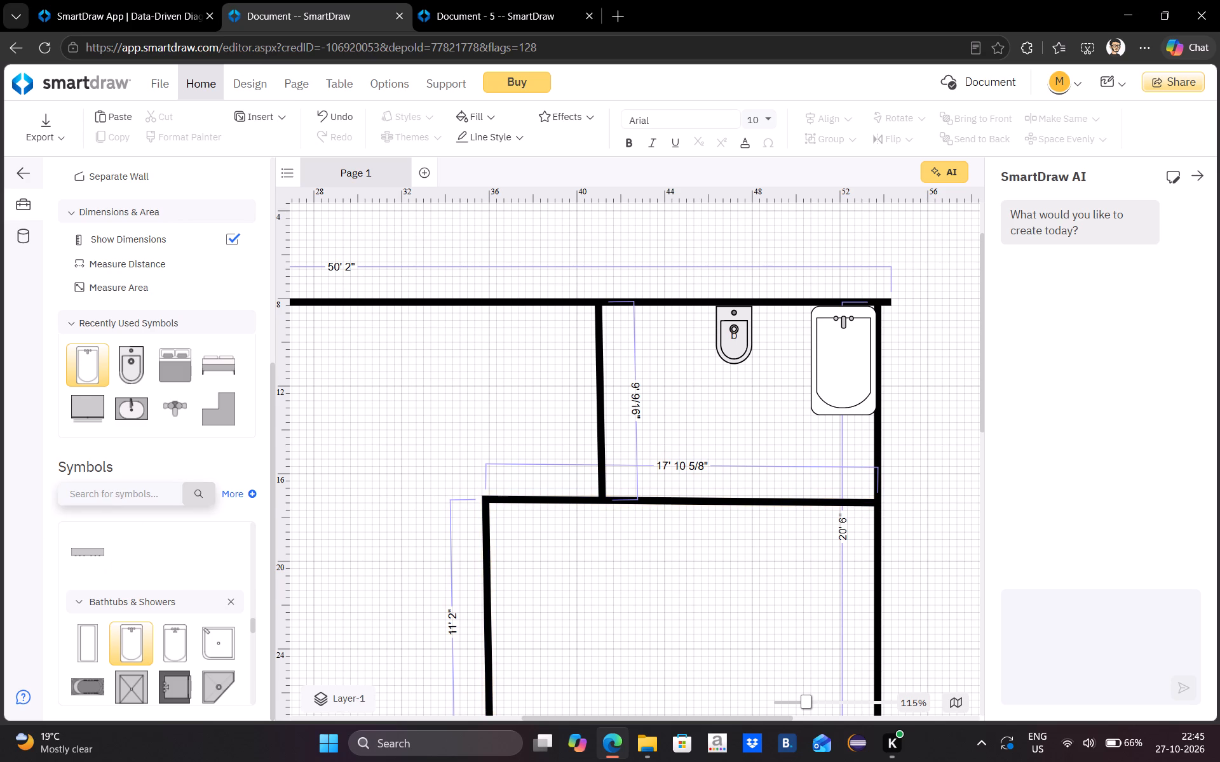
{"action": "type", "text": "car"}
{"action": "key", "text": "Return"}
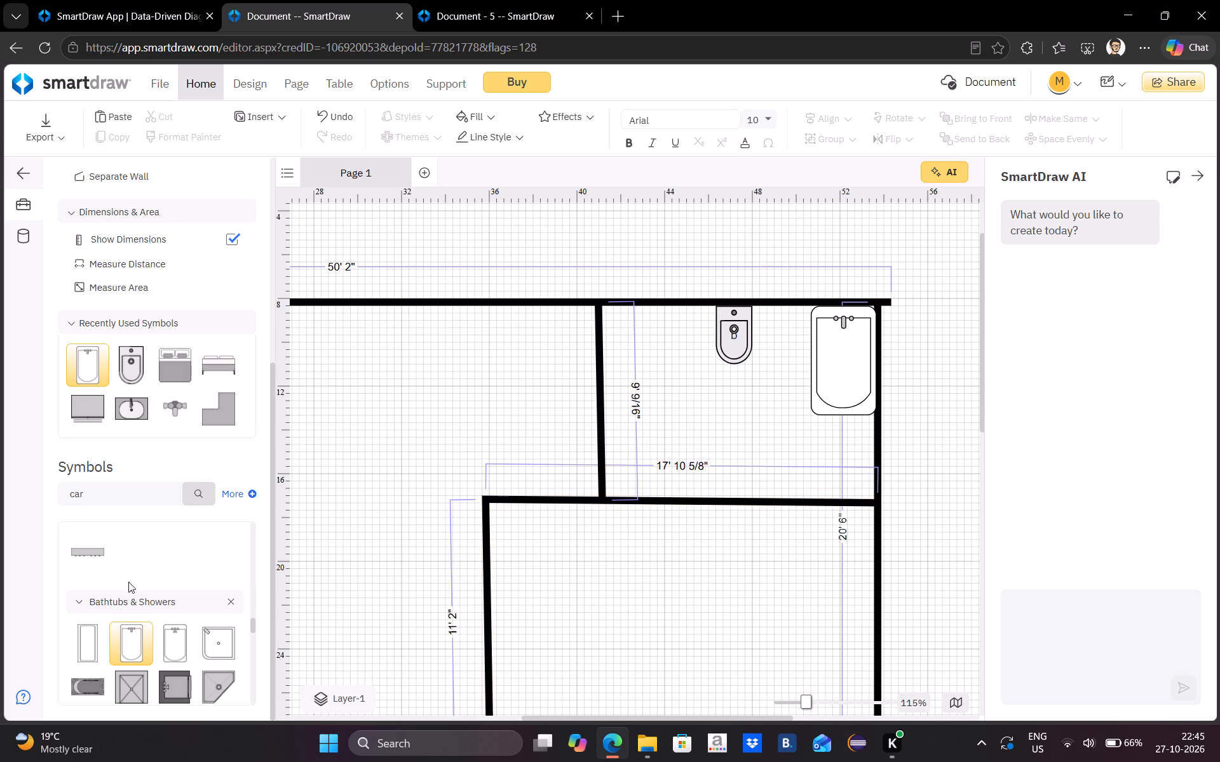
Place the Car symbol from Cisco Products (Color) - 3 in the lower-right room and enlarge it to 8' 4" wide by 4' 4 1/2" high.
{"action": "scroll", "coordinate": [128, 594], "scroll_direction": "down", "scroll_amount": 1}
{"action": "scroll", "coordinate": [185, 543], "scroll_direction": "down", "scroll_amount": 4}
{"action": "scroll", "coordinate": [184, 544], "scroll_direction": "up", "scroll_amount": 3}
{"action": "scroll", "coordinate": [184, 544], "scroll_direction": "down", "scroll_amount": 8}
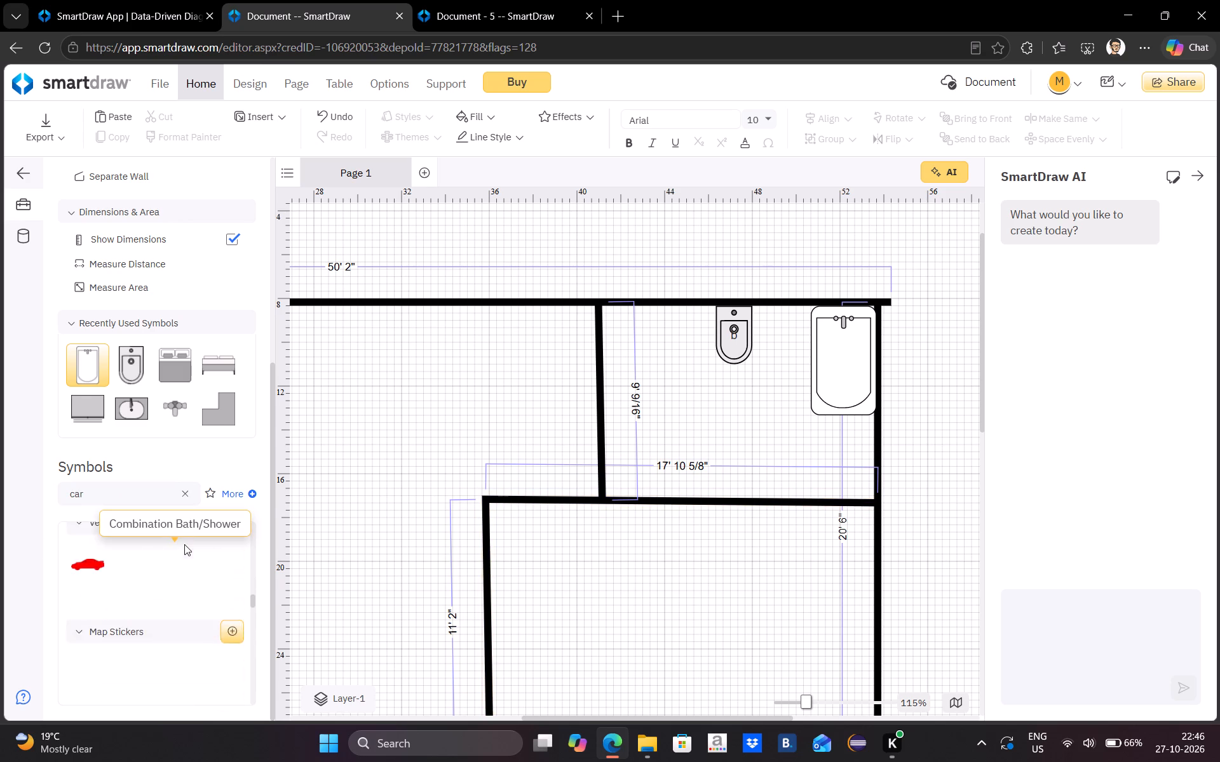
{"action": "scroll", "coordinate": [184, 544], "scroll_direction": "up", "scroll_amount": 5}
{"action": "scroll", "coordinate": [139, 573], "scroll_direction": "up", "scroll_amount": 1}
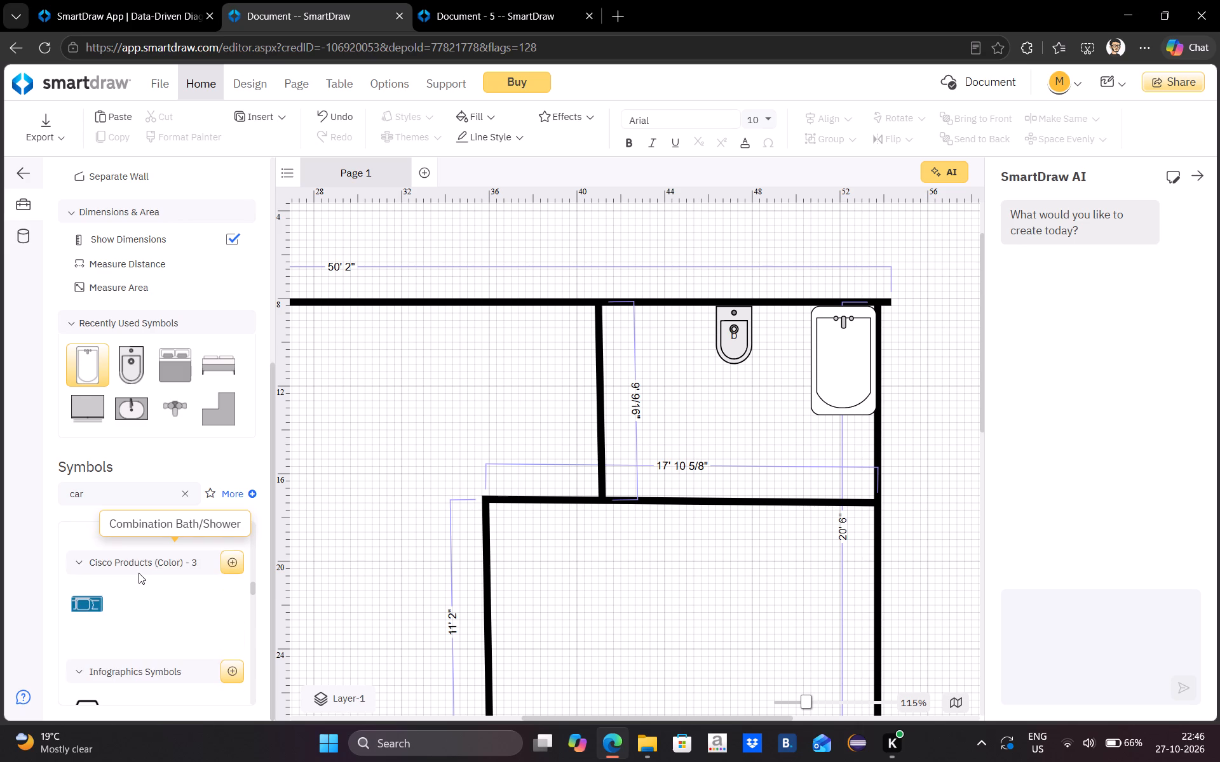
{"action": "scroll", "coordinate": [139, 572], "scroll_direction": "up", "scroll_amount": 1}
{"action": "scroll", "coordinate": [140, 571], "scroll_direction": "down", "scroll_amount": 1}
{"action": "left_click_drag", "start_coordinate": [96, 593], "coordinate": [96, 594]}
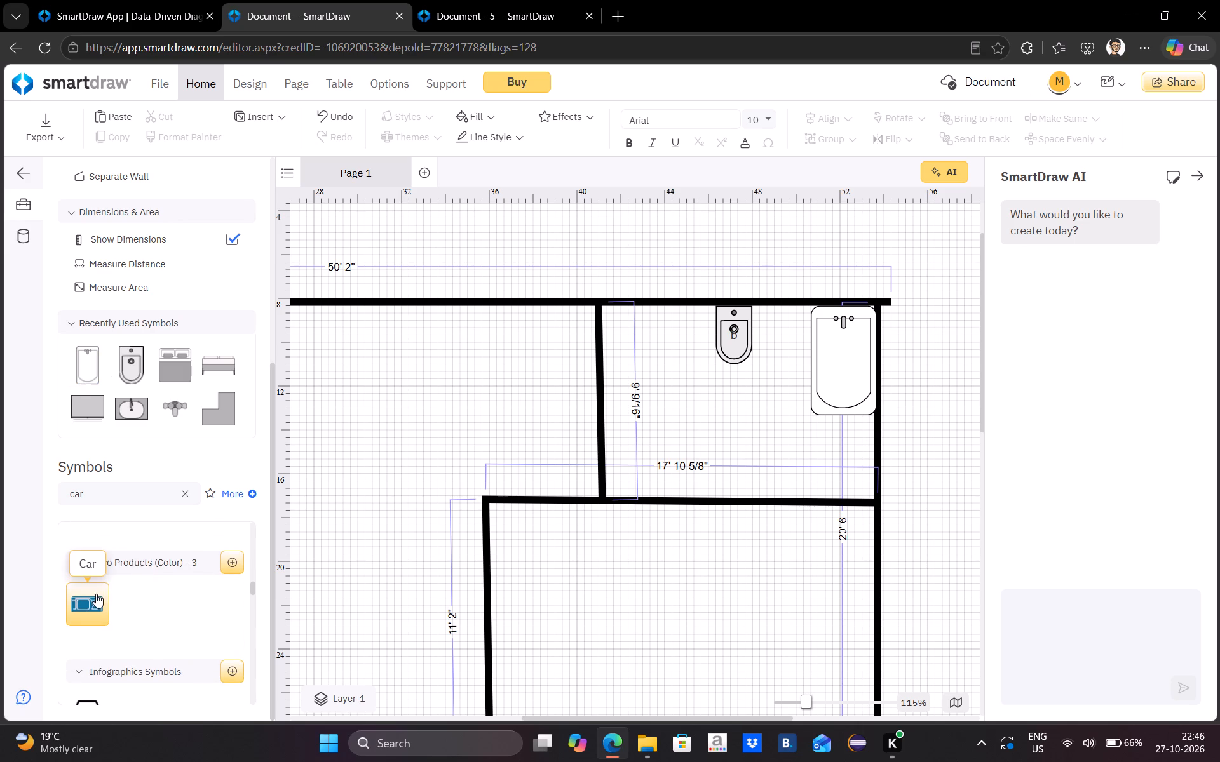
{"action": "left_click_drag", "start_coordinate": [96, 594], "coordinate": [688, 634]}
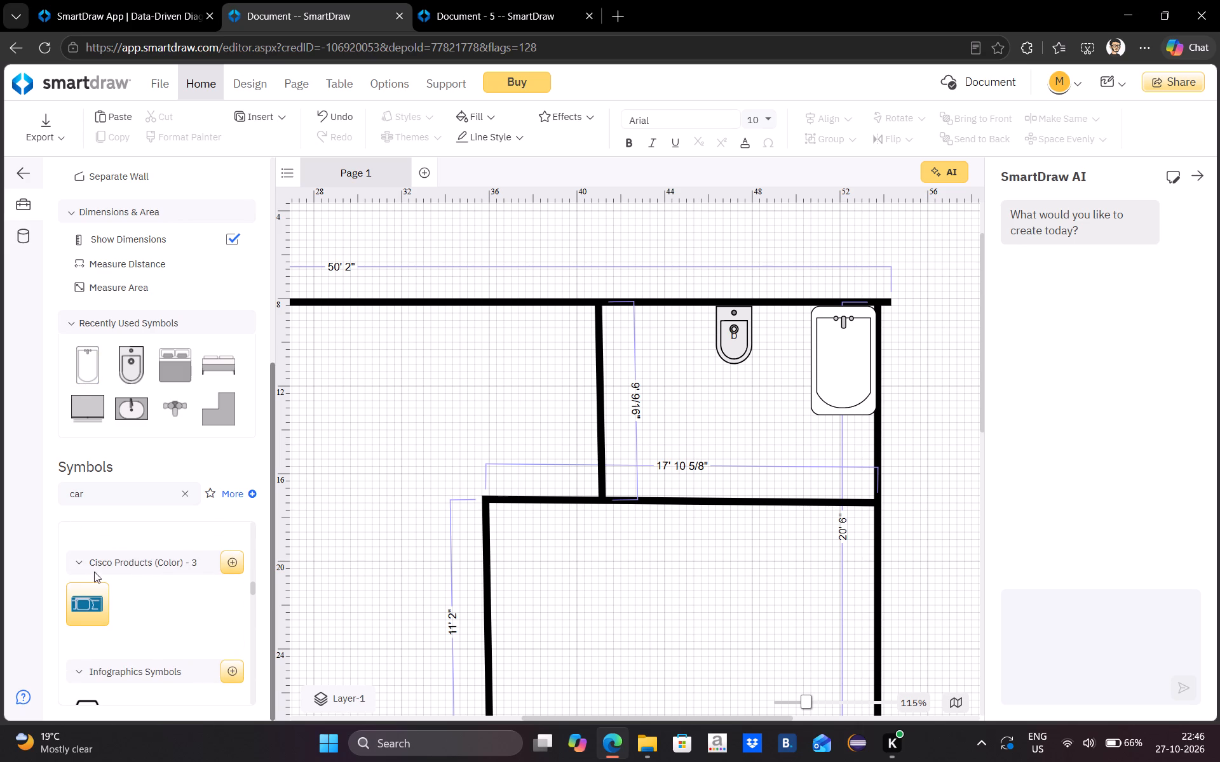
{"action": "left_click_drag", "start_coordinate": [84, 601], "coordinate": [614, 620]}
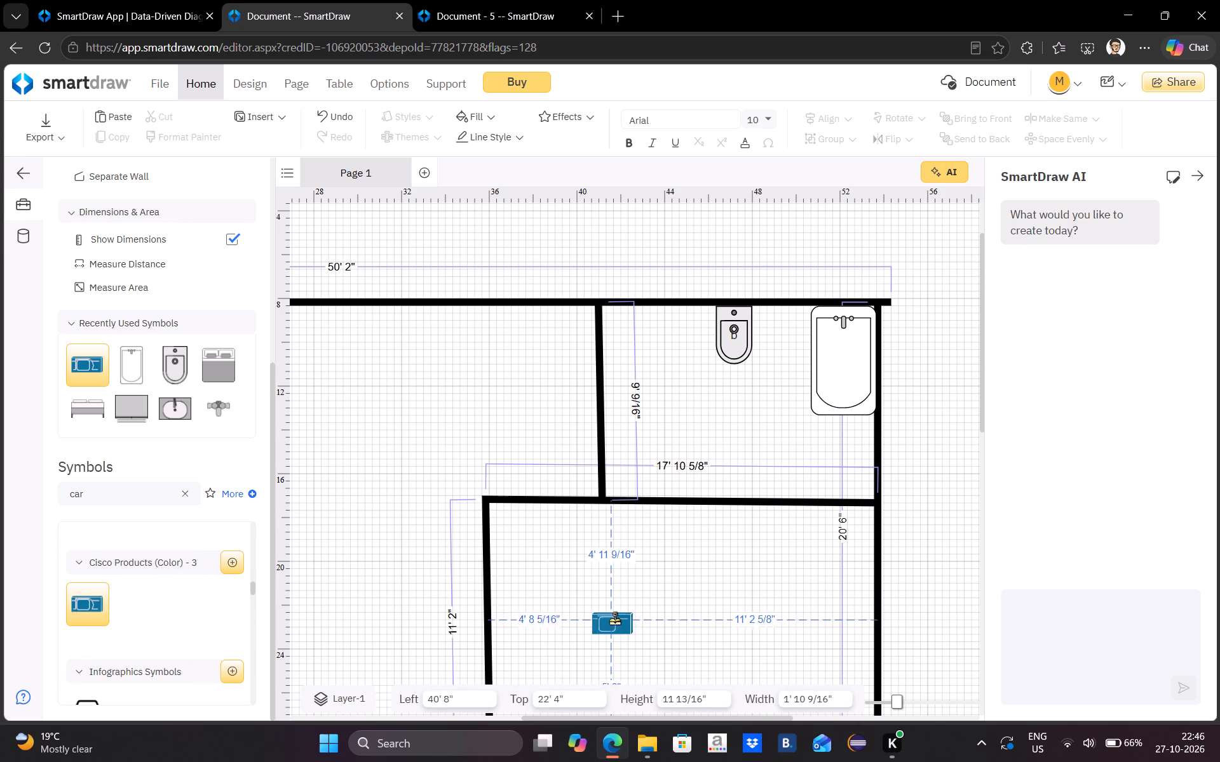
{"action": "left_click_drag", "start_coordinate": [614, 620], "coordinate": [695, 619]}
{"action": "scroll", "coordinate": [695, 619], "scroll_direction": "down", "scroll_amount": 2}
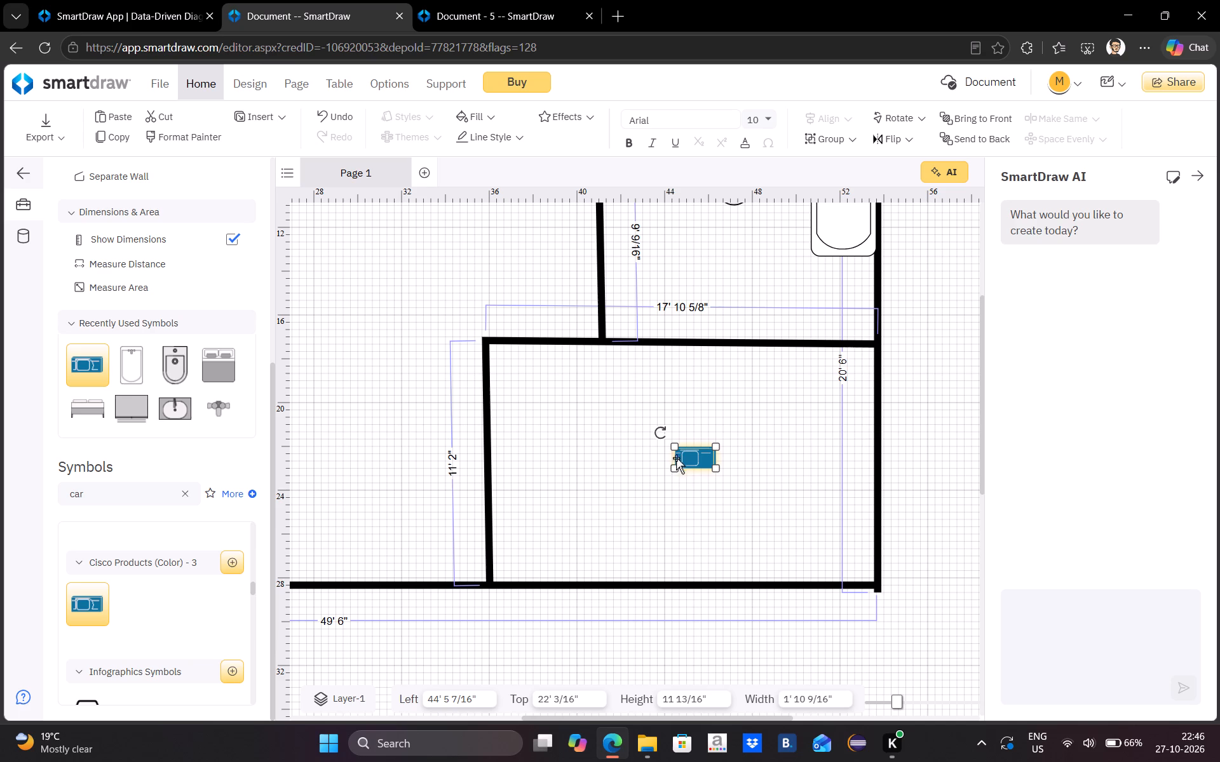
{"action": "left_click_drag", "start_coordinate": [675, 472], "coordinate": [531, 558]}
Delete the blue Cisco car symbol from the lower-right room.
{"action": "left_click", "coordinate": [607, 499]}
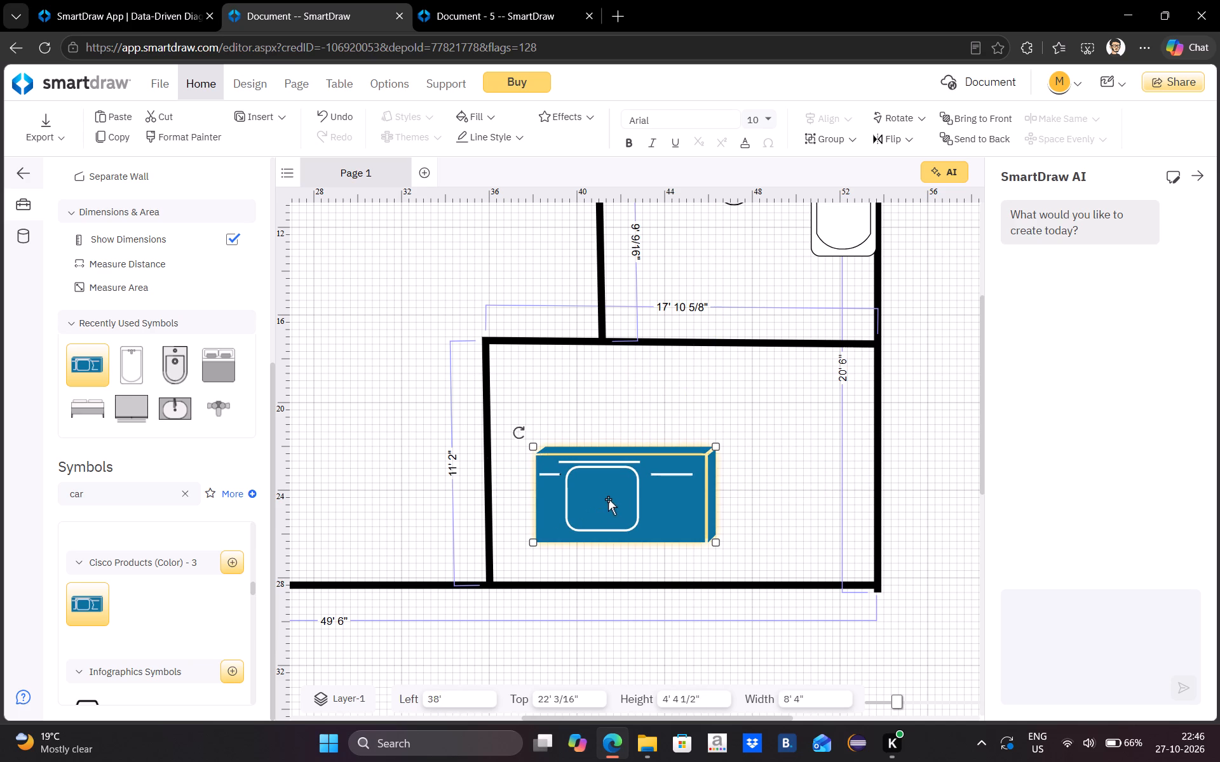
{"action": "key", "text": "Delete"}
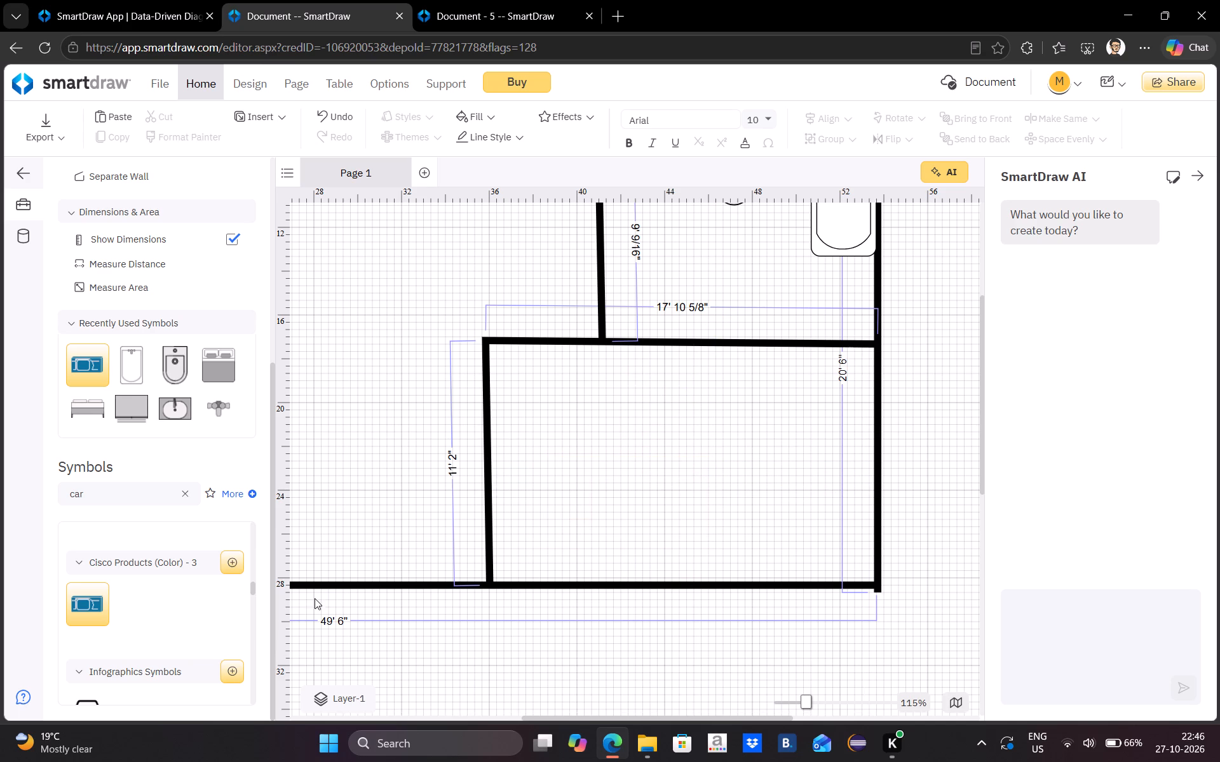
Place a Sports Car from the Cars library in the lower-right room, at 38' 8" left and 17' top.
{"action": "scroll", "coordinate": [186, 610], "scroll_direction": "down", "scroll_amount": 4}
{"action": "scroll", "coordinate": [188, 603], "scroll_direction": "up", "scroll_amount": 1}
{"action": "scroll", "coordinate": [134, 586], "scroll_direction": "down", "scroll_amount": 2}
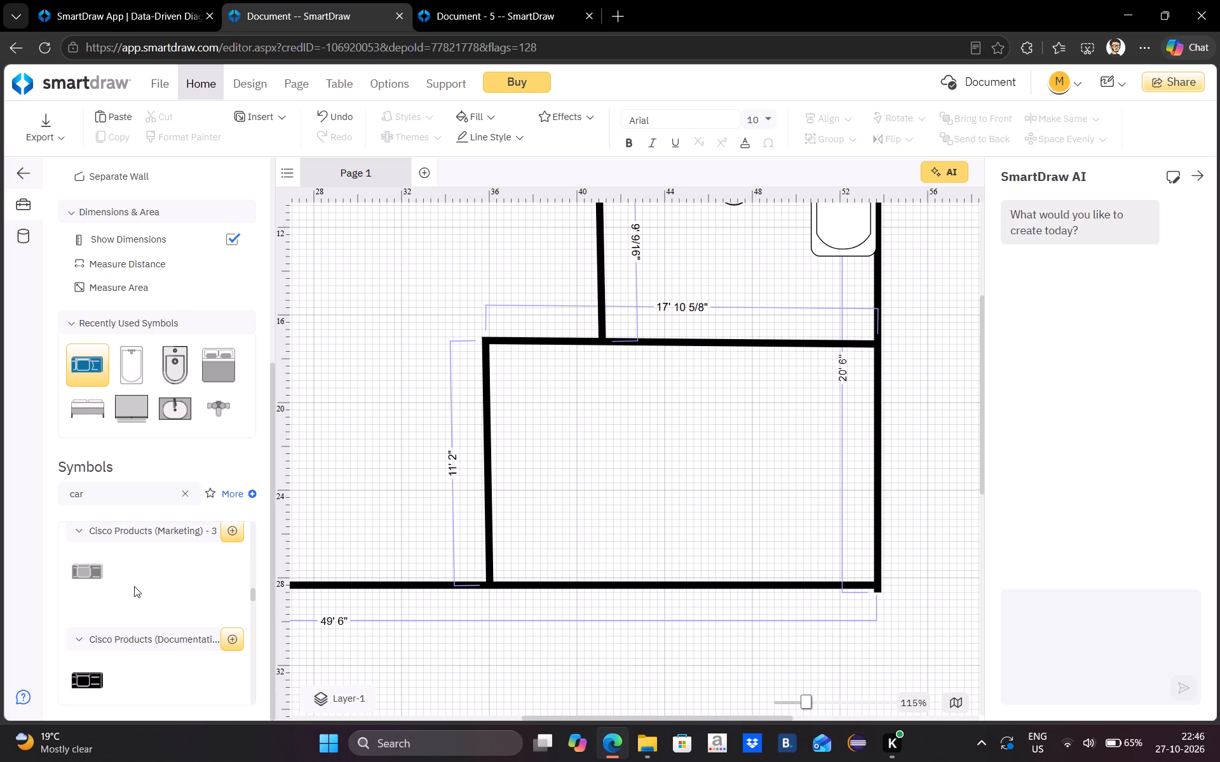
{"action": "scroll", "coordinate": [135, 585], "scroll_direction": "down", "scroll_amount": 4}
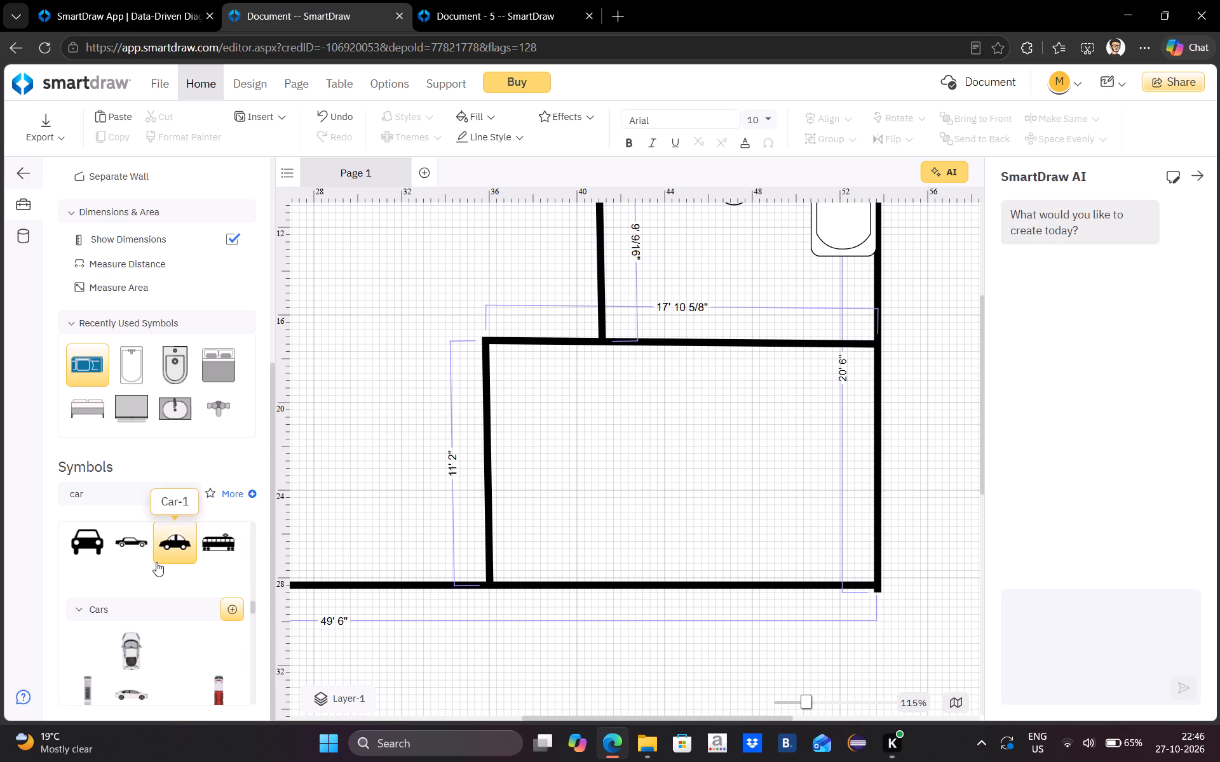
{"action": "scroll", "coordinate": [158, 561], "scroll_direction": "down", "scroll_amount": 3}
{"action": "scroll", "coordinate": [158, 561], "scroll_direction": "up", "scroll_amount": 2}
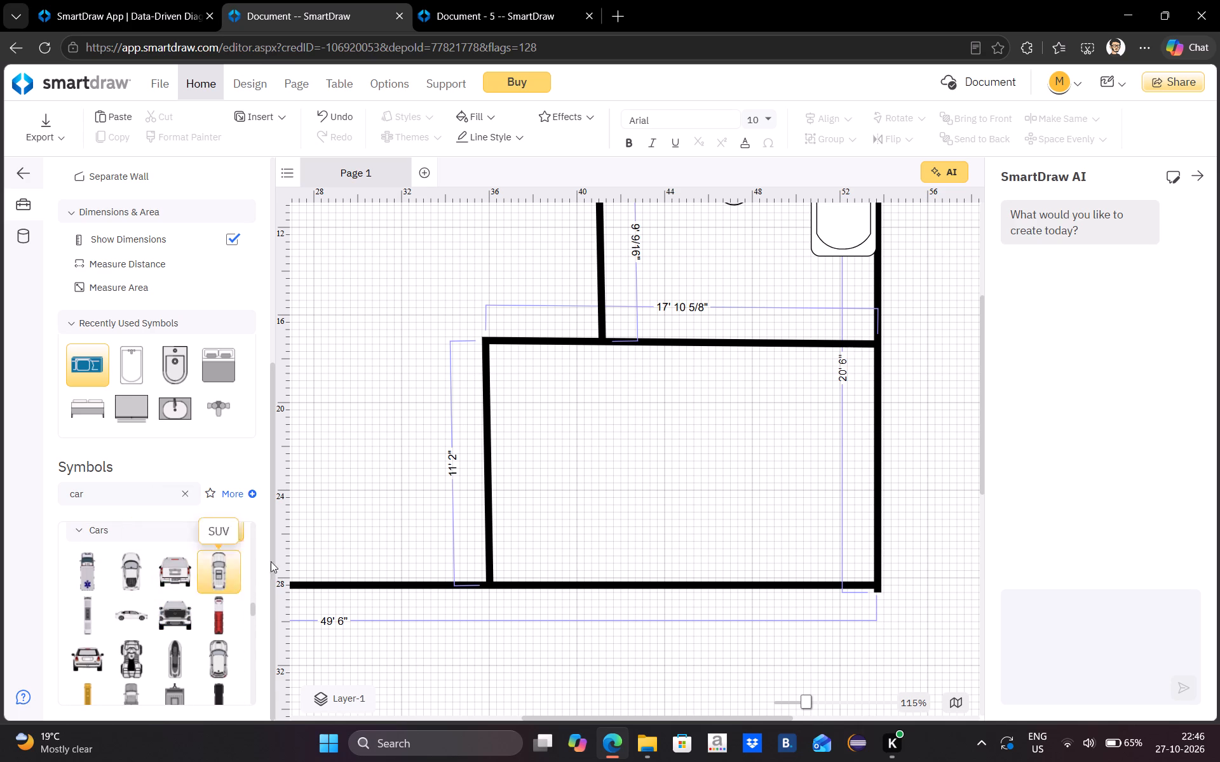
{"action": "left_click", "coordinate": [141, 565]}
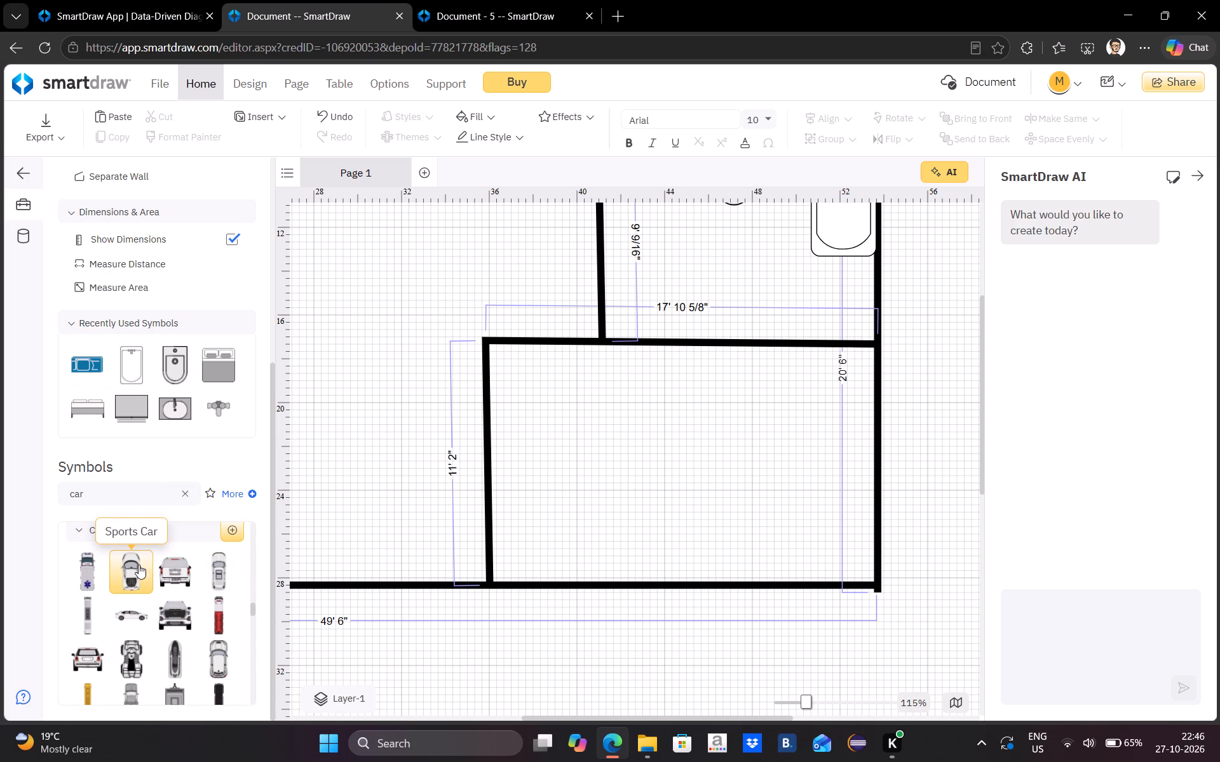
{"action": "left_click_drag", "start_coordinate": [114, 571], "coordinate": [622, 475]}
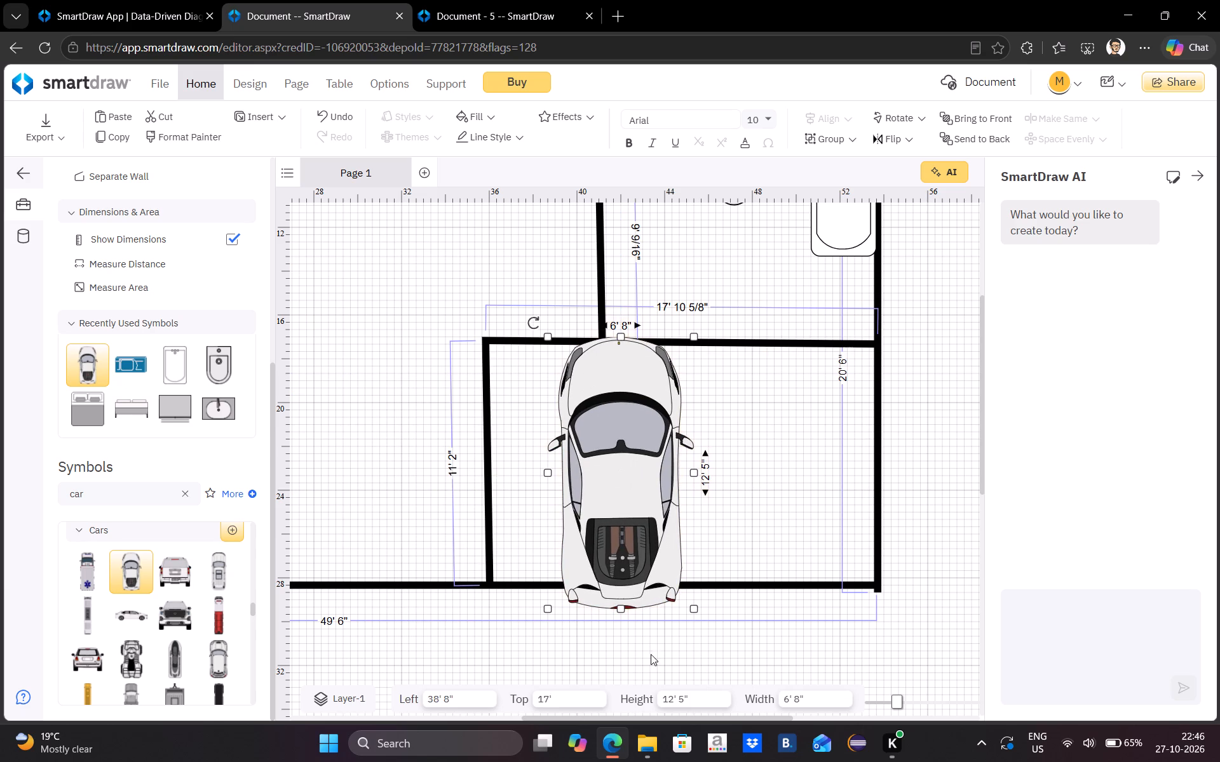
Turn the sports car to face the lower-right room's left wall, fitting it between the walls at 13' 7 3/4" long.
{"action": "left_click_drag", "start_coordinate": [536, 322], "coordinate": [523, 330]}
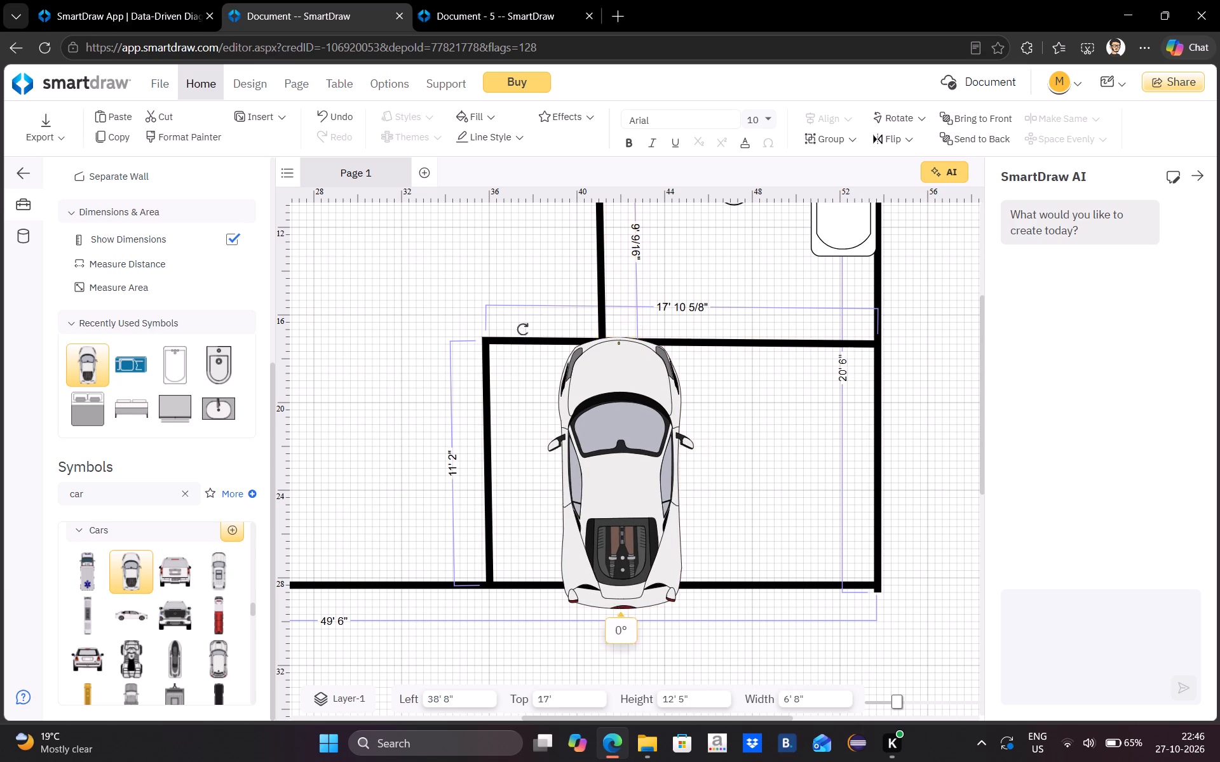
{"action": "left_click_drag", "start_coordinate": [523, 330], "coordinate": [452, 559]}
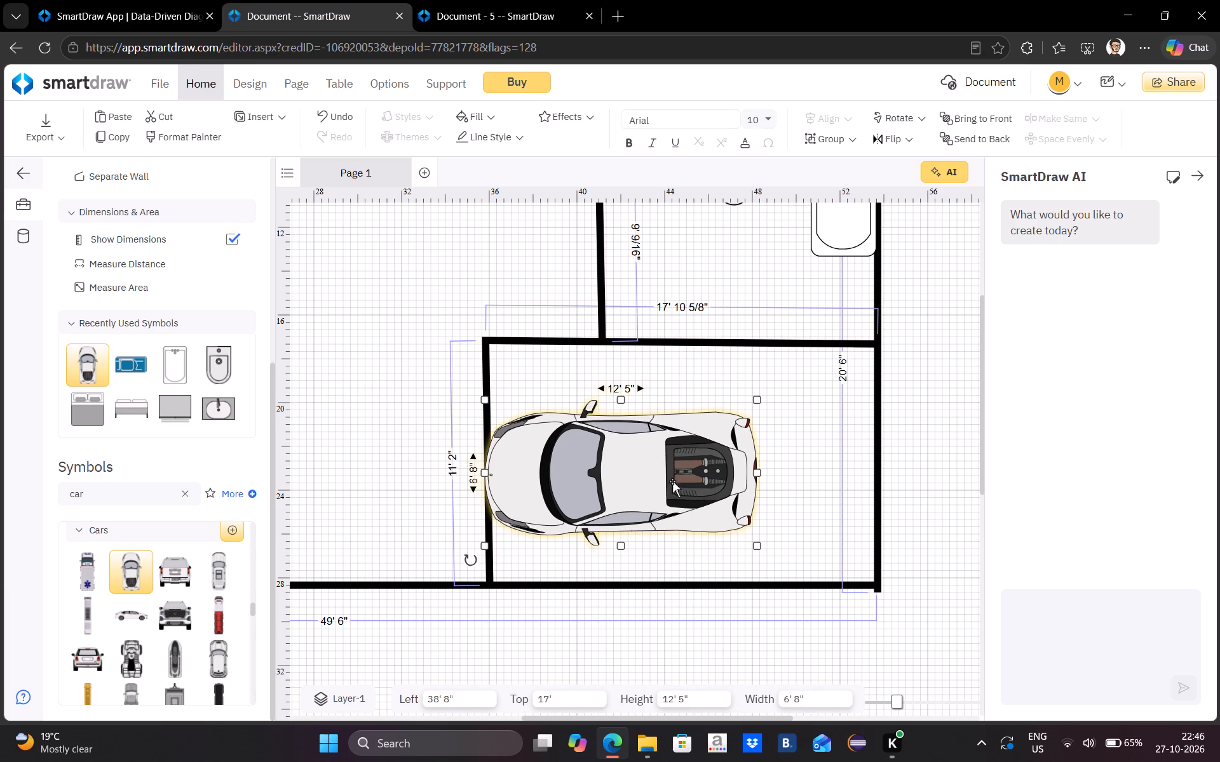
{"action": "left_click_drag", "start_coordinate": [672, 481], "coordinate": [714, 470]}
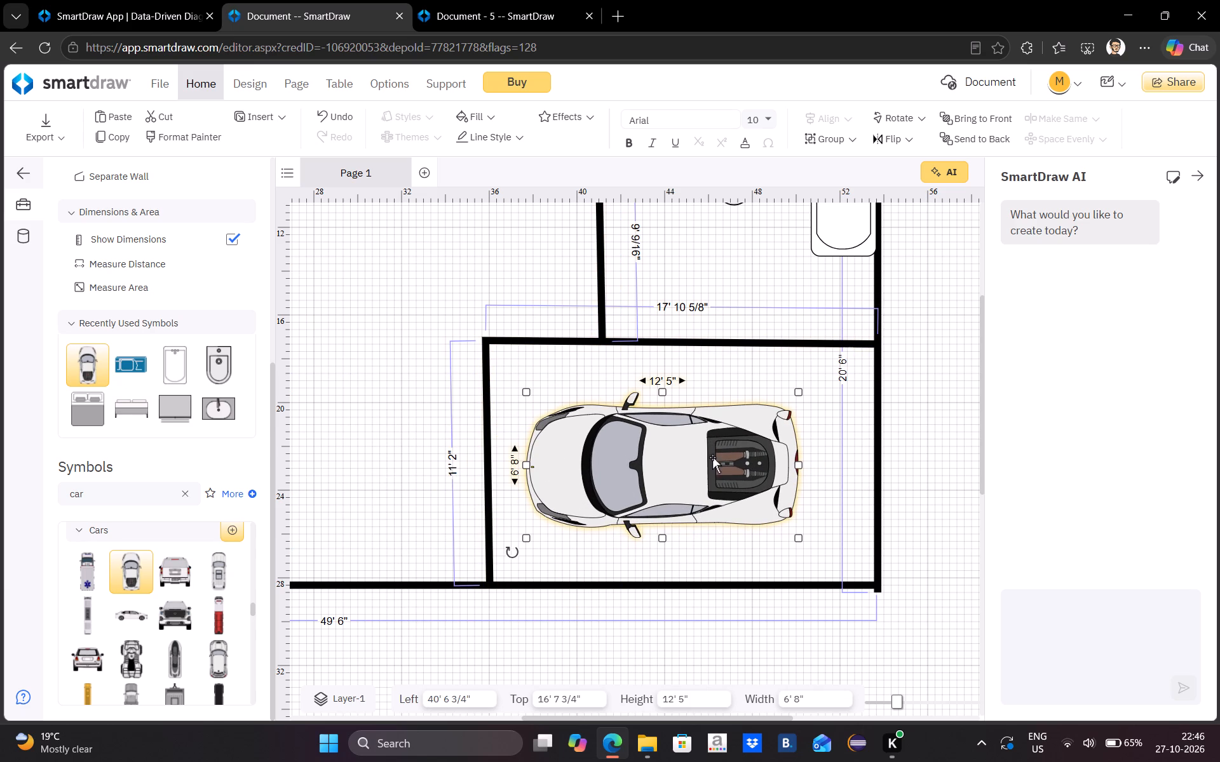
{"action": "left_click_drag", "start_coordinate": [799, 466], "coordinate": [827, 461]}
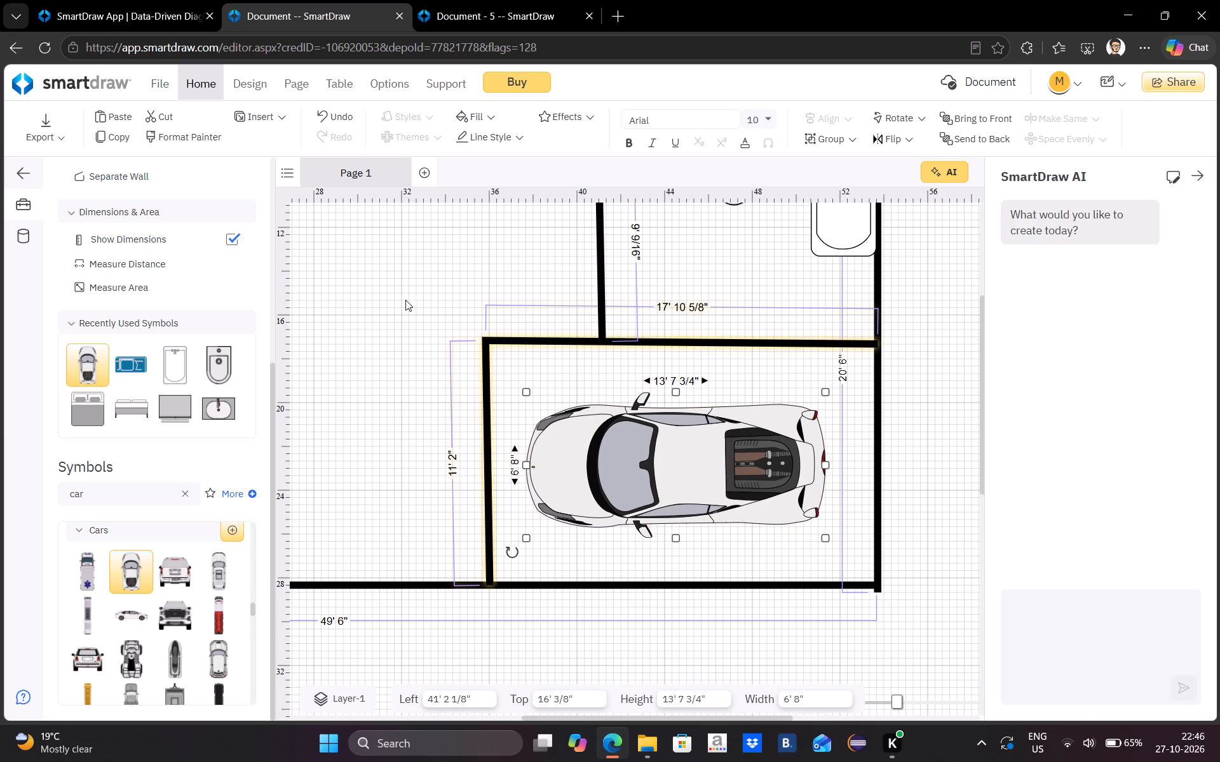
Search the symbol library for "dining".
{"action": "middle_click_drag", "start_coordinate": [405, 300], "coordinate": [687, 388]}
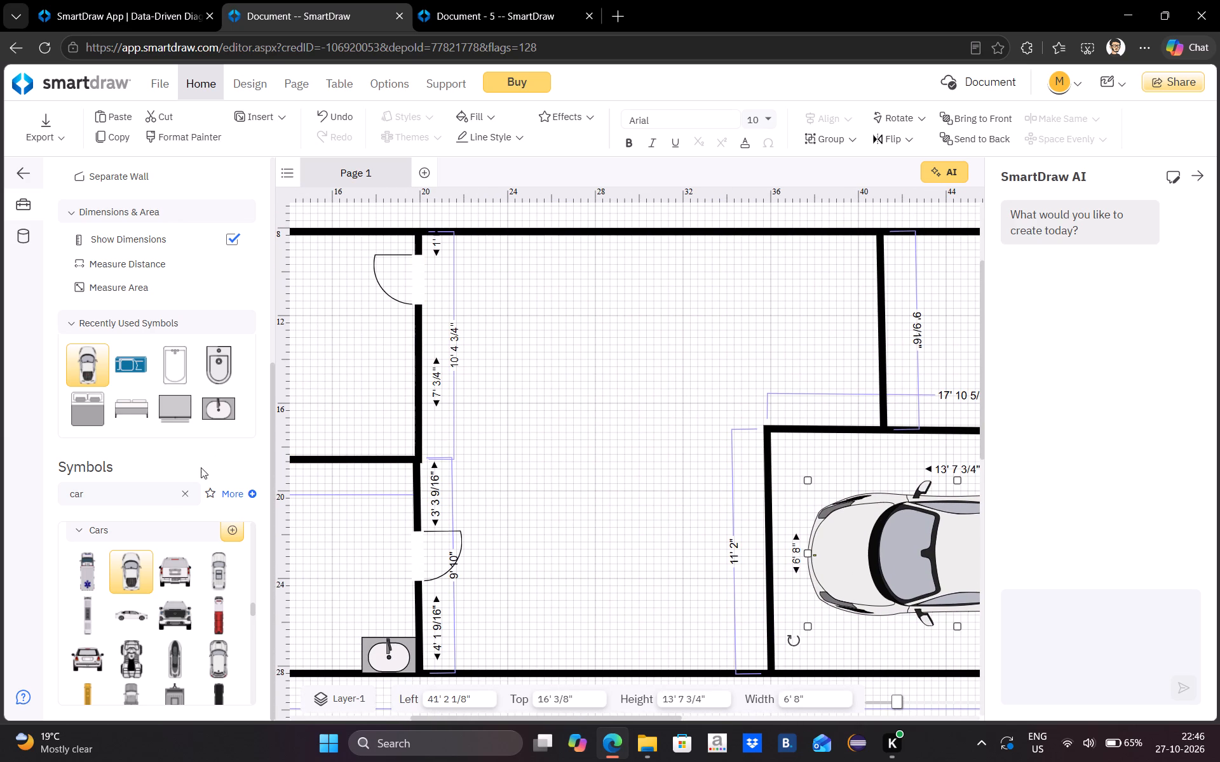
{"action": "left_click", "coordinate": [175, 491]}
{"action": "left_click", "coordinate": [142, 491]}
{"action": "type", "text": "dining"}
{"action": "key", "text": "Return"}
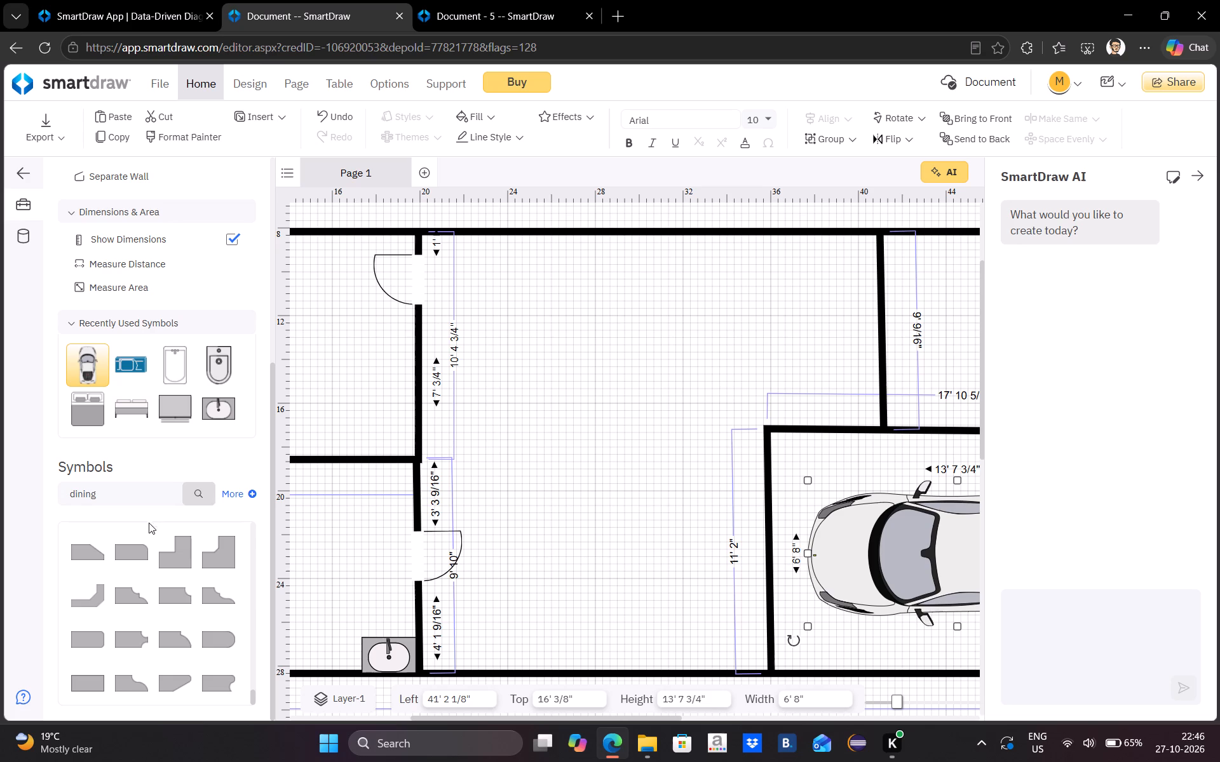
Place a 9' 10" by 5' dining table with eight chairs in the upper part of the middle room, at 23' 2" left and 10' top.
{"action": "scroll", "coordinate": [142, 537], "scroll_direction": "down", "scroll_amount": 8}
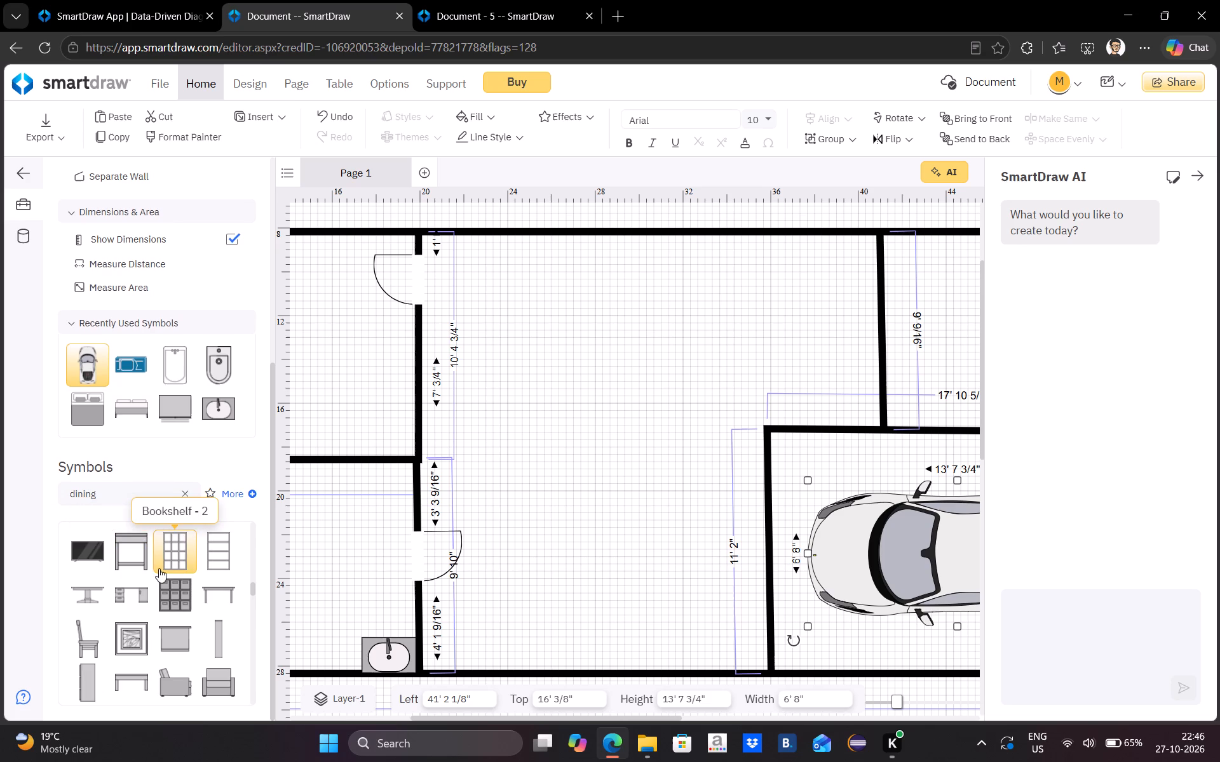
{"action": "scroll", "coordinate": [159, 568], "scroll_direction": "up", "scroll_amount": 1}
{"action": "scroll", "coordinate": [159, 568], "scroll_direction": "down", "scroll_amount": 3}
{"action": "scroll", "coordinate": [160, 568], "scroll_direction": "up", "scroll_amount": 6}
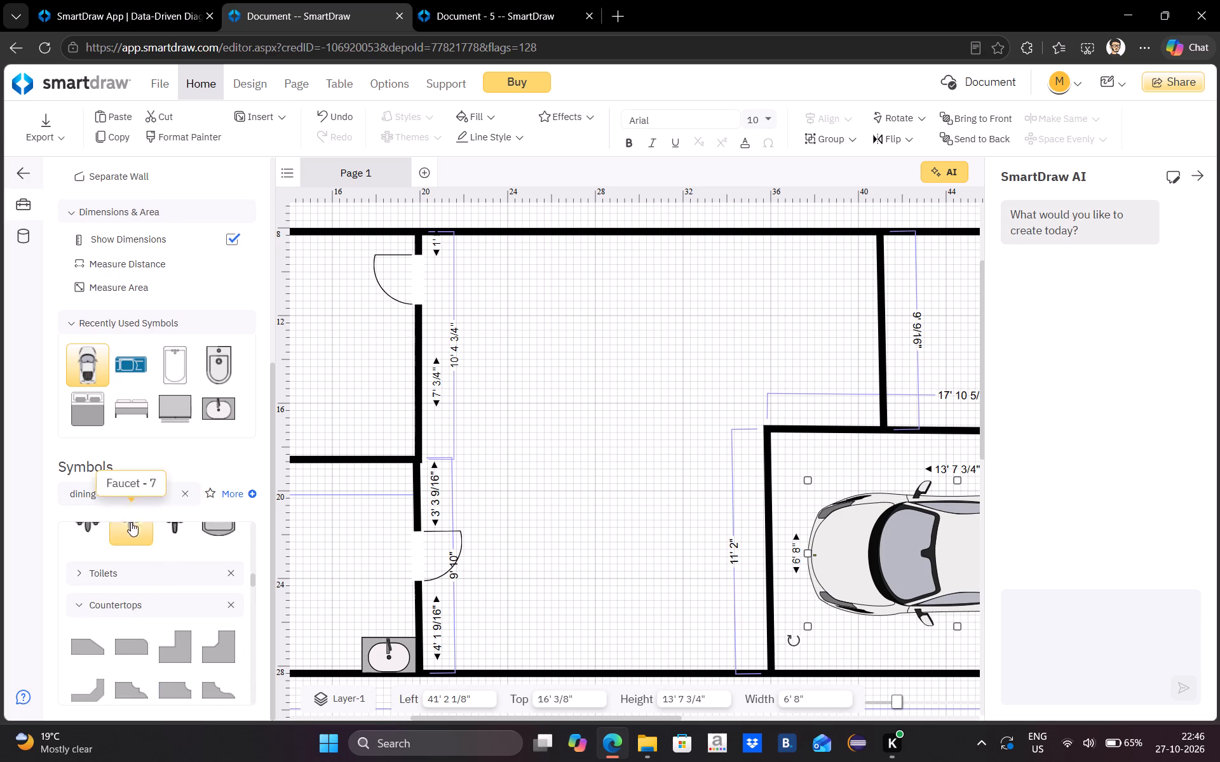
{"action": "scroll", "coordinate": [152, 577], "scroll_direction": "up", "scroll_amount": 2}
{"action": "scroll", "coordinate": [153, 576], "scroll_direction": "down", "scroll_amount": 8}
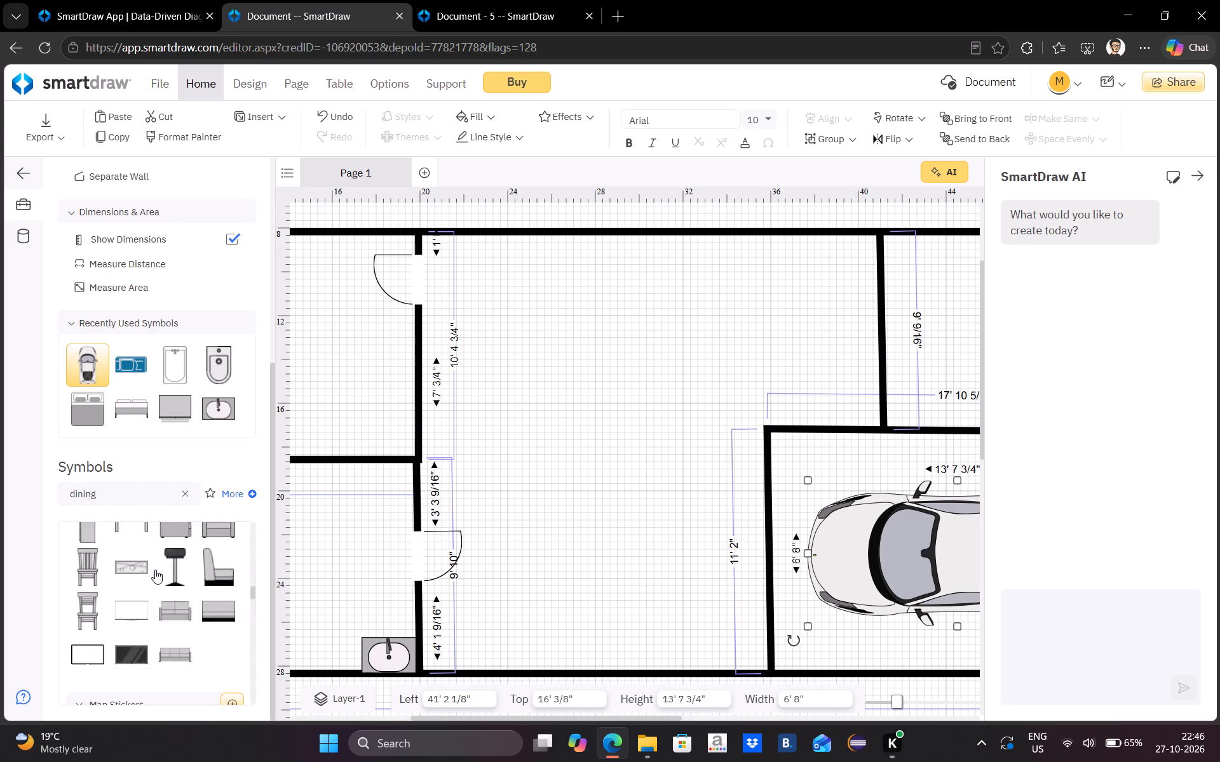
{"action": "scroll", "coordinate": [155, 570], "scroll_direction": "down", "scroll_amount": 6}
{"action": "scroll", "coordinate": [158, 561], "scroll_direction": "up", "scroll_amount": 2}
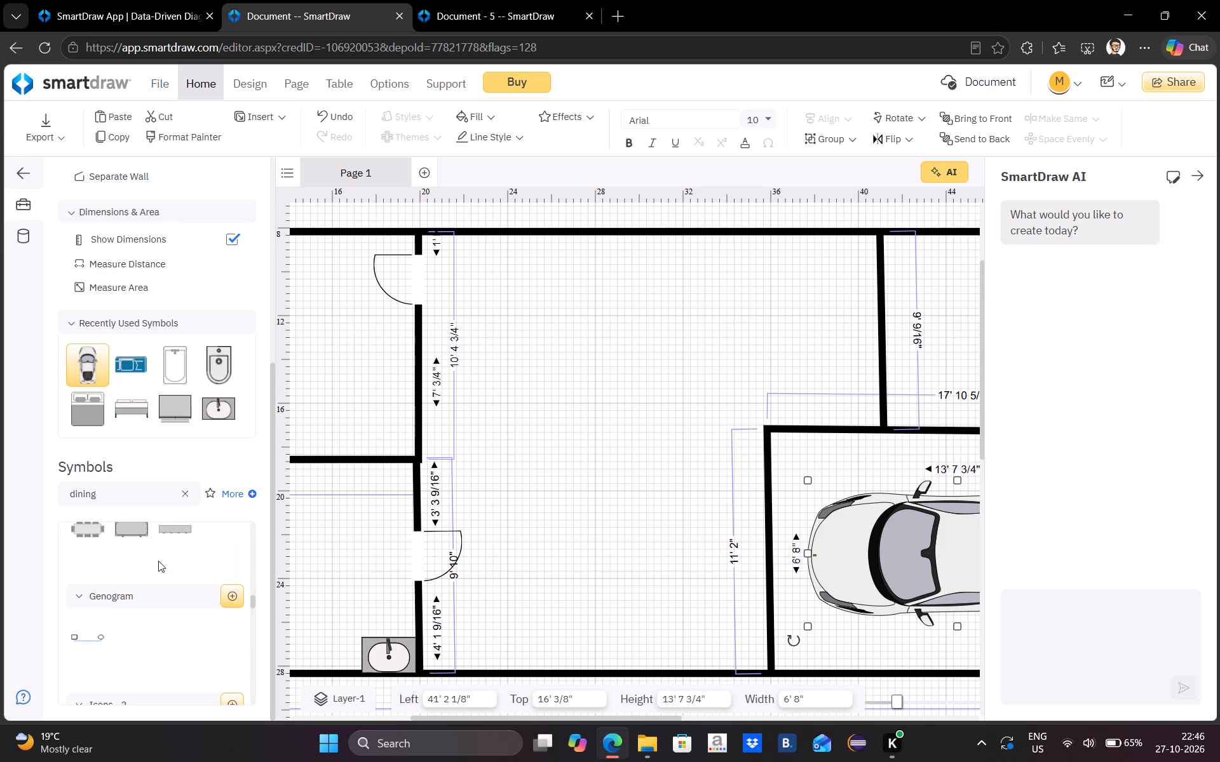
{"action": "left_click_drag", "start_coordinate": [90, 535], "coordinate": [573, 422]}
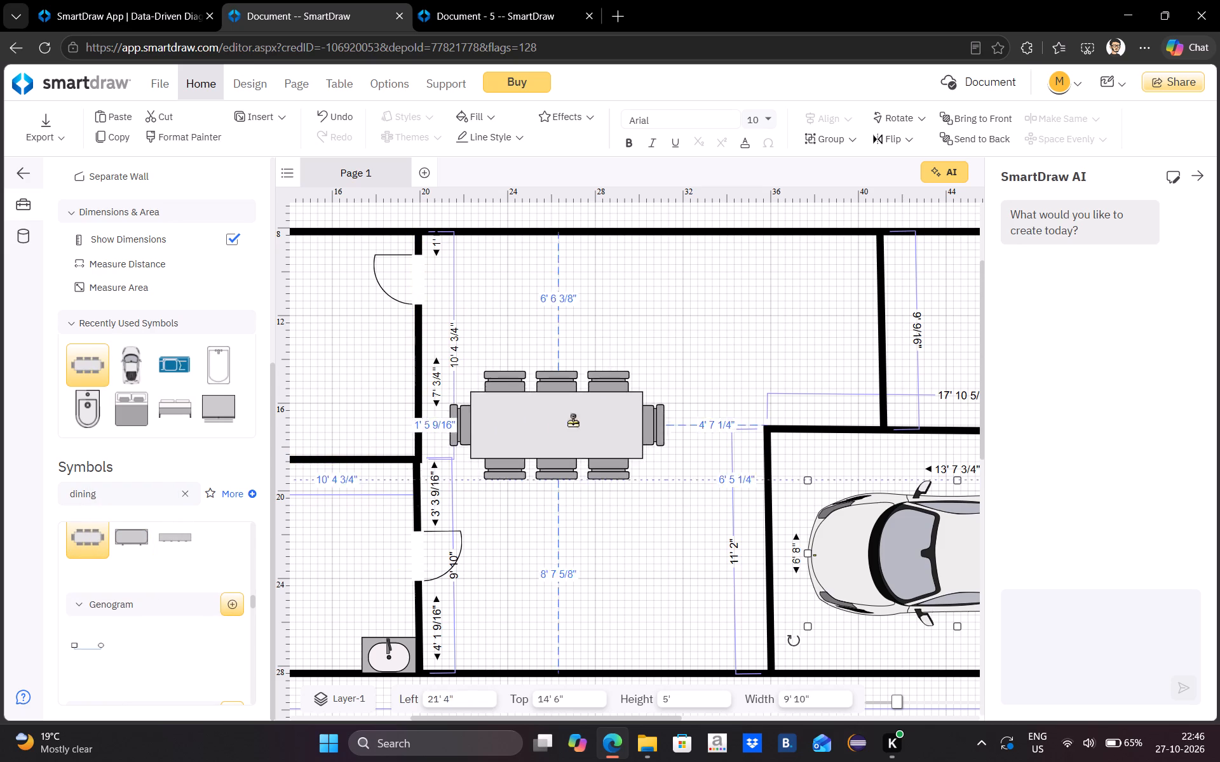
{"action": "left_click_drag", "start_coordinate": [573, 422], "coordinate": [599, 324]}
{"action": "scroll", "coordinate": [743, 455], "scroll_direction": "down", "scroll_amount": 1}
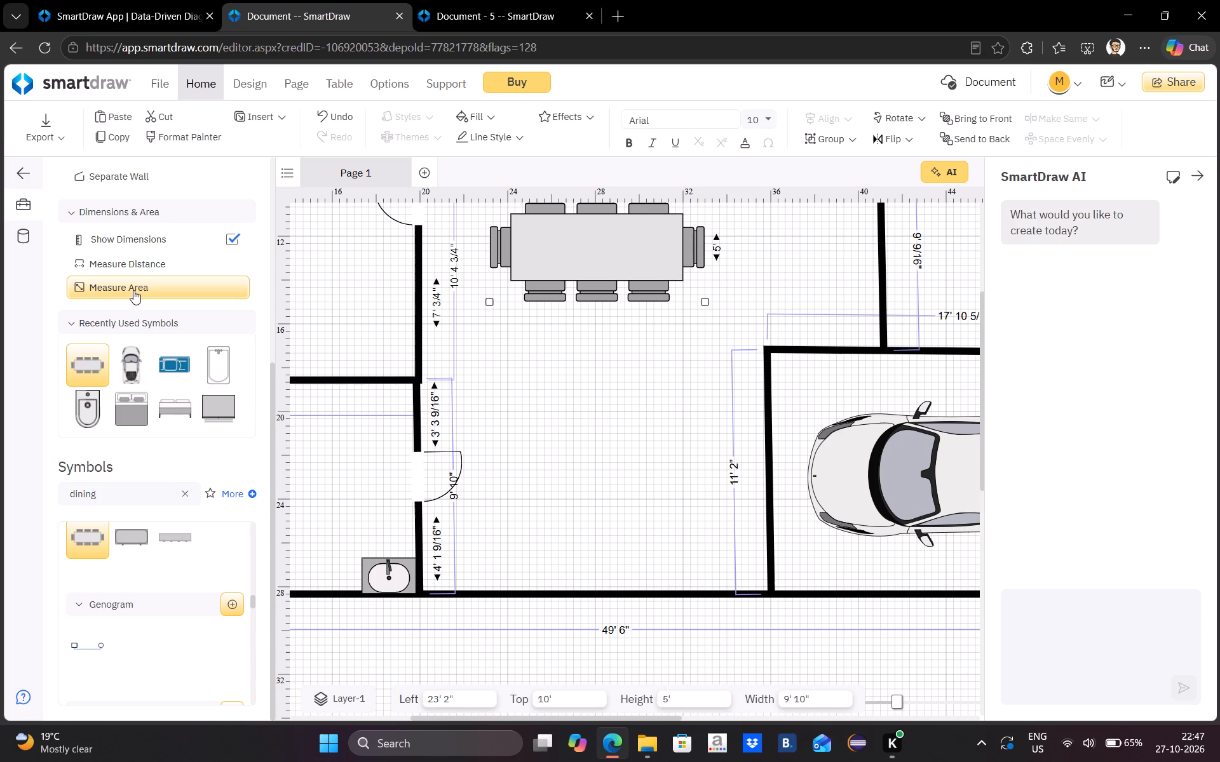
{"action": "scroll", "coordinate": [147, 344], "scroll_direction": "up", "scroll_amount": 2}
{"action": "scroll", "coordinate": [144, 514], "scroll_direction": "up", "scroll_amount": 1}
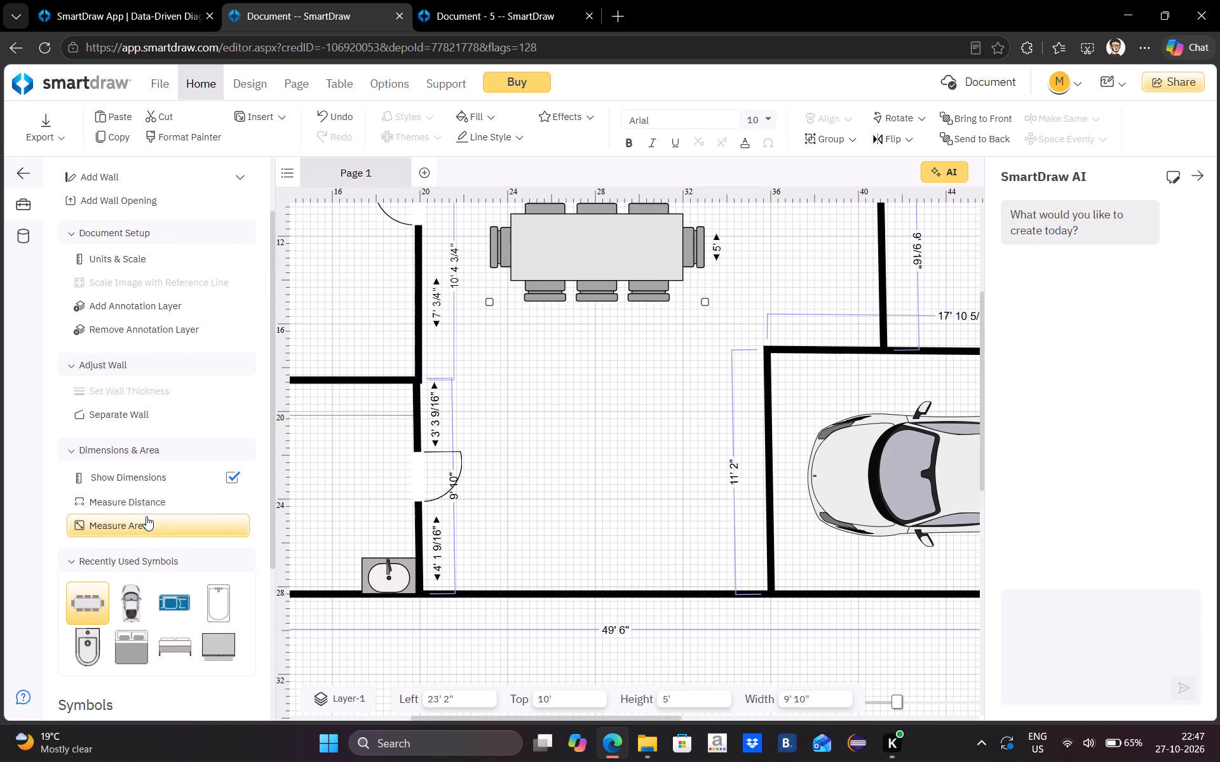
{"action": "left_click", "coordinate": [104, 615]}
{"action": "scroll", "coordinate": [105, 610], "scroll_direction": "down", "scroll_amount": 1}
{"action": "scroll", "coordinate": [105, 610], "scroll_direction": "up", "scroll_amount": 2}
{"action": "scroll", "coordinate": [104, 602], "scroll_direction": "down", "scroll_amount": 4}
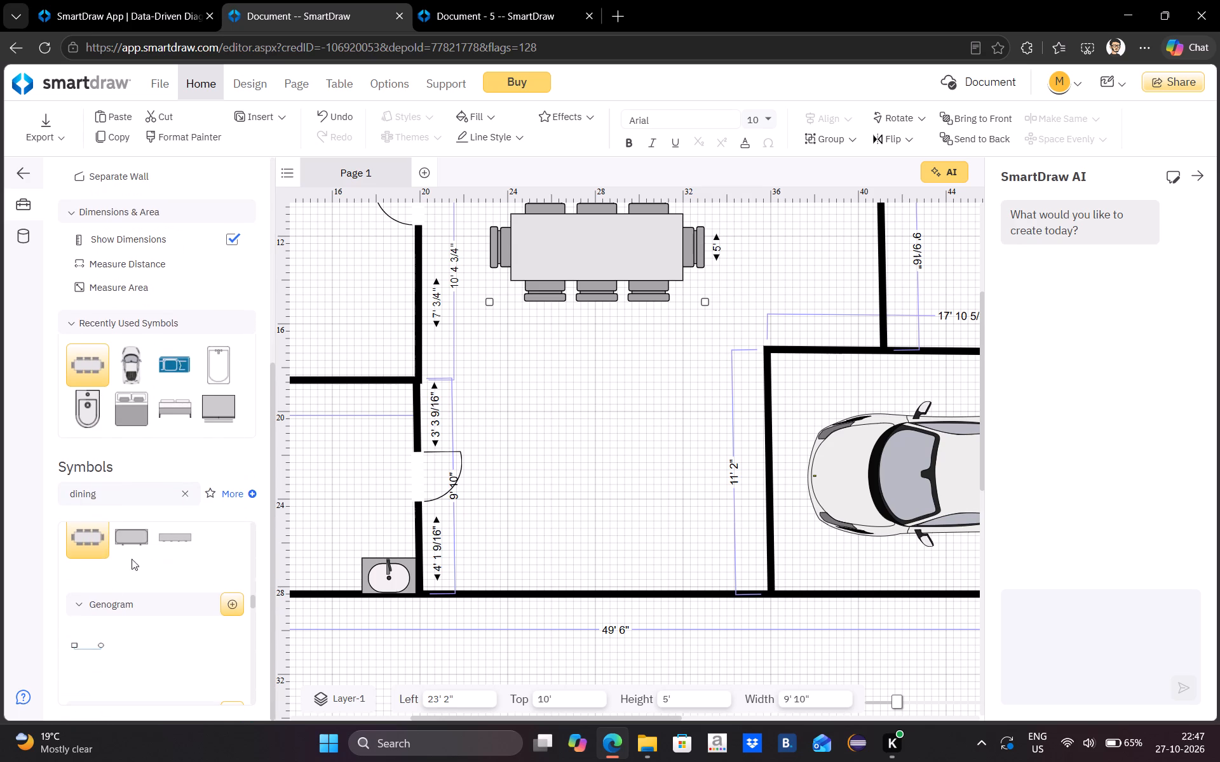
Search the symbol library for "sofa".
{"action": "left_click", "coordinate": [175, 486]}
{"action": "type", "text": "si"}
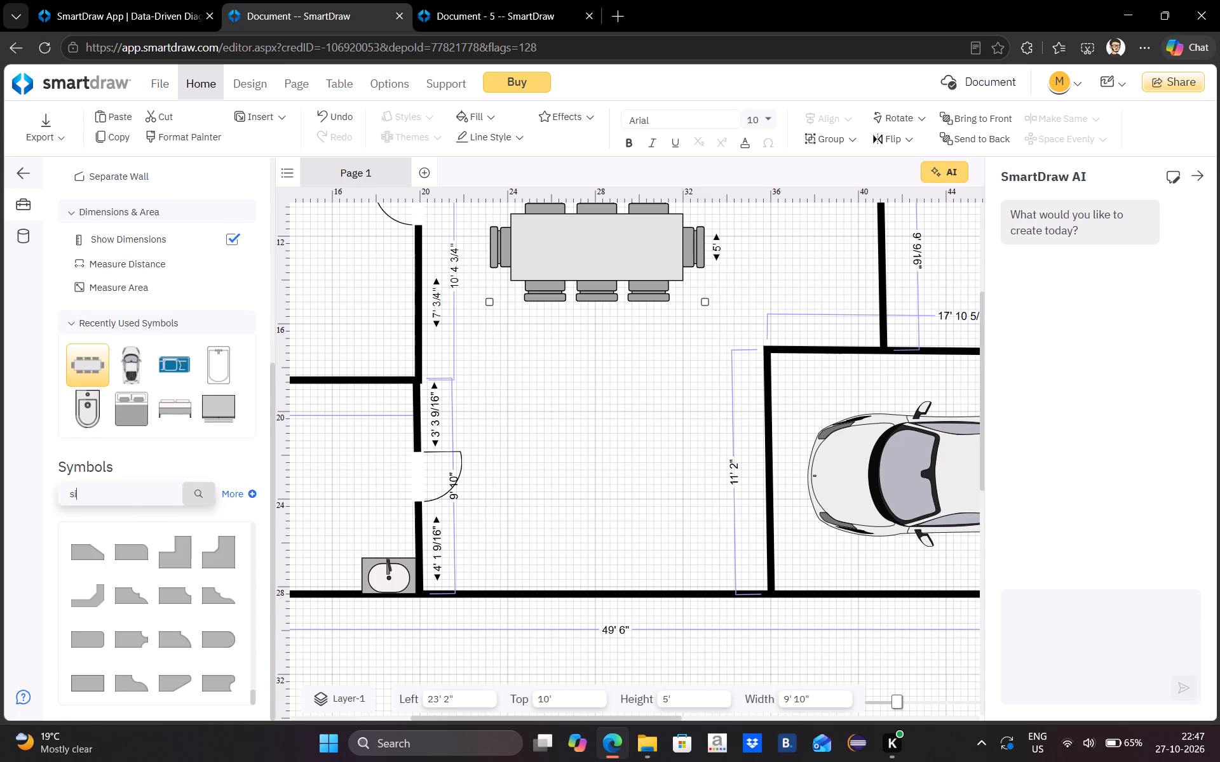
{"action": "key", "text": "BackSpace"}
{"action": "type", "text": "ofa"}
{"action": "scroll", "coordinate": [137, 556], "scroll_direction": "down", "scroll_amount": 4}
{"action": "scroll", "coordinate": [142, 544], "scroll_direction": "up", "scroll_amount": 3}
{"action": "left_click", "coordinate": [215, 475]}
{"action": "left_click", "coordinate": [199, 486]}
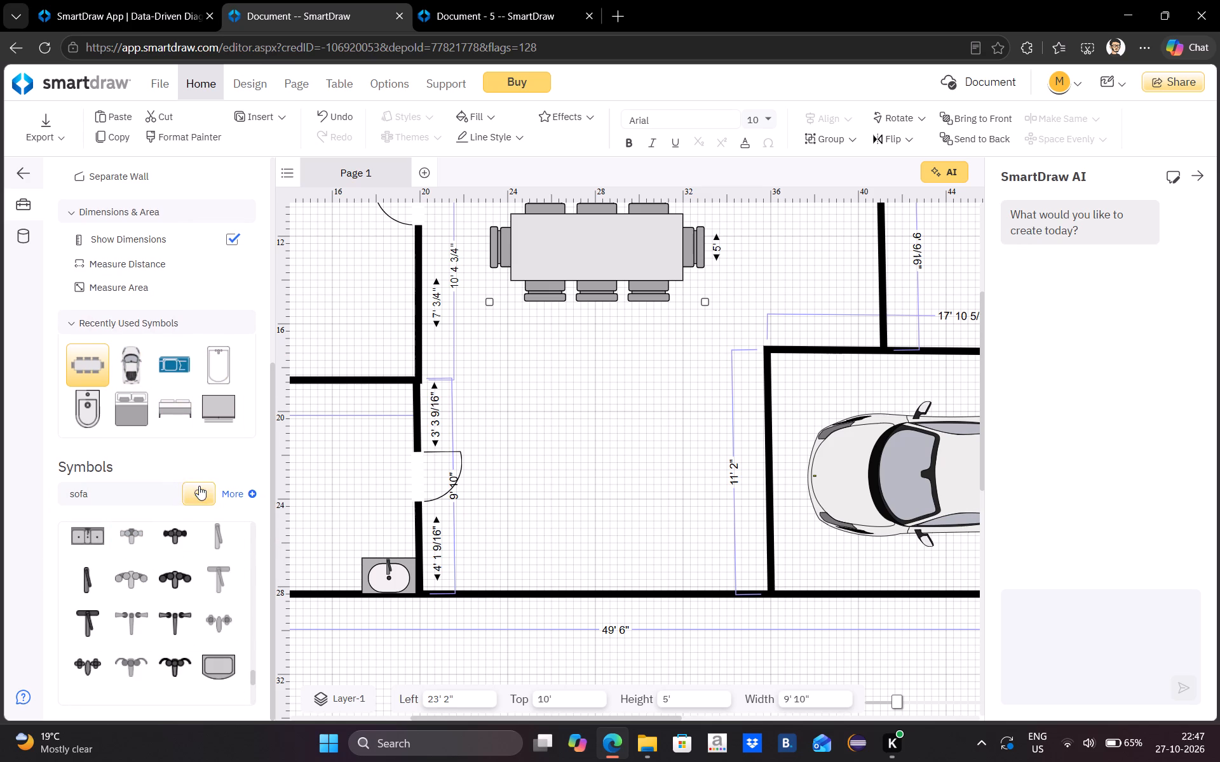
Place the Sofa/Couch - 1 symbol, 7' wide by 3' high, in the middle room's lower part at 25' left and 24' top.
{"action": "scroll", "coordinate": [172, 571], "scroll_direction": "down", "scroll_amount": 2}
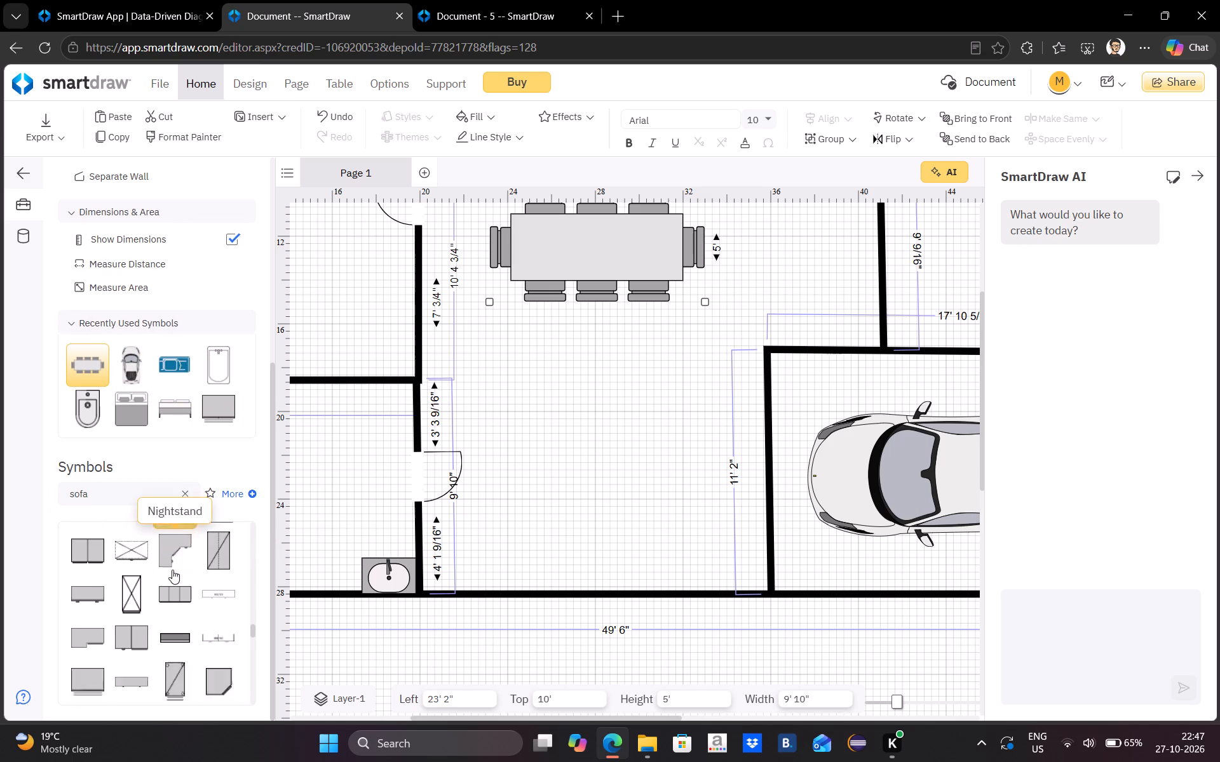
{"action": "scroll", "coordinate": [175, 566], "scroll_direction": "down", "scroll_amount": 6}
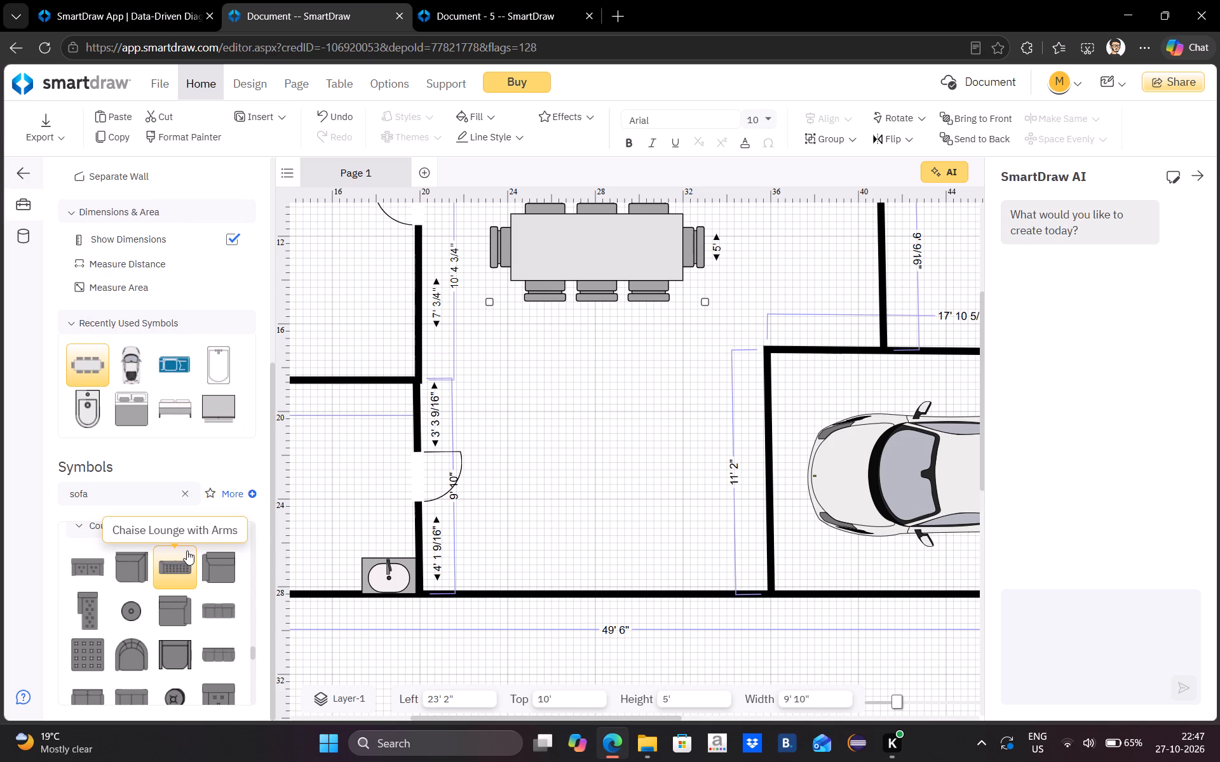
{"action": "scroll", "coordinate": [157, 599], "scroll_direction": "down", "scroll_amount": 2}
{"action": "scroll", "coordinate": [163, 593], "scroll_direction": "up", "scroll_amount": 2}
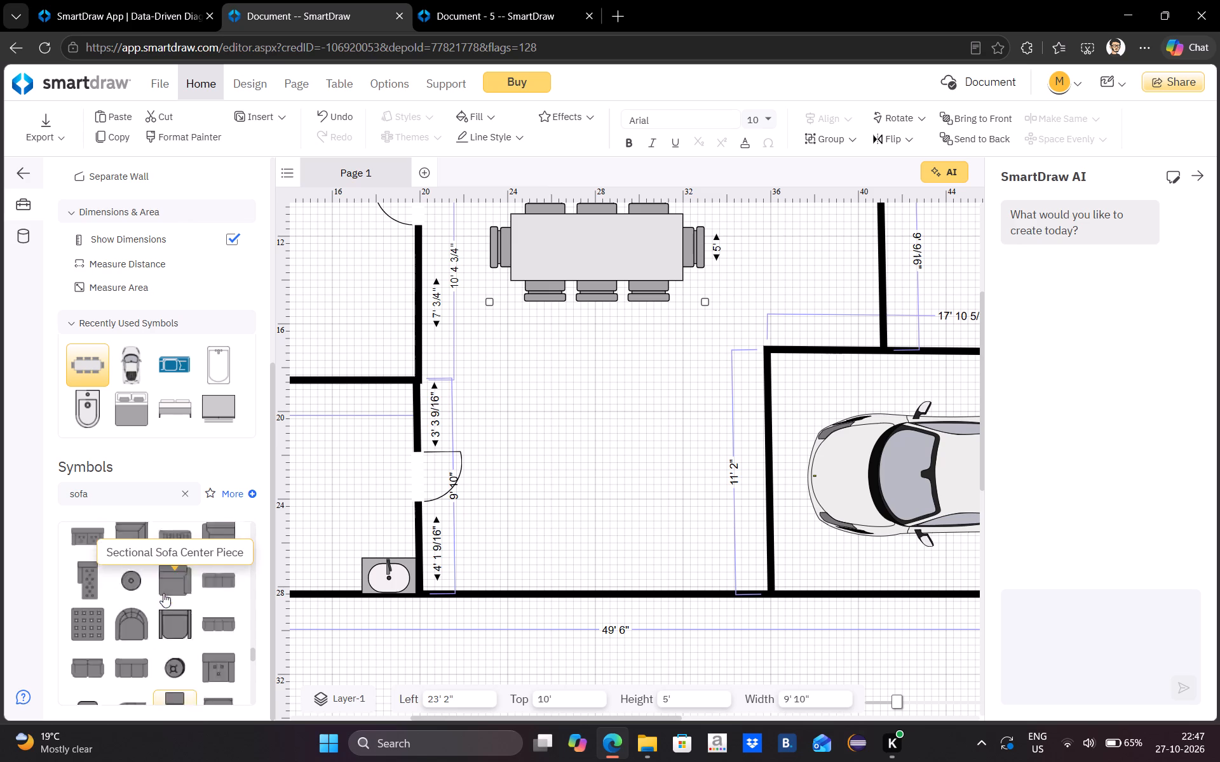
{"action": "scroll", "coordinate": [200, 603], "scroll_direction": "down", "scroll_amount": 5}
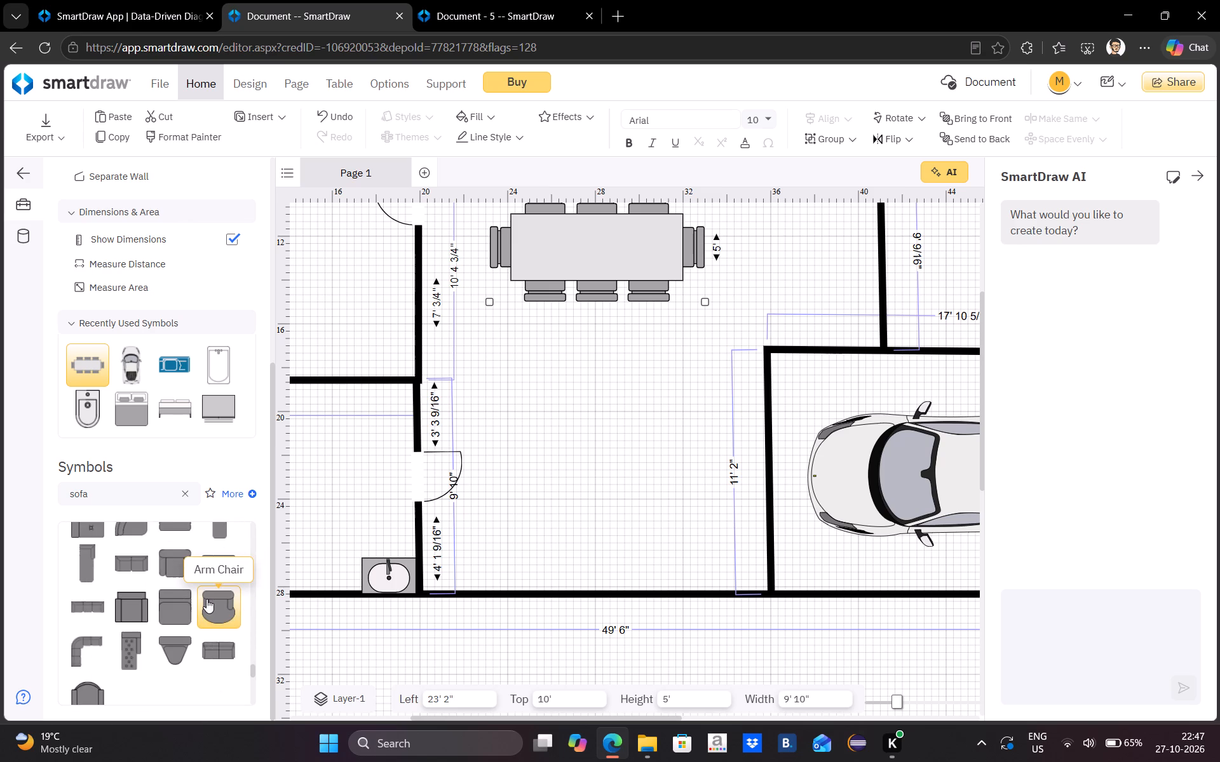
{"action": "scroll", "coordinate": [207, 598], "scroll_direction": "down", "scroll_amount": 4}
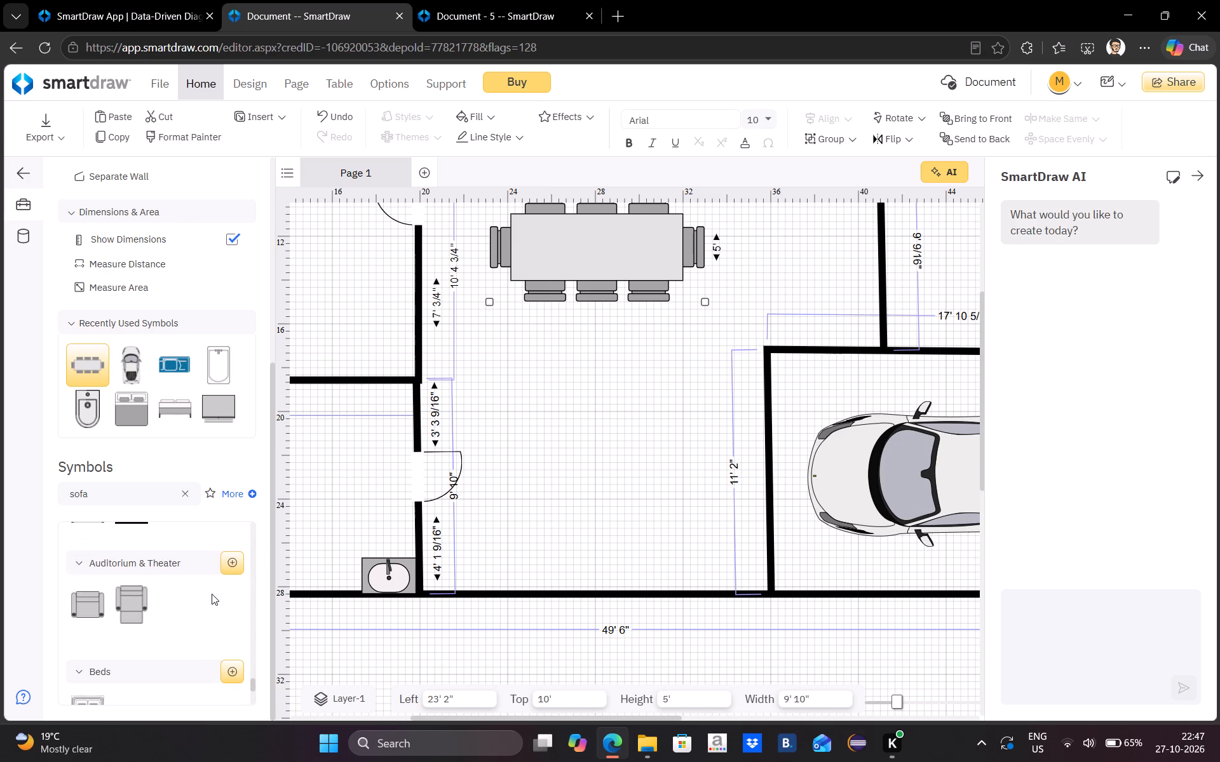
{"action": "scroll", "coordinate": [212, 594], "scroll_direction": "down", "scroll_amount": 5}
{"action": "scroll", "coordinate": [213, 591], "scroll_direction": "up", "scroll_amount": 3}
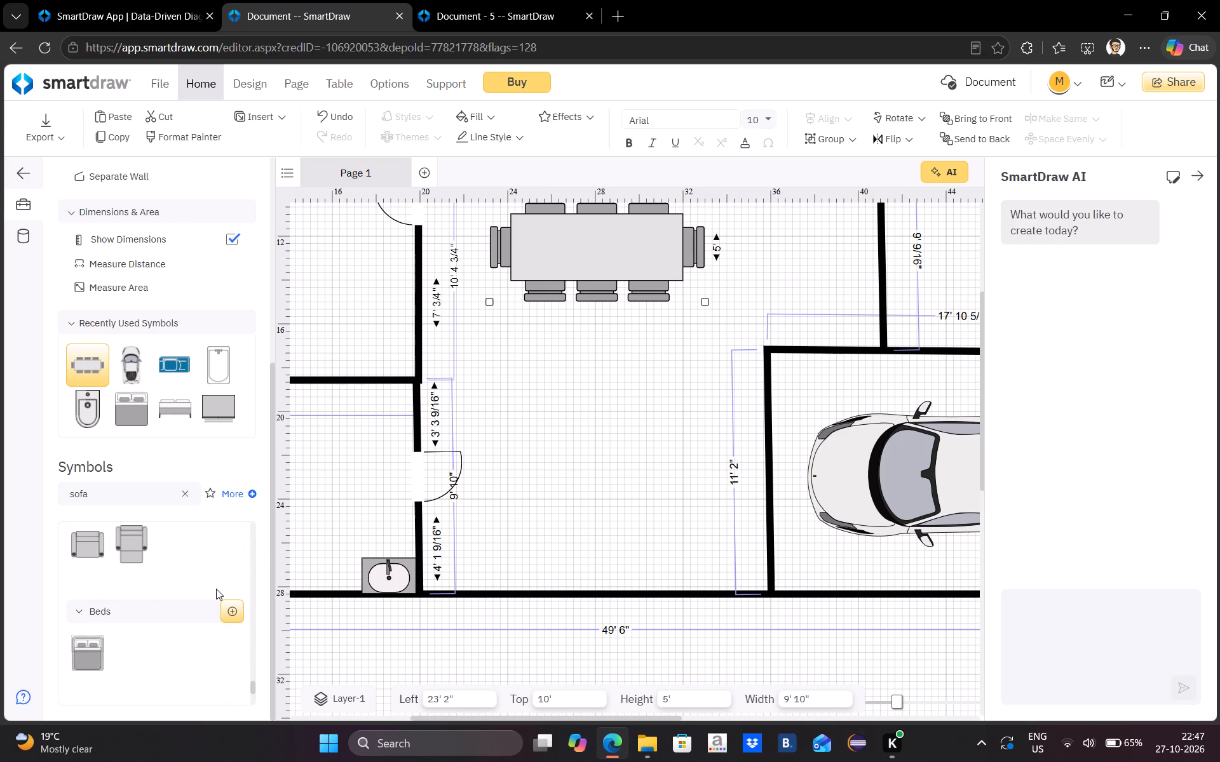
{"action": "scroll", "coordinate": [216, 589], "scroll_direction": "up", "scroll_amount": 3}
{"action": "left_click_drag", "start_coordinate": [175, 639], "coordinate": [188, 625]}
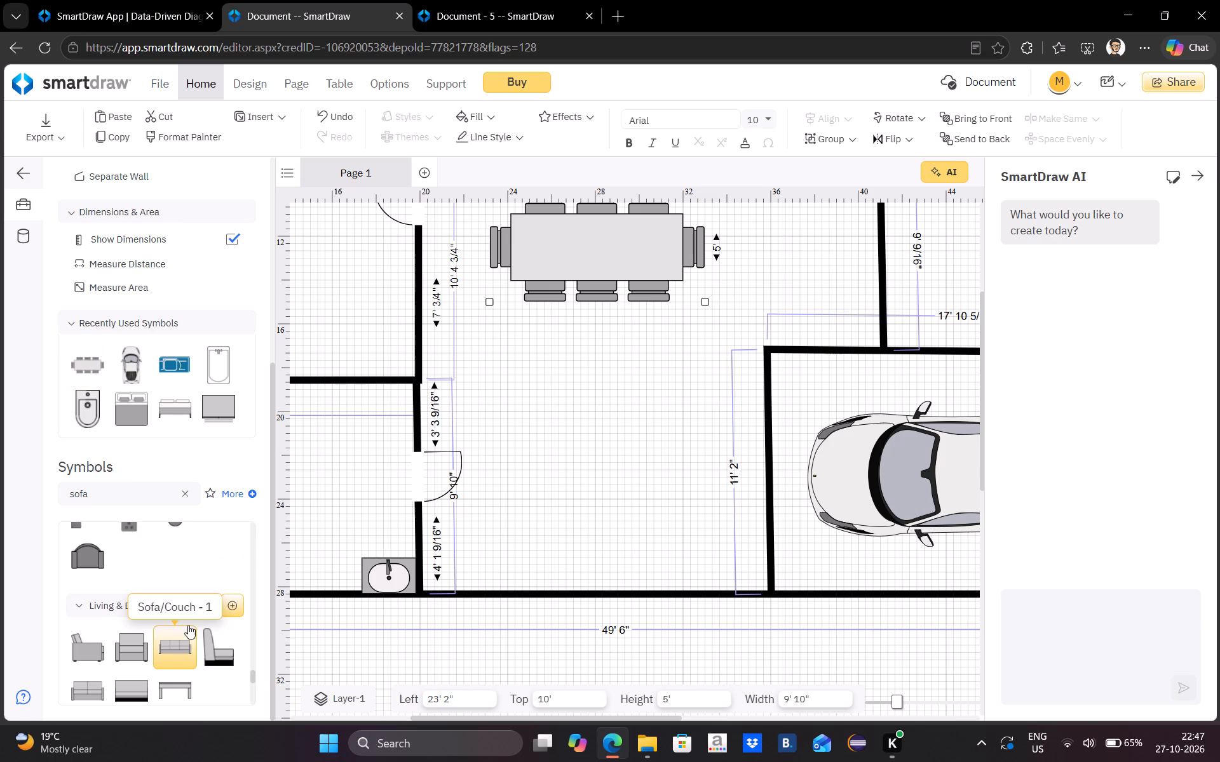
{"action": "left_click_drag", "start_coordinate": [188, 625], "coordinate": [583, 530]}
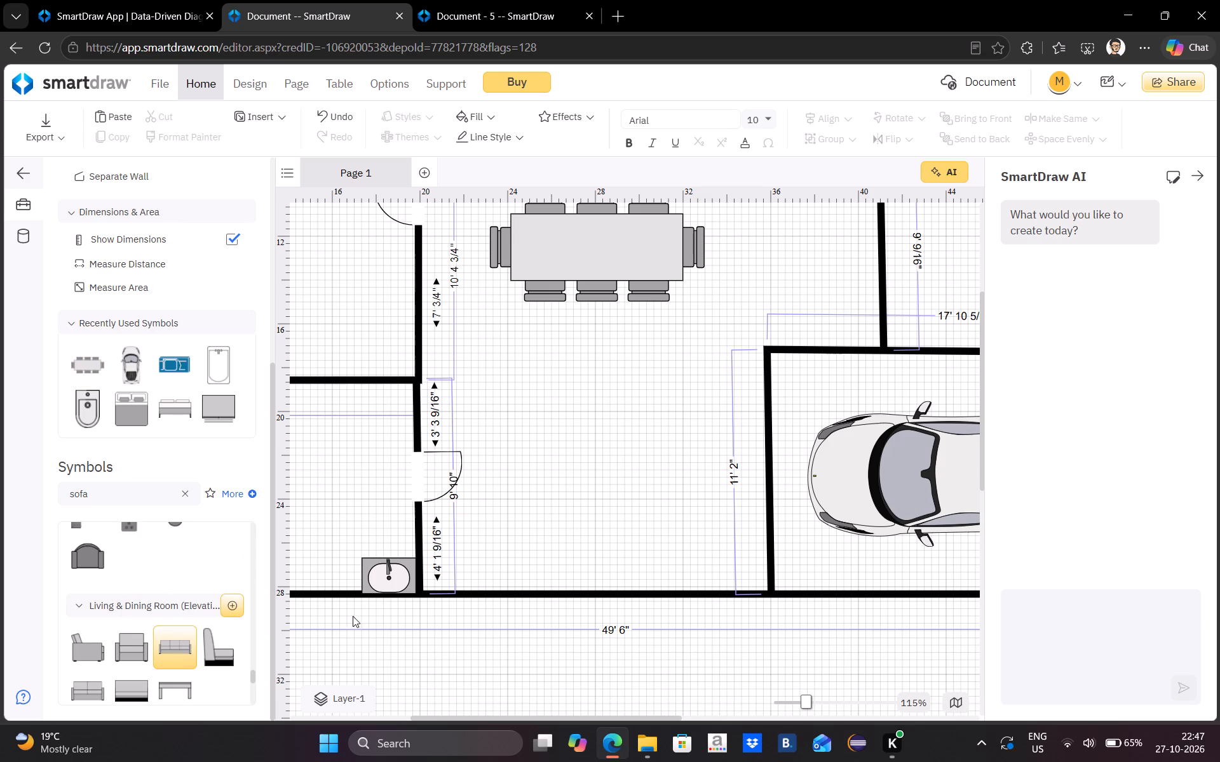
{"action": "left_click_drag", "start_coordinate": [157, 643], "coordinate": [592, 507]}
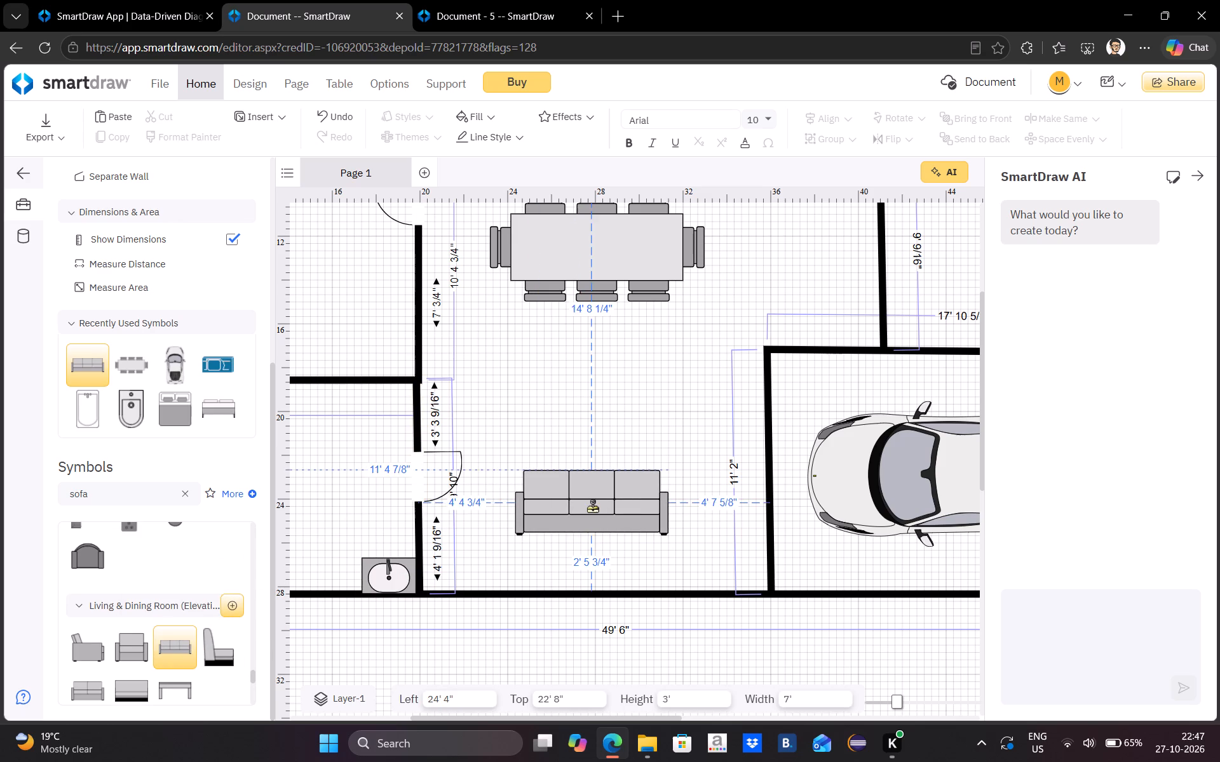
{"action": "left_click_drag", "start_coordinate": [592, 507], "coordinate": [603, 530]}
{"action": "left_click", "coordinate": [607, 559]}
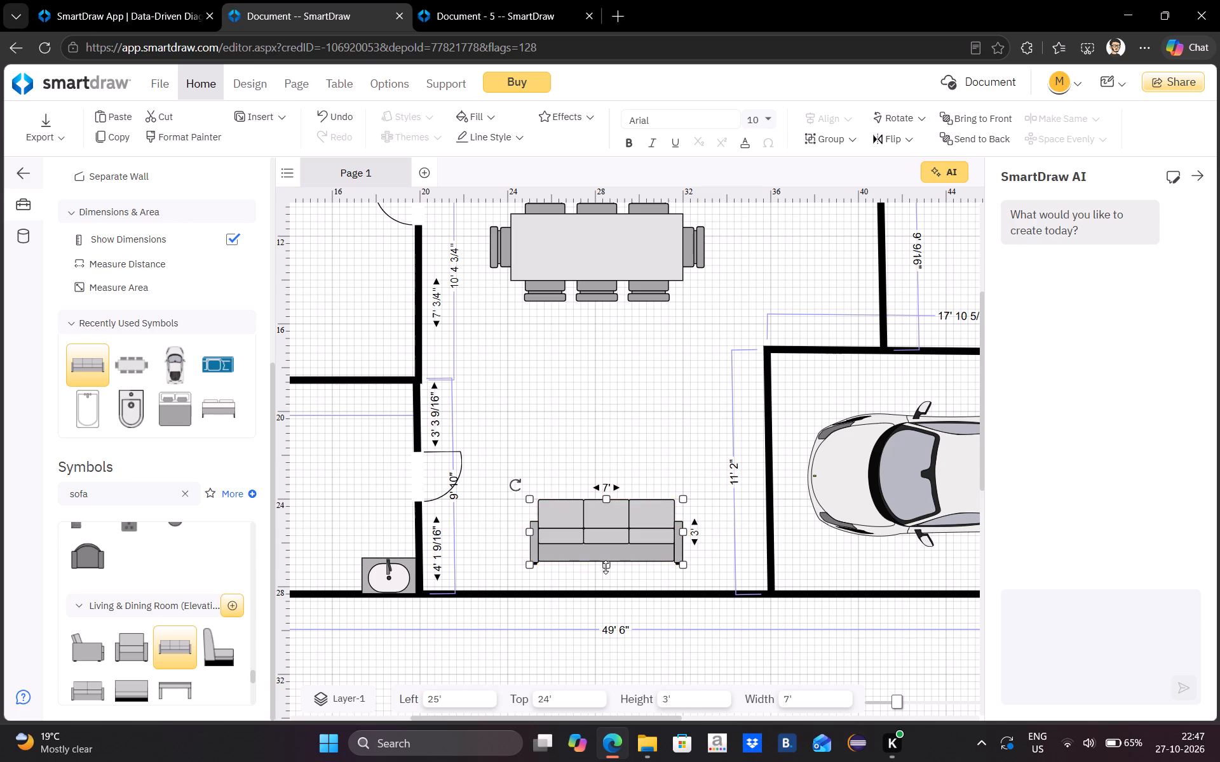
Resize the sofa vertically by moving its lower edge up past its upper edge and back, ending at 4" high and 23' 8" top.
{"action": "left_click_drag", "start_coordinate": [606, 567], "coordinate": [639, 441]}
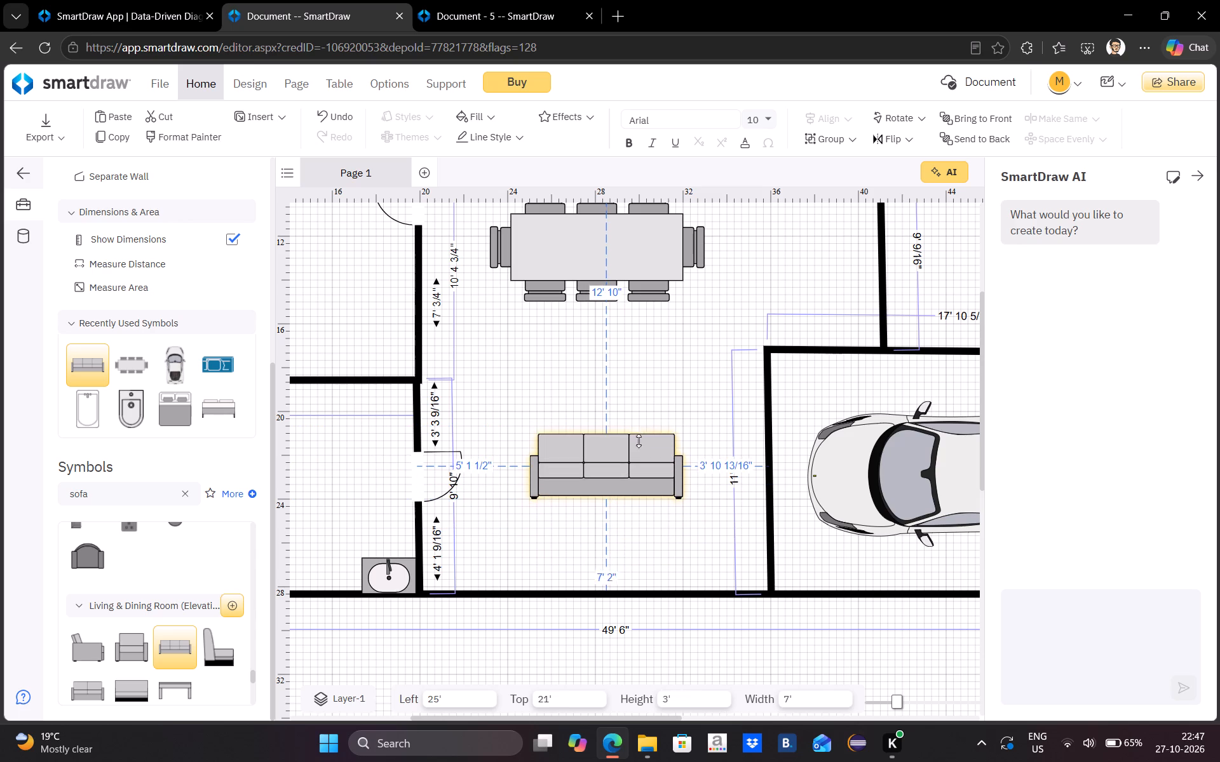
{"action": "left_click_drag", "start_coordinate": [639, 441], "coordinate": [631, 494]}
{"action": "left_click_drag", "start_coordinate": [627, 473], "coordinate": [625, 446]}
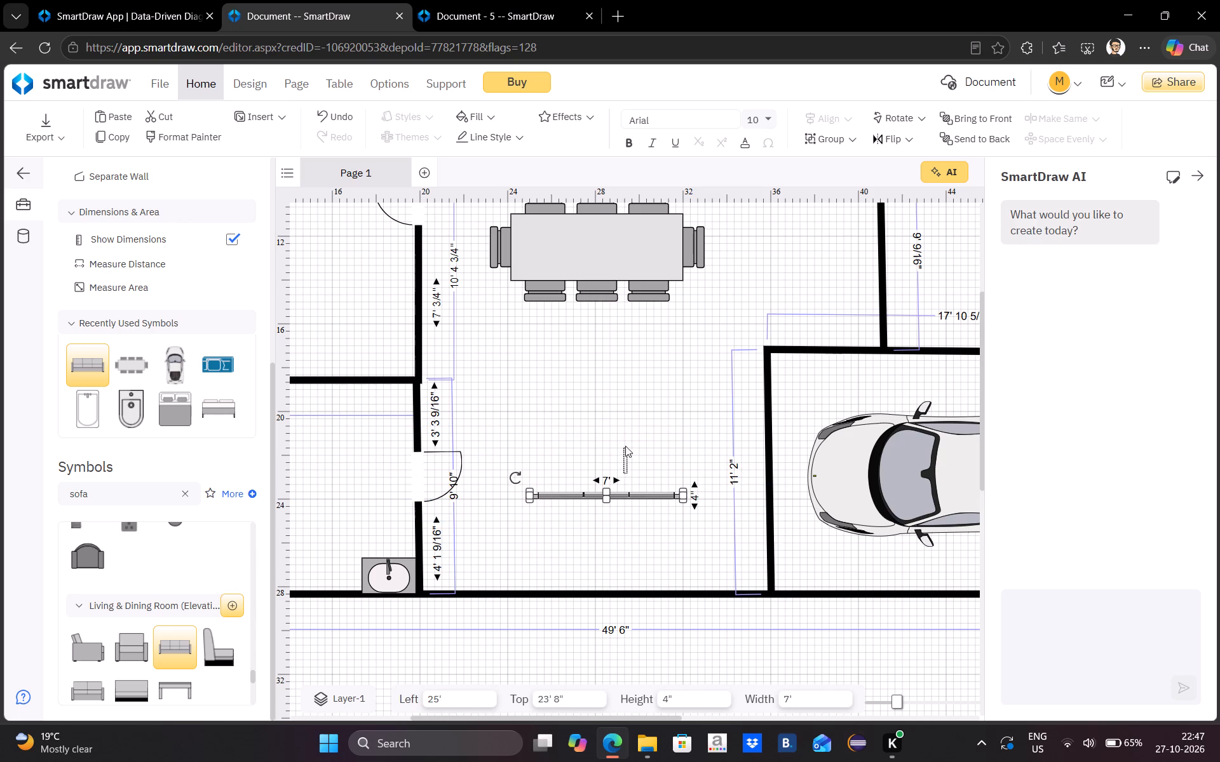
{"action": "left_click_drag", "start_coordinate": [625, 446], "coordinate": [614, 487]}
{"action": "left_click", "coordinate": [603, 497]}
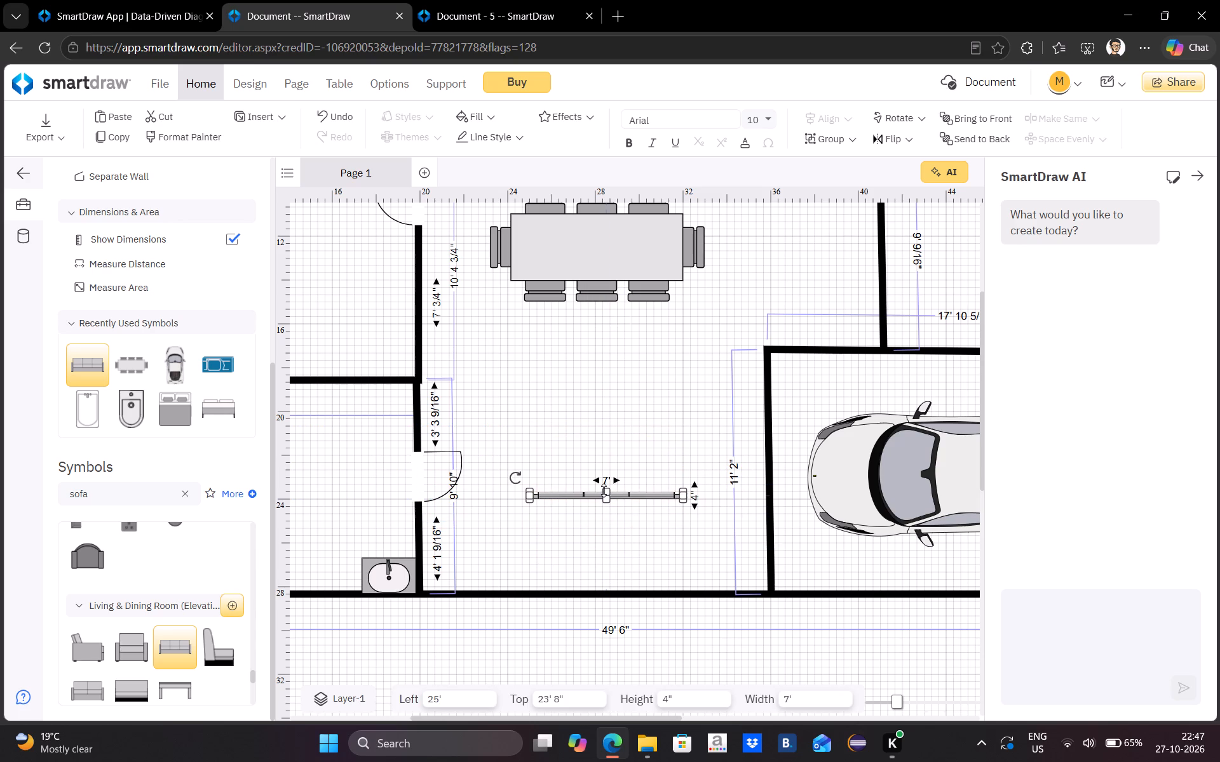
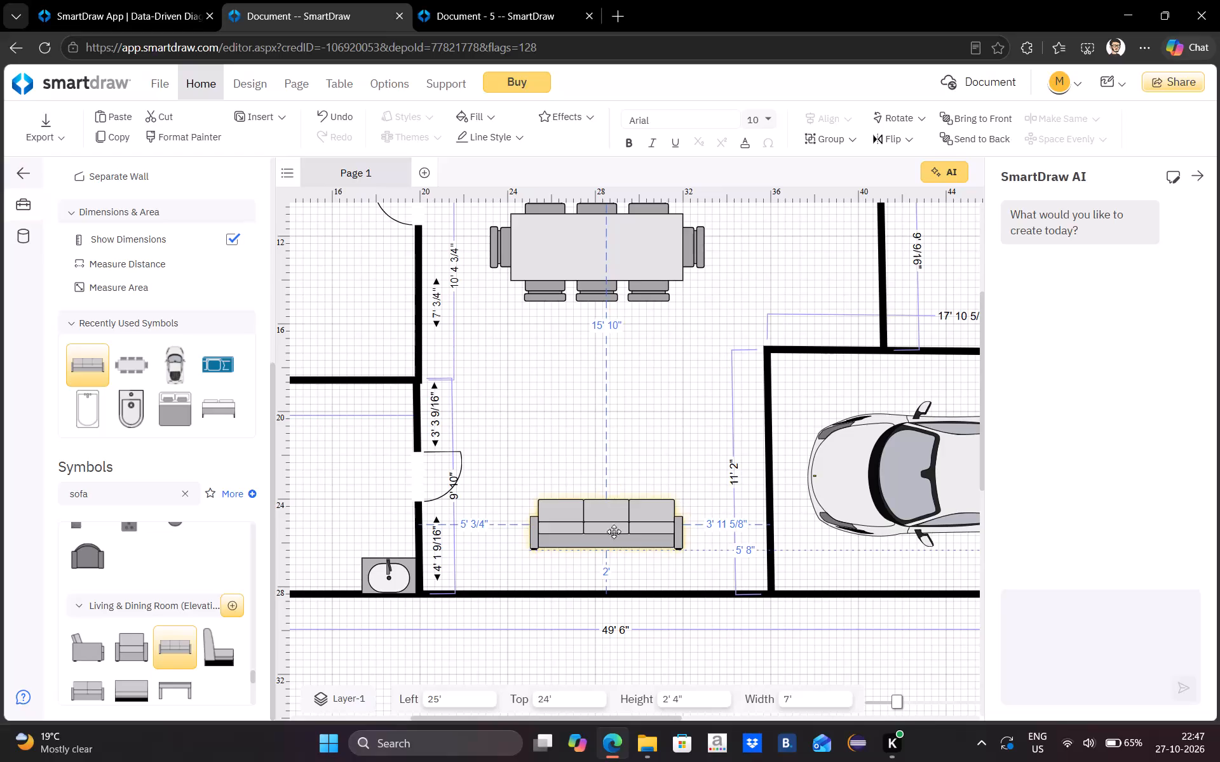
Rotate the sofa 180° and move it against the middle room's lower wall, at about 25' 1/4" left and 25' 11 3/4" top.
{"action": "left_click_drag", "start_coordinate": [507, 495], "coordinate": [500, 502]}
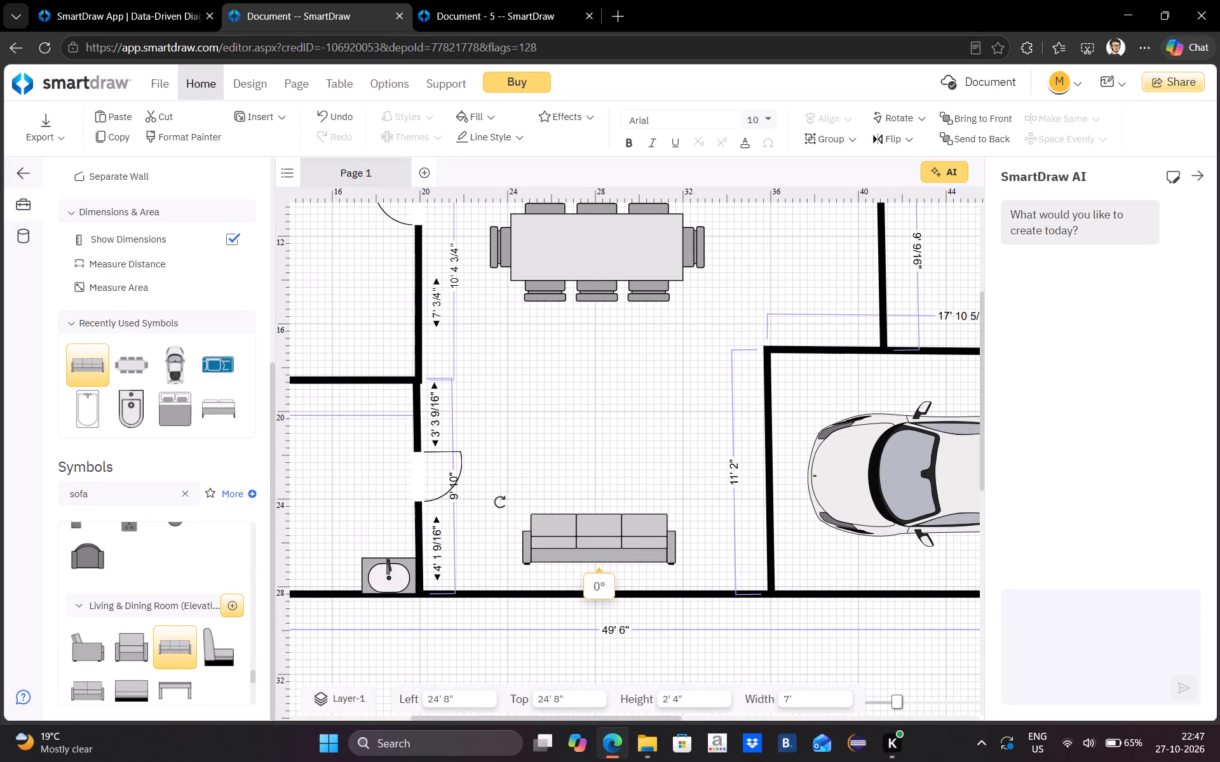
{"action": "left_click_drag", "start_coordinate": [500, 502], "coordinate": [675, 567]}
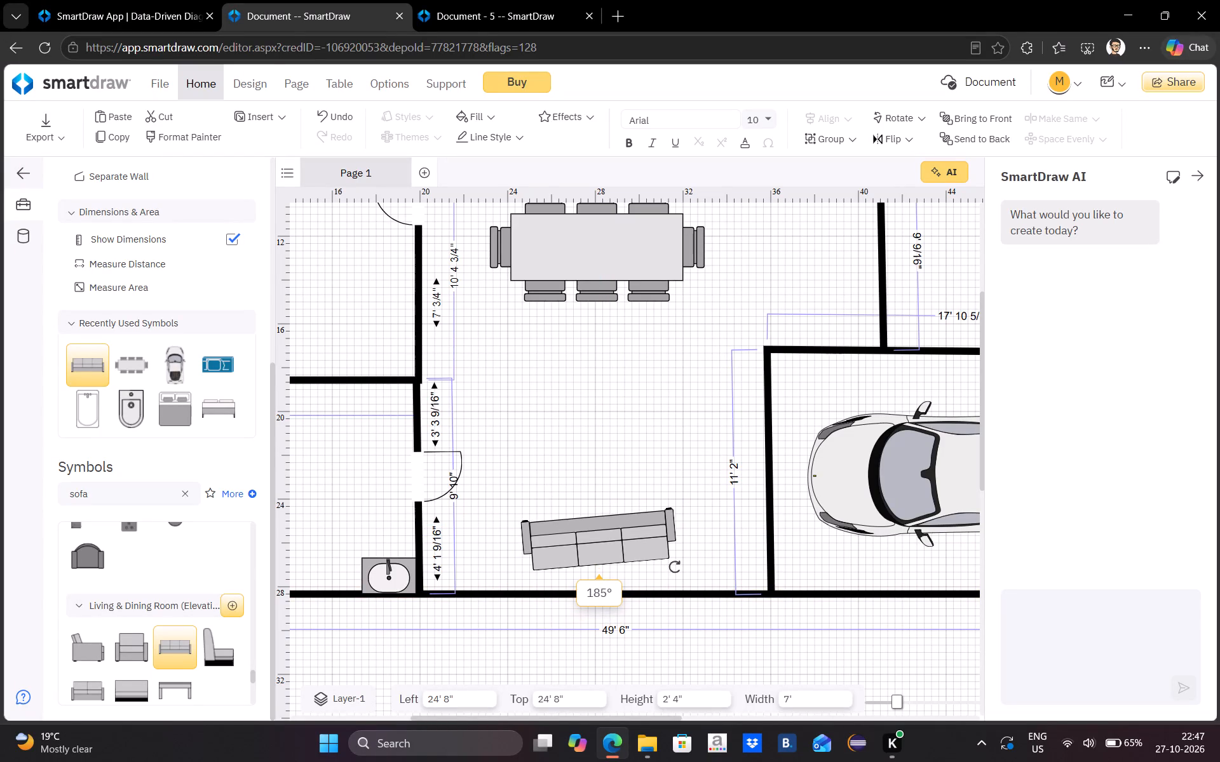
{"action": "left_click_drag", "start_coordinate": [675, 567], "coordinate": [674, 574]}
{"action": "left_click_drag", "start_coordinate": [607, 551], "coordinate": [617, 577]}
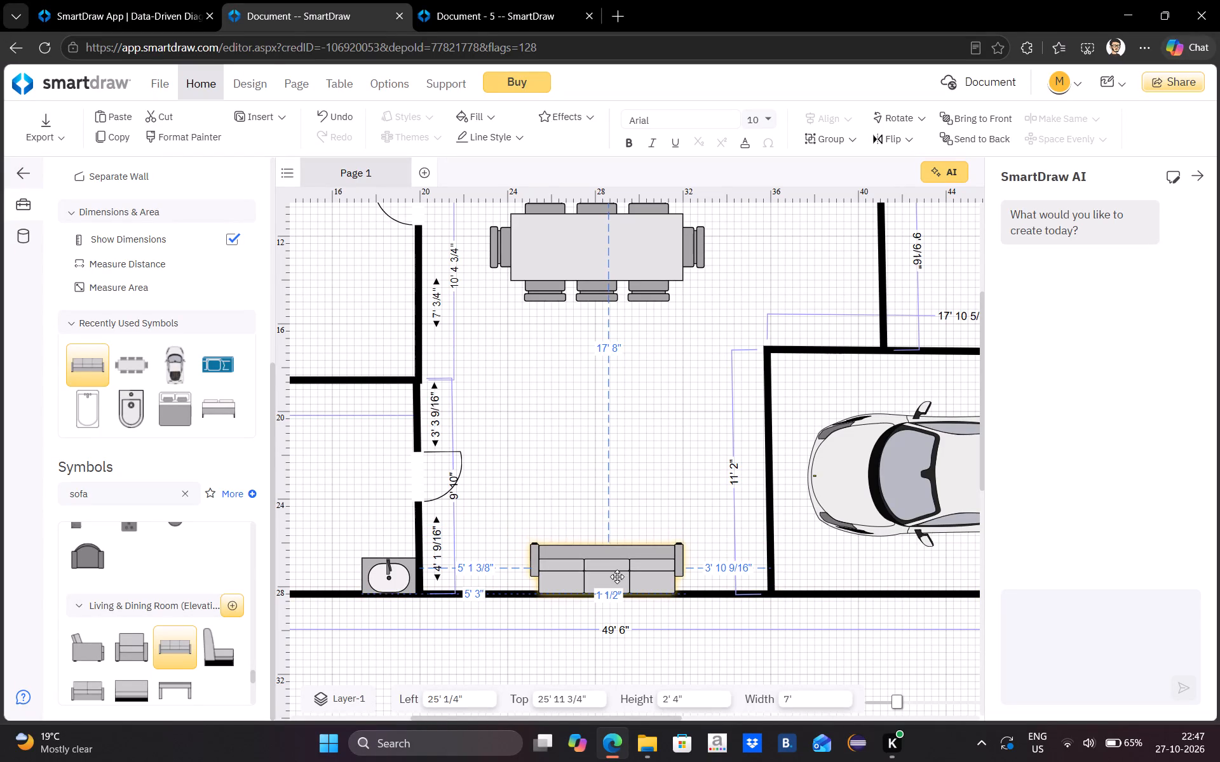
{"action": "left_click_drag", "start_coordinate": [617, 577], "coordinate": [617, 576]}
{"action": "left_click", "coordinate": [665, 491]}
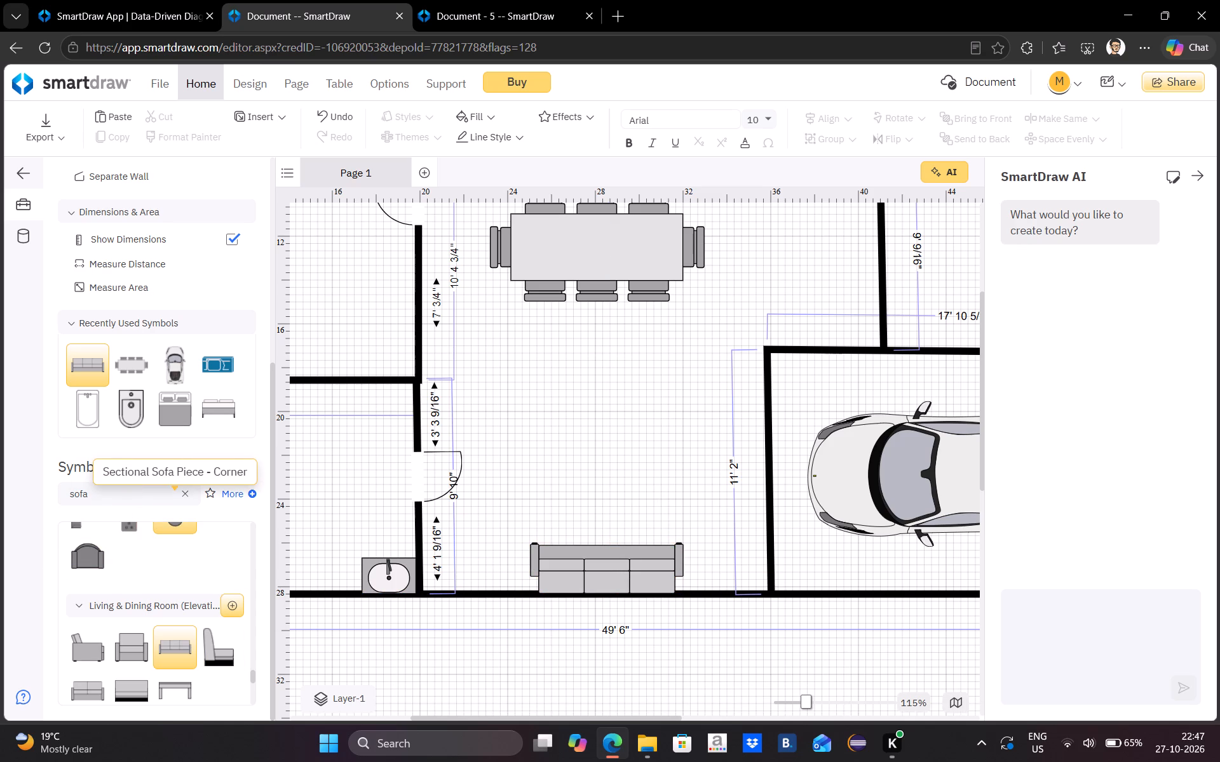
Look through the symbol library's furniture, countertop and bathroom sets back up to the Doors & Windows symbols.
{"action": "scroll", "coordinate": [160, 587], "scroll_direction": "down", "scroll_amount": 1}
{"action": "scroll", "coordinate": [160, 587], "scroll_direction": "up", "scroll_amount": 1}
{"action": "scroll", "coordinate": [160, 587], "scroll_direction": "down", "scroll_amount": 6}
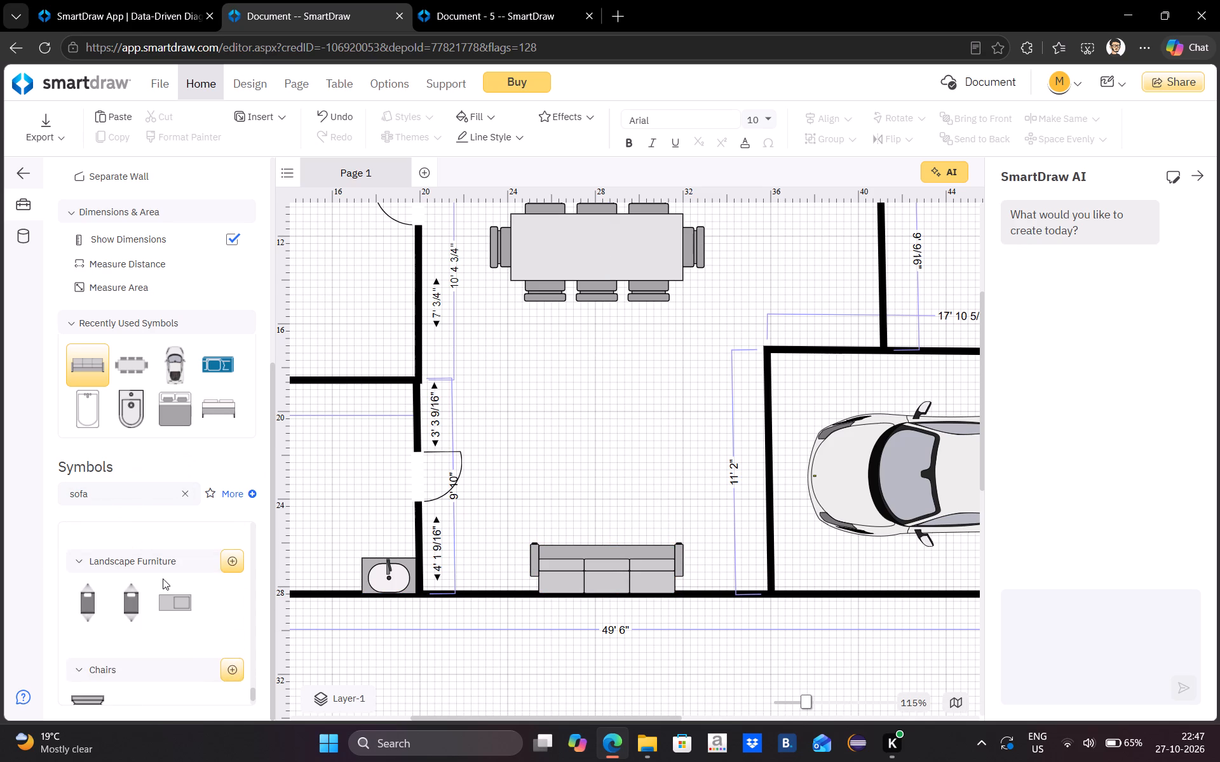
{"action": "scroll", "coordinate": [163, 578], "scroll_direction": "up", "scroll_amount": 2}
{"action": "scroll", "coordinate": [165, 572], "scroll_direction": "down", "scroll_amount": 3}
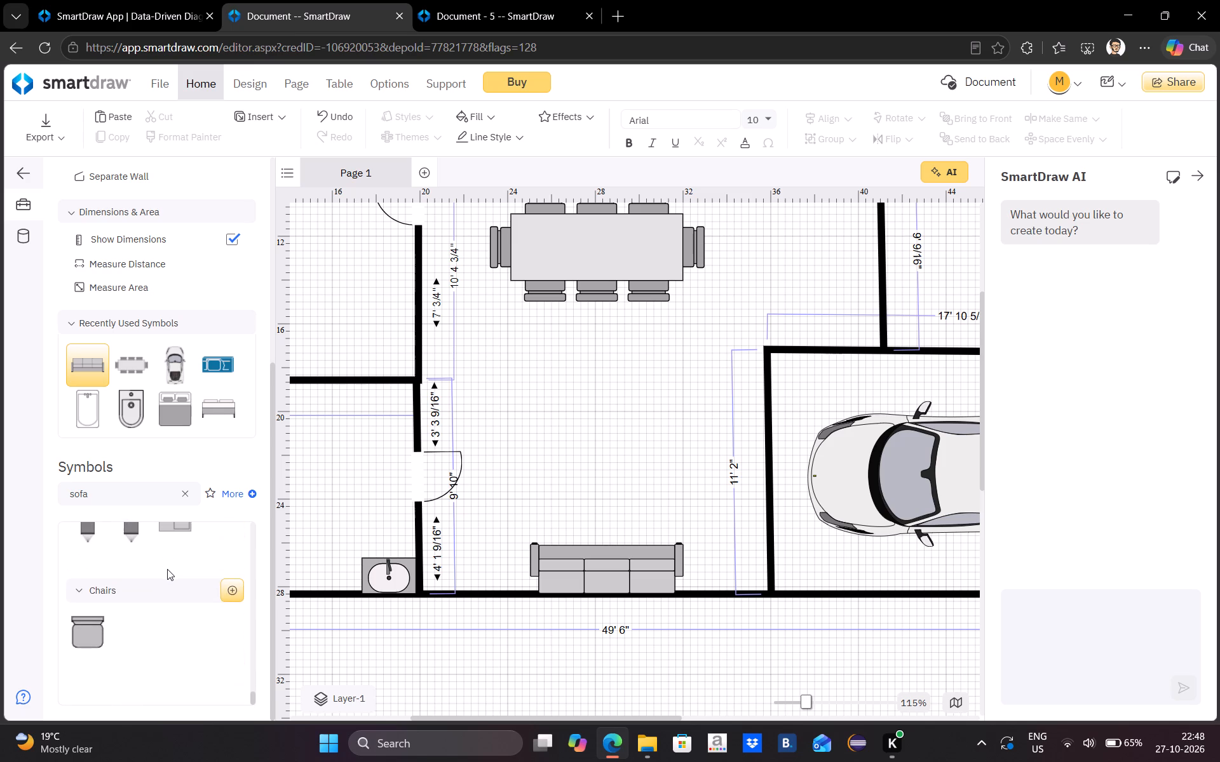
{"action": "scroll", "coordinate": [168, 568], "scroll_direction": "down", "scroll_amount": 2}
{"action": "scroll", "coordinate": [168, 568], "scroll_direction": "up", "scroll_amount": 5}
{"action": "scroll", "coordinate": [168, 565], "scroll_direction": "down", "scroll_amount": 4}
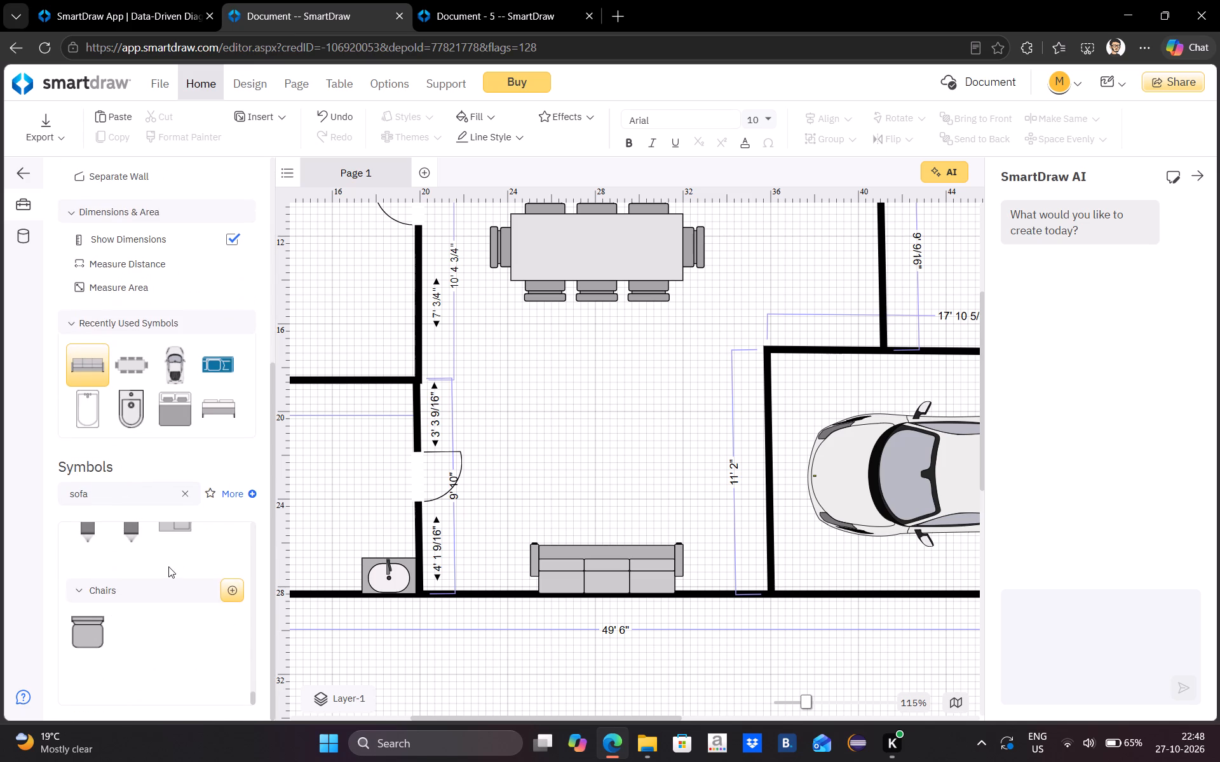
{"action": "middle_click", "coordinate": [168, 566]}
{"action": "scroll", "coordinate": [168, 566], "scroll_direction": "up", "scroll_amount": 4}
{"action": "middle_click", "coordinate": [167, 566]}
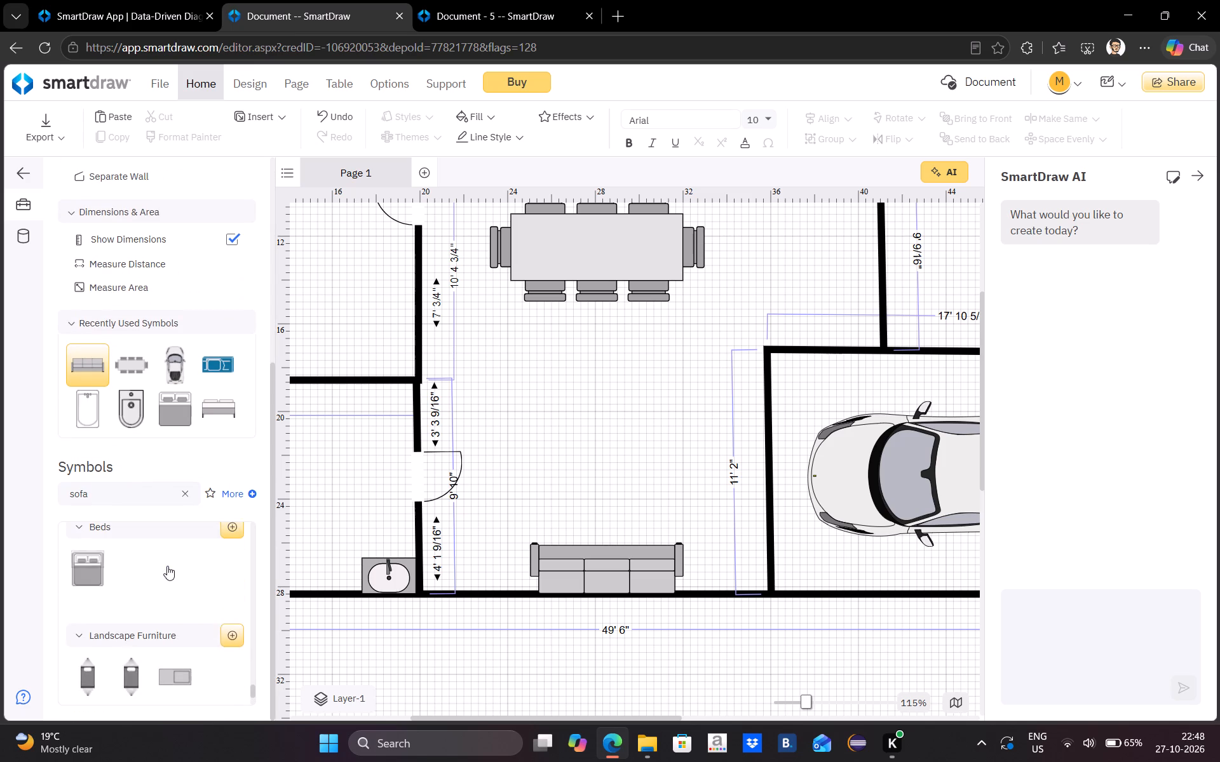
{"action": "scroll", "coordinate": [167, 566], "scroll_direction": "up", "scroll_amount": 6}
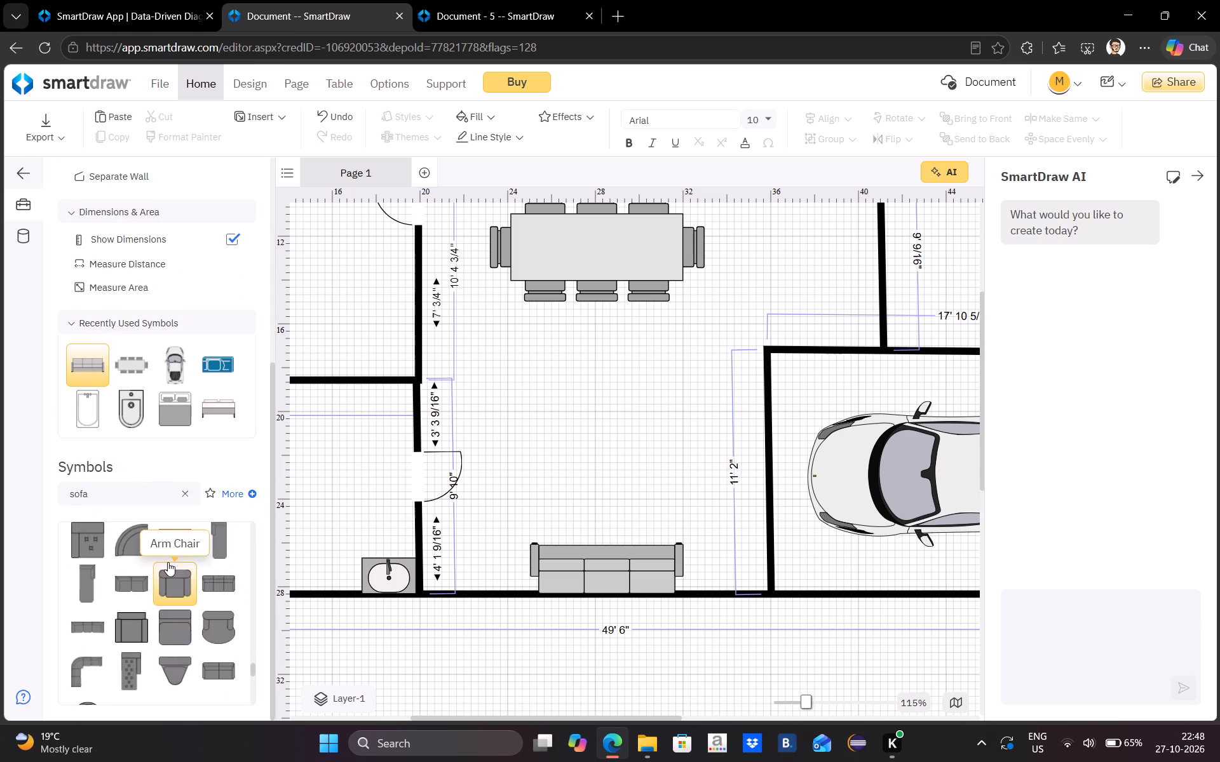
{"action": "scroll", "coordinate": [168, 562], "scroll_direction": "up", "scroll_amount": 4}
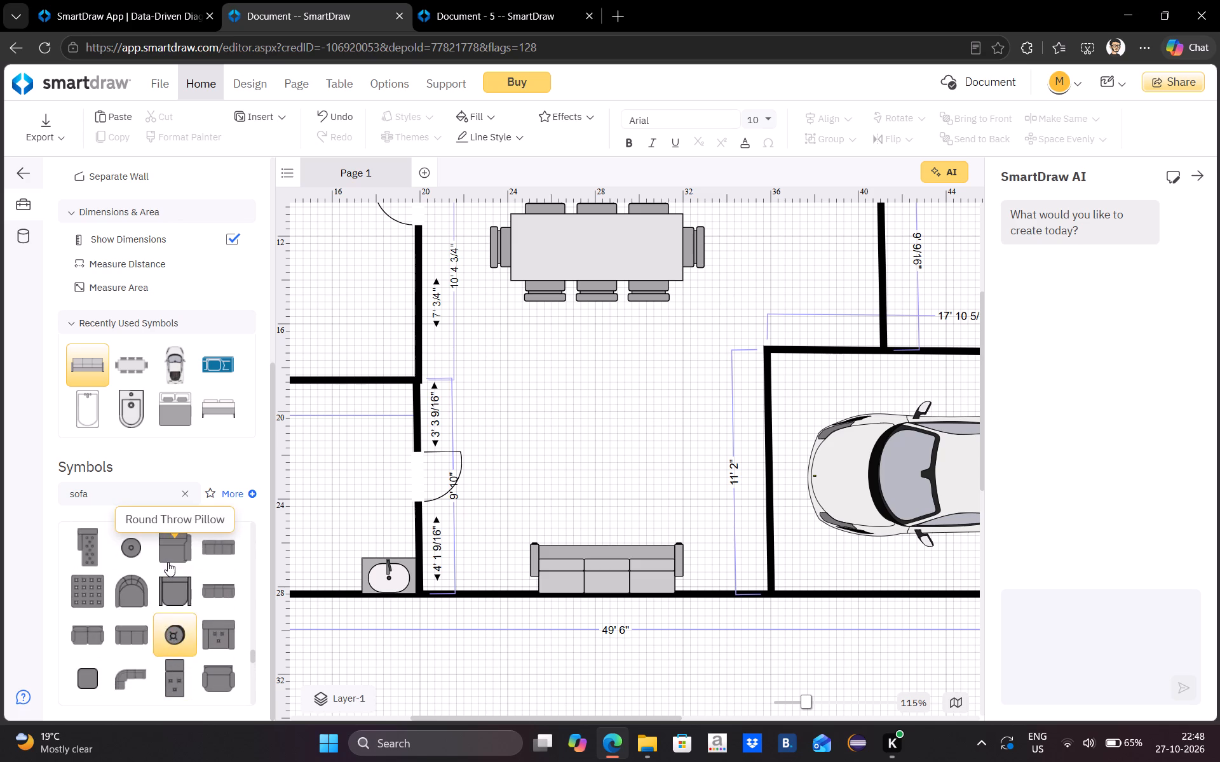
{"action": "scroll", "coordinate": [168, 562], "scroll_direction": "up", "scroll_amount": 2}
{"action": "scroll", "coordinate": [170, 560], "scroll_direction": "down", "scroll_amount": 1}
{"action": "scroll", "coordinate": [171, 557], "scroll_direction": "up", "scroll_amount": 3}
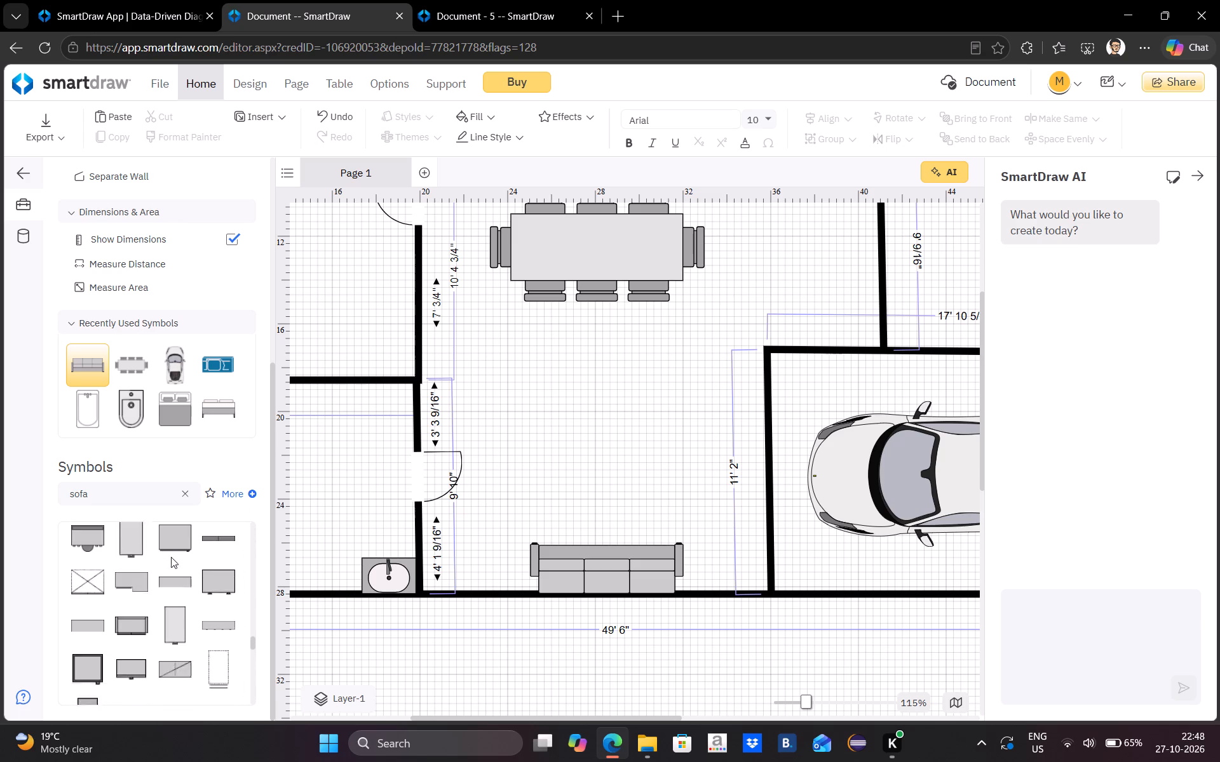
{"action": "scroll", "coordinate": [171, 557], "scroll_direction": "up", "scroll_amount": 10}
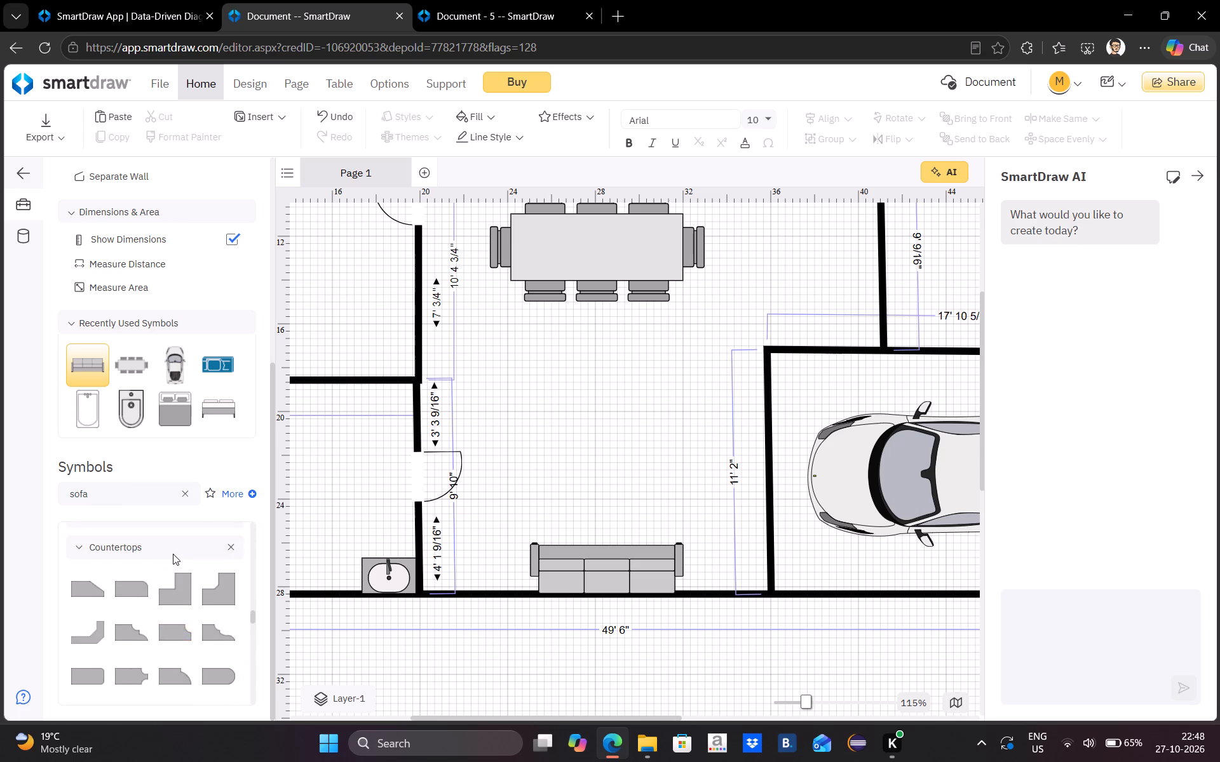
{"action": "scroll", "coordinate": [173, 554], "scroll_direction": "up", "scroll_amount": 8}
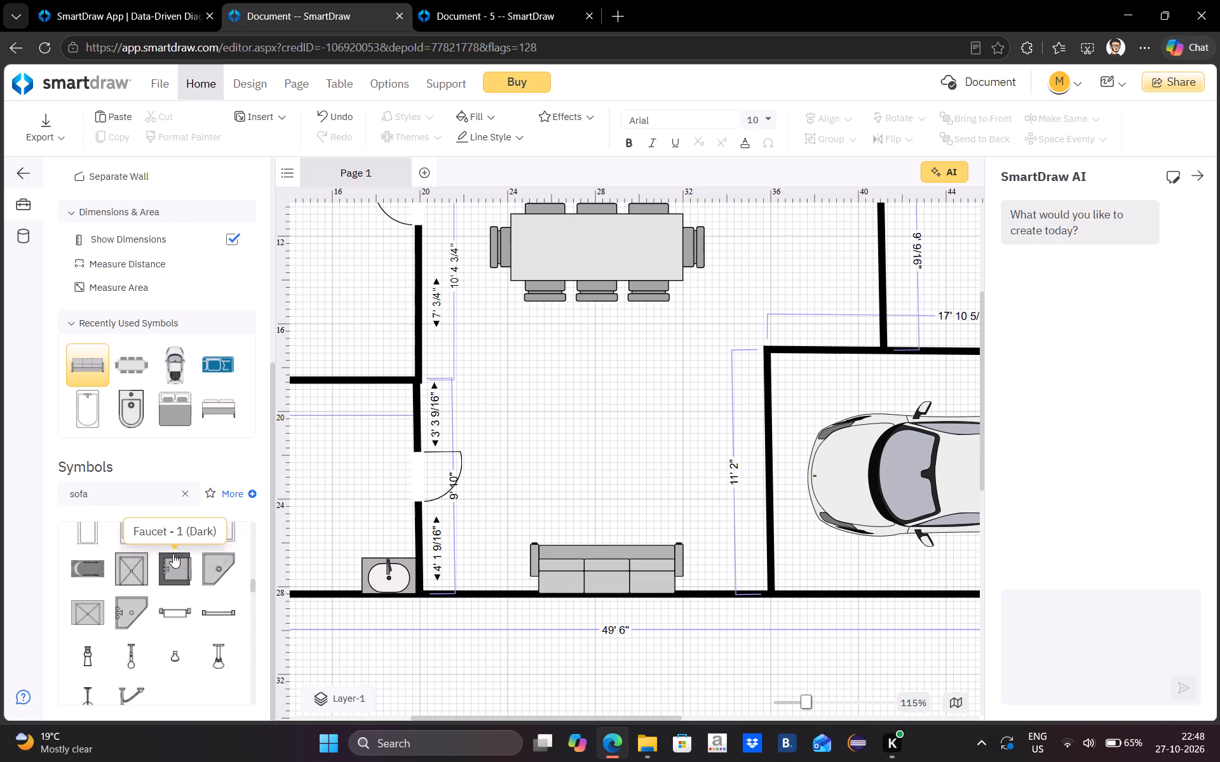
{"action": "scroll", "coordinate": [173, 554], "scroll_direction": "up", "scroll_amount": 4}
{"action": "scroll", "coordinate": [173, 552], "scroll_direction": "down", "scroll_amount": 2}
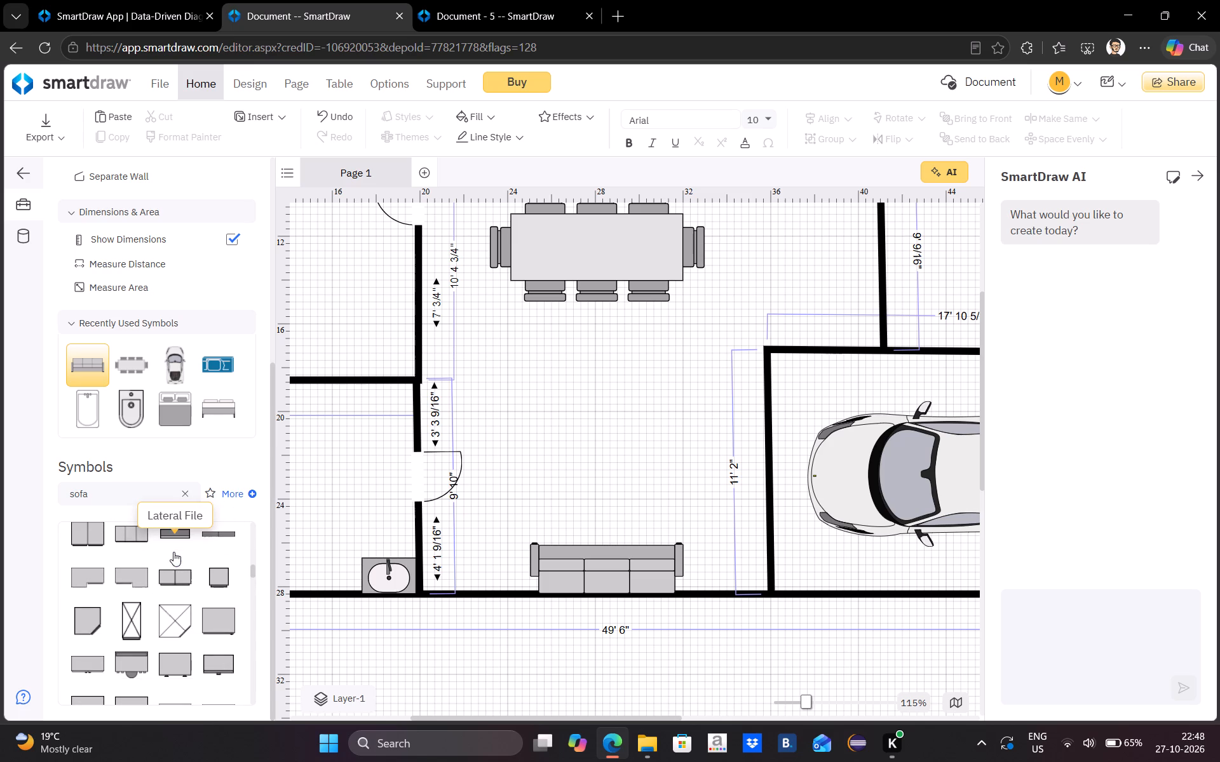
{"action": "scroll", "coordinate": [175, 550], "scroll_direction": "up", "scroll_amount": 4}
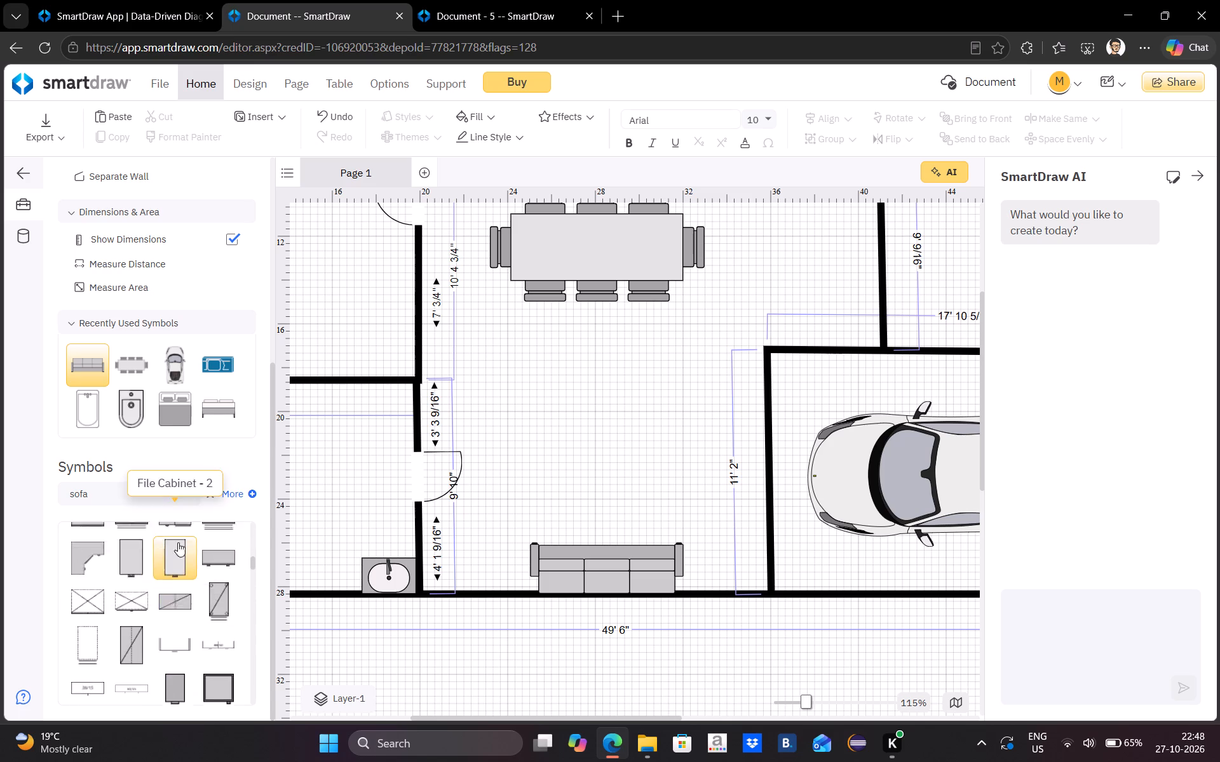
{"action": "scroll", "coordinate": [184, 532], "scroll_direction": "up", "scroll_amount": 4}
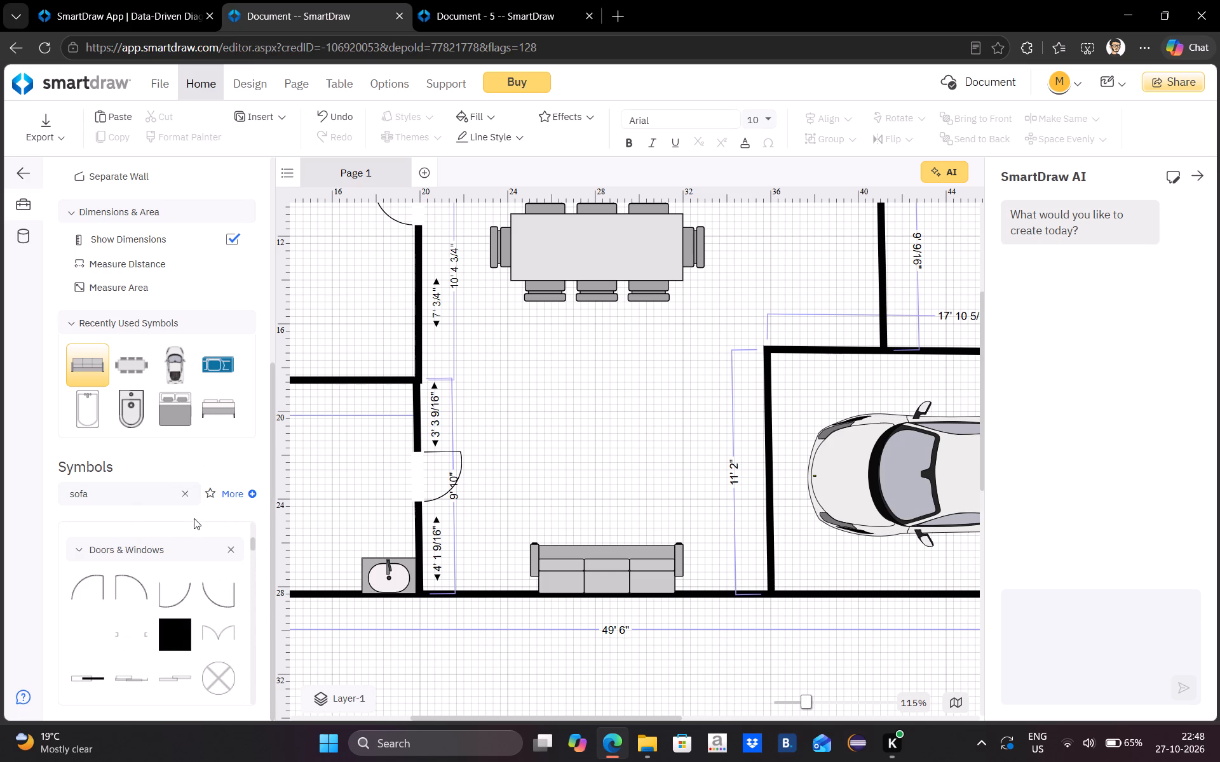
{"action": "scroll", "coordinate": [194, 518], "scroll_direction": "up", "scroll_amount": 2}
{"action": "scroll", "coordinate": [141, 725], "scroll_direction": "up", "scroll_amount": 5}
{"action": "scroll", "coordinate": [156, 667], "scroll_direction": "down", "scroll_amount": 3}
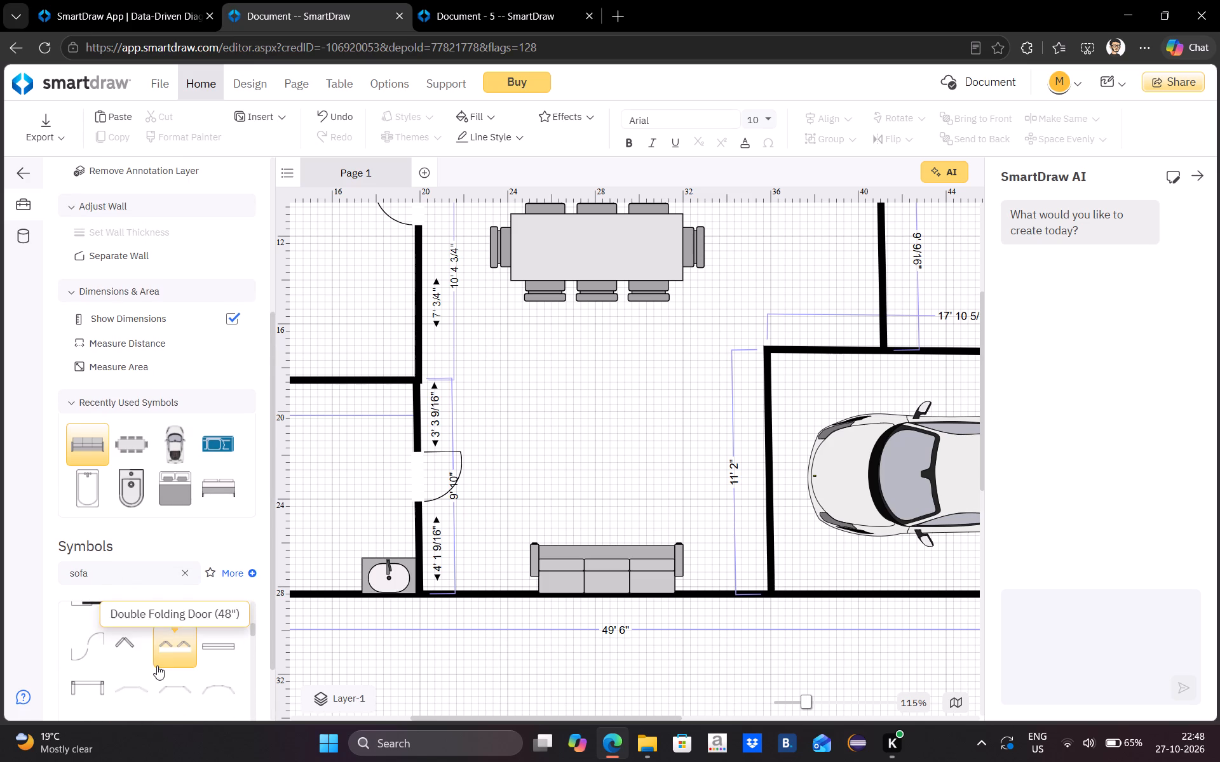
{"action": "scroll", "coordinate": [180, 639], "scroll_direction": "up", "scroll_amount": 1}
{"action": "left_click_drag", "start_coordinate": [182, 635], "coordinate": [187, 622]}
{"action": "scroll", "coordinate": [180, 614], "scroll_direction": "up", "scroll_amount": 2}
{"action": "scroll", "coordinate": [177, 617], "scroll_direction": "down", "scroll_amount": 1}
{"action": "scroll", "coordinate": [172, 622], "scroll_direction": "up", "scroll_amount": 2}
{"action": "scroll", "coordinate": [172, 622], "scroll_direction": "down", "scroll_amount": 3}
{"action": "left_click", "coordinate": [172, 622]}
{"action": "scroll", "coordinate": [172, 622], "scroll_direction": "up", "scroll_amount": 2}
{"action": "middle_click", "coordinate": [141, 625]}
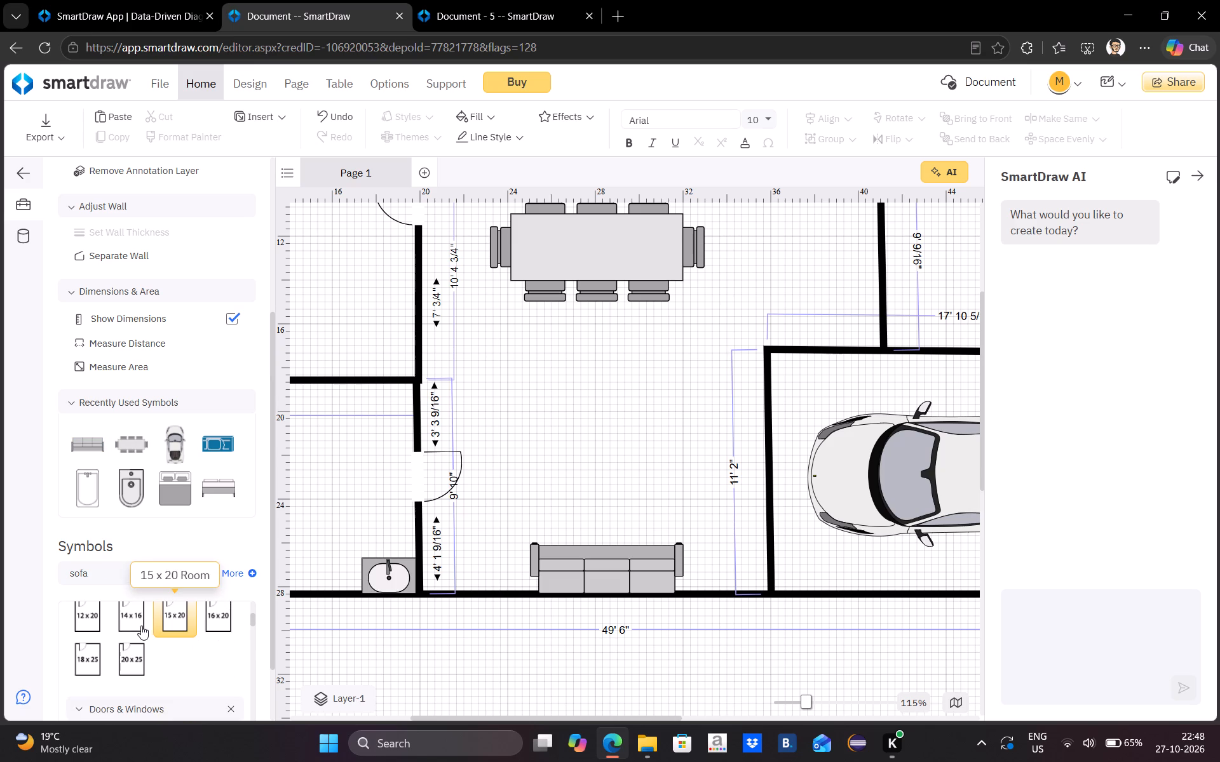
{"action": "scroll", "coordinate": [140, 625], "scroll_direction": "up", "scroll_amount": 1}
{"action": "scroll", "coordinate": [140, 625], "scroll_direction": "down", "scroll_amount": 3}
{"action": "scroll", "coordinate": [142, 622], "scroll_direction": "up", "scroll_amount": 1}
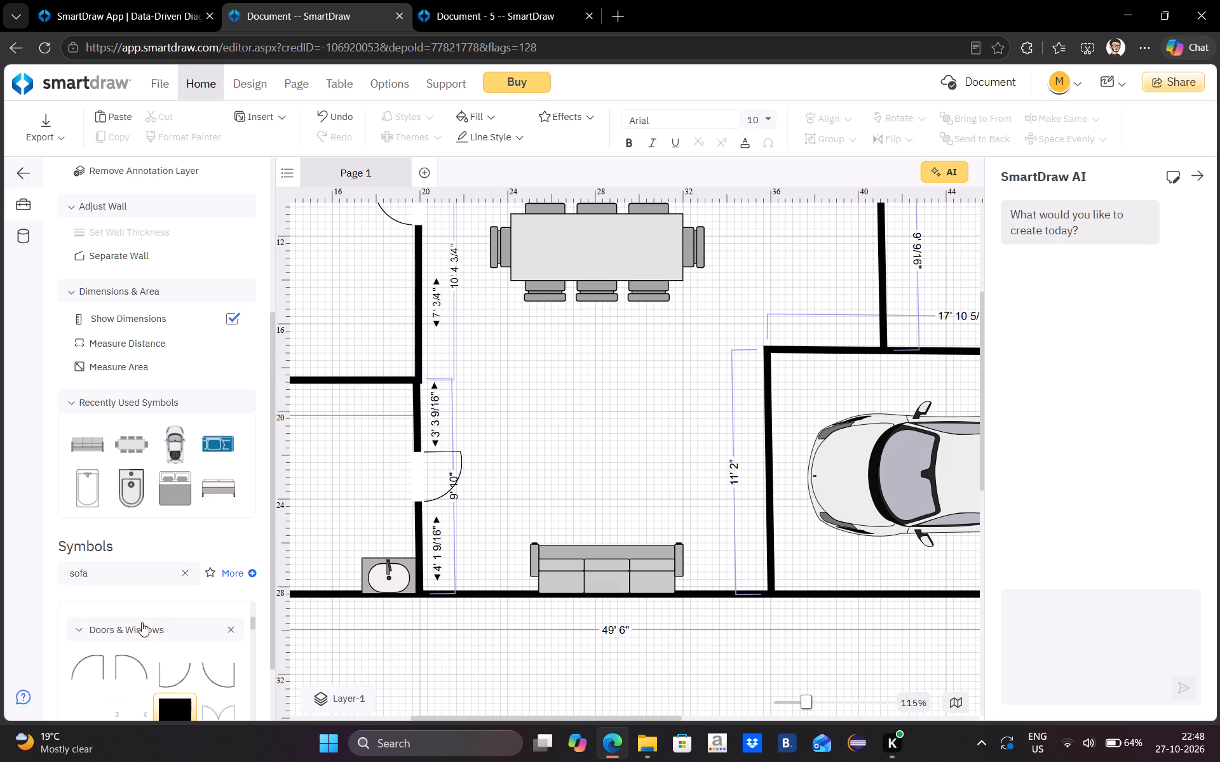
Place a 28" door near the upper end of the upper-right room's left wall, at about 488 5/8" left and 109 13/16" top.
{"action": "left_click", "coordinate": [118, 671]}
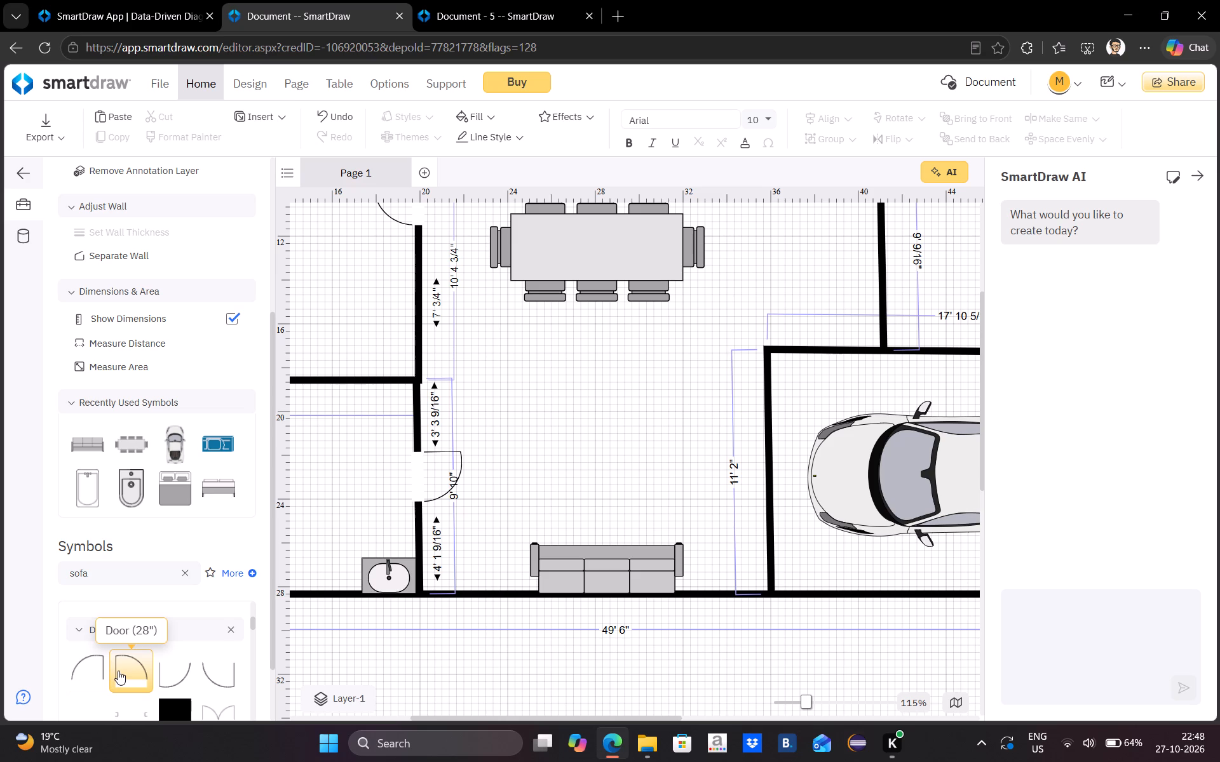
{"action": "left_click_drag", "start_coordinate": [121, 669], "coordinate": [902, 243]}
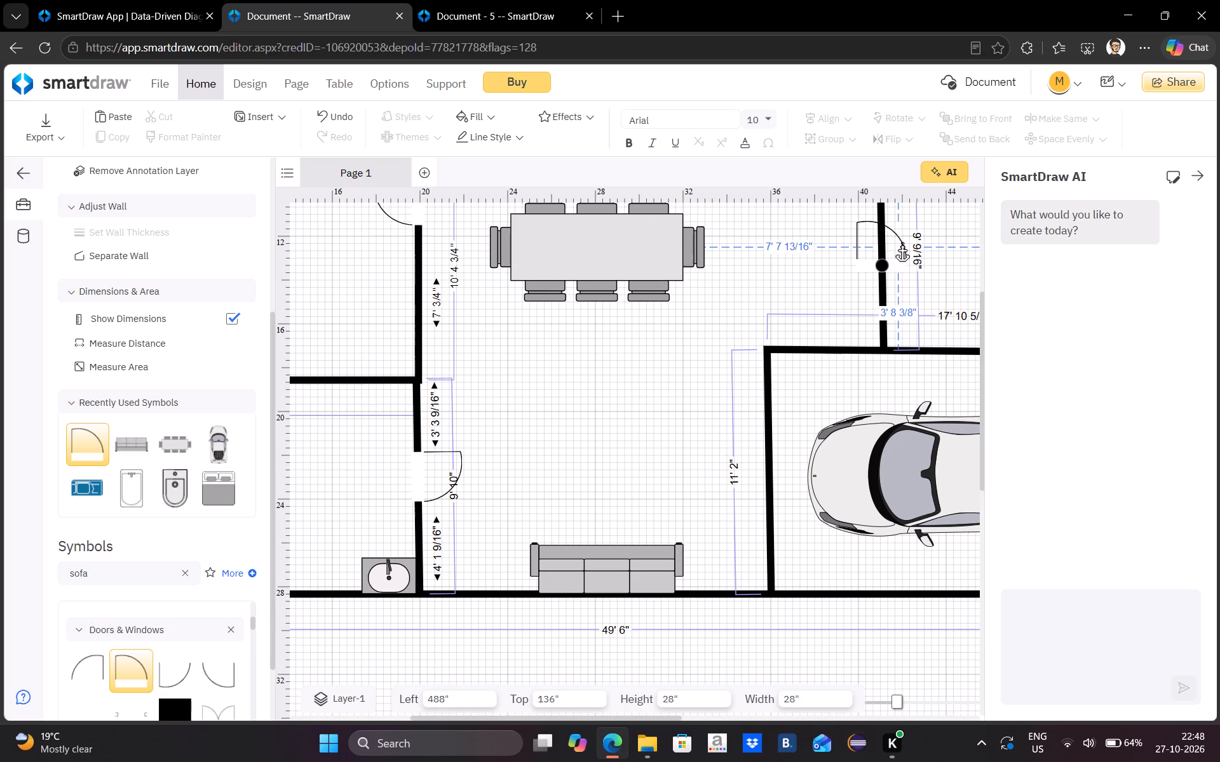
{"action": "left_click_drag", "start_coordinate": [902, 243], "coordinate": [896, 247]}
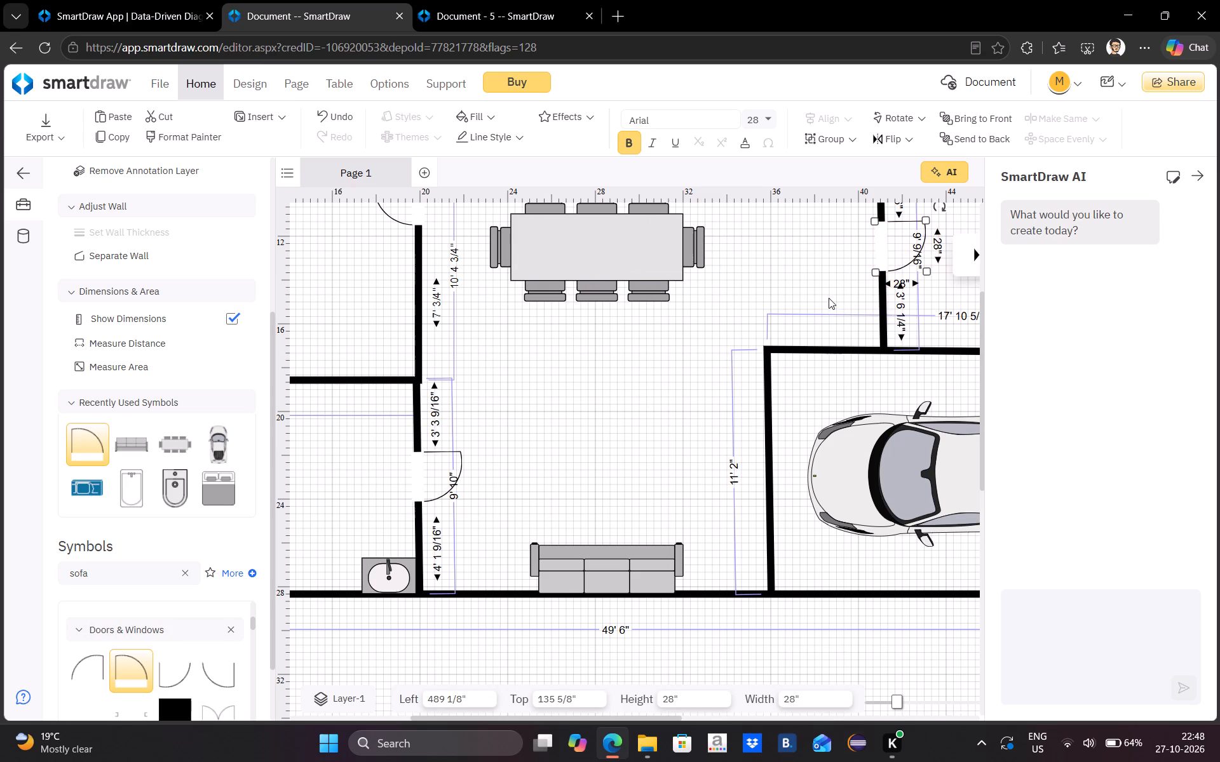
{"action": "middle_click_drag", "start_coordinate": [829, 297], "coordinate": [802, 420]}
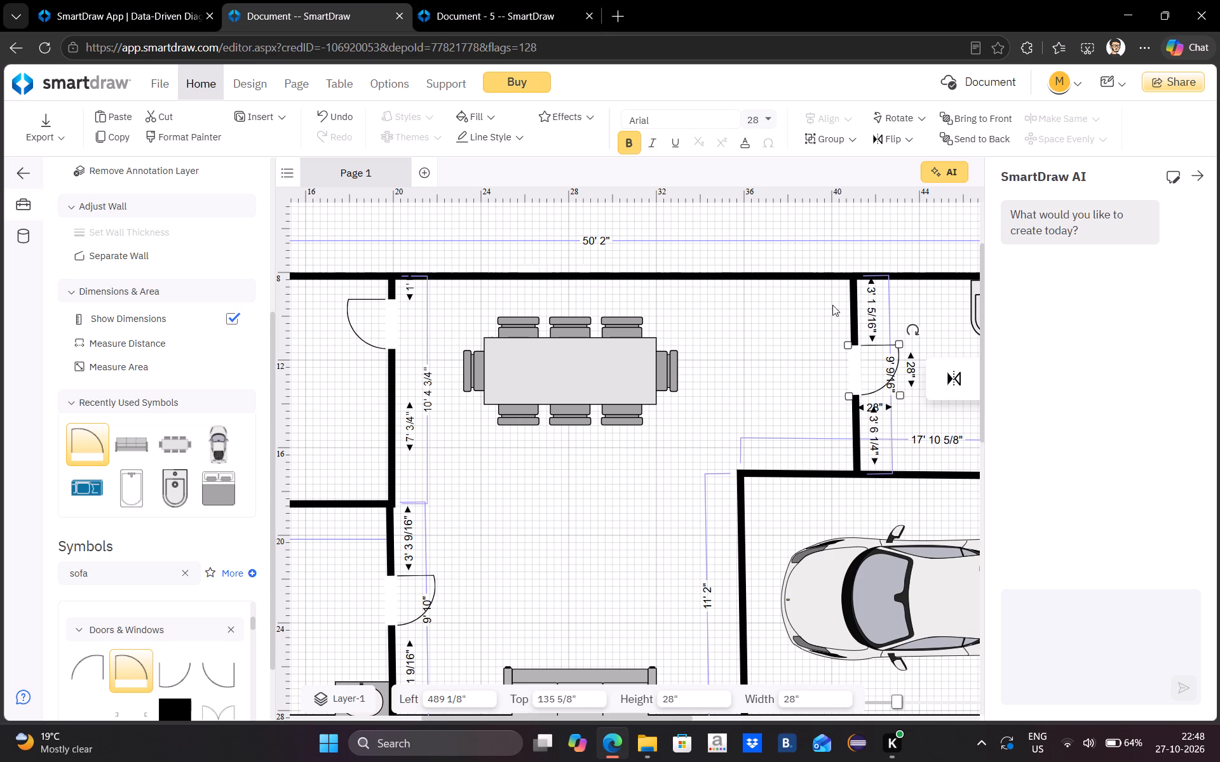
{"action": "left_click_drag", "start_coordinate": [858, 360], "coordinate": [867, 310]}
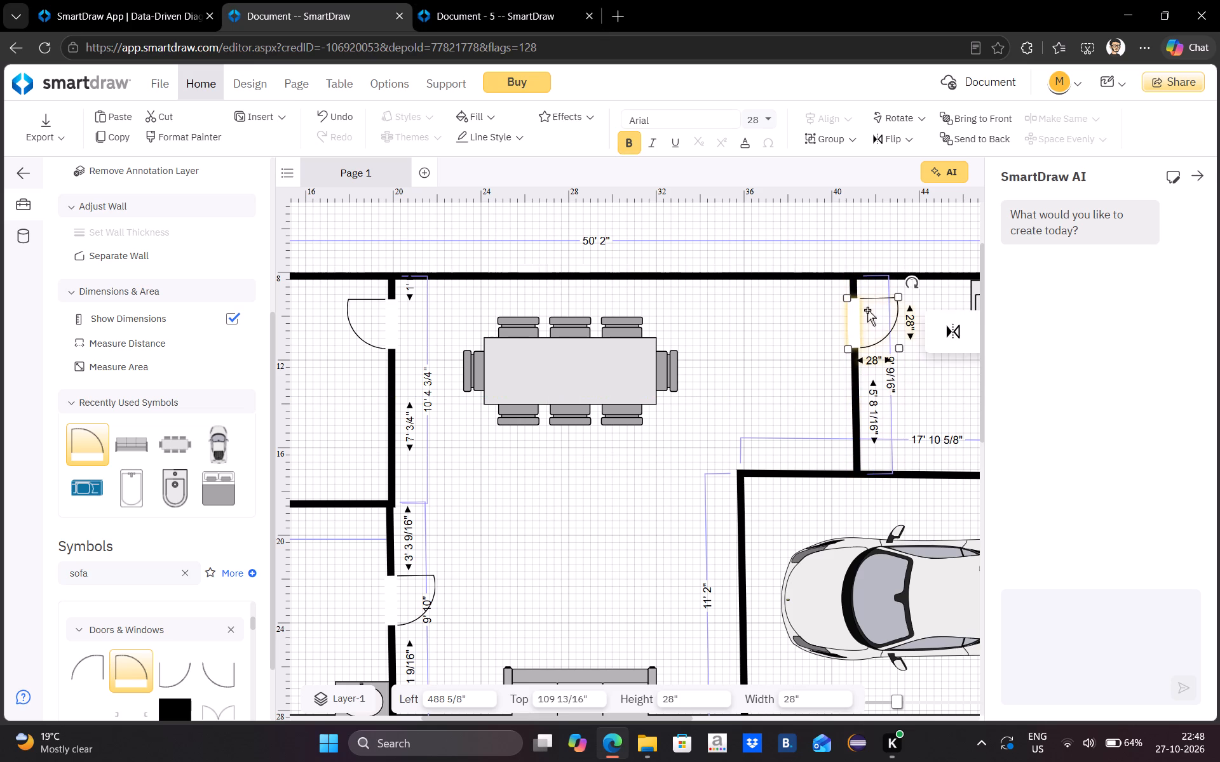
{"action": "left_click", "coordinate": [762, 394]}
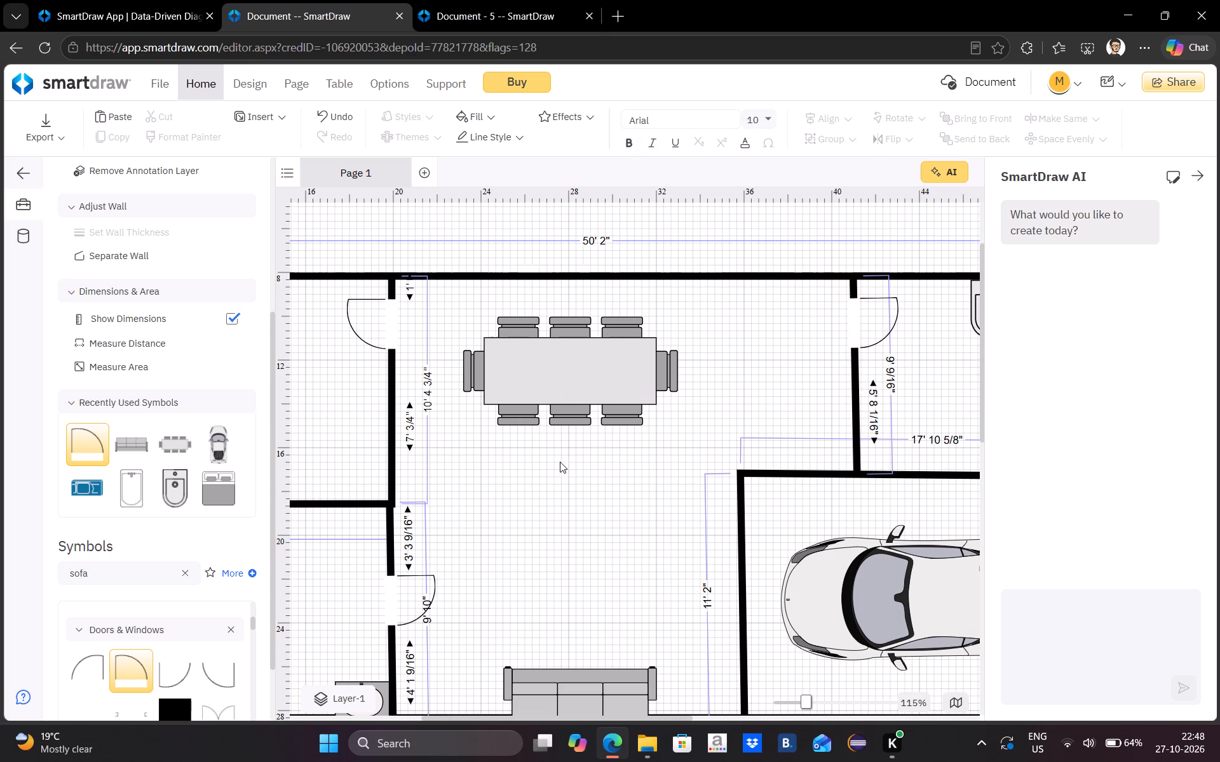
Place a 28" door in the garage's left wall, swinging toward the car, at about 428 1/8" left and 279 3/8" top.
{"action": "left_click", "coordinate": [65, 671]}
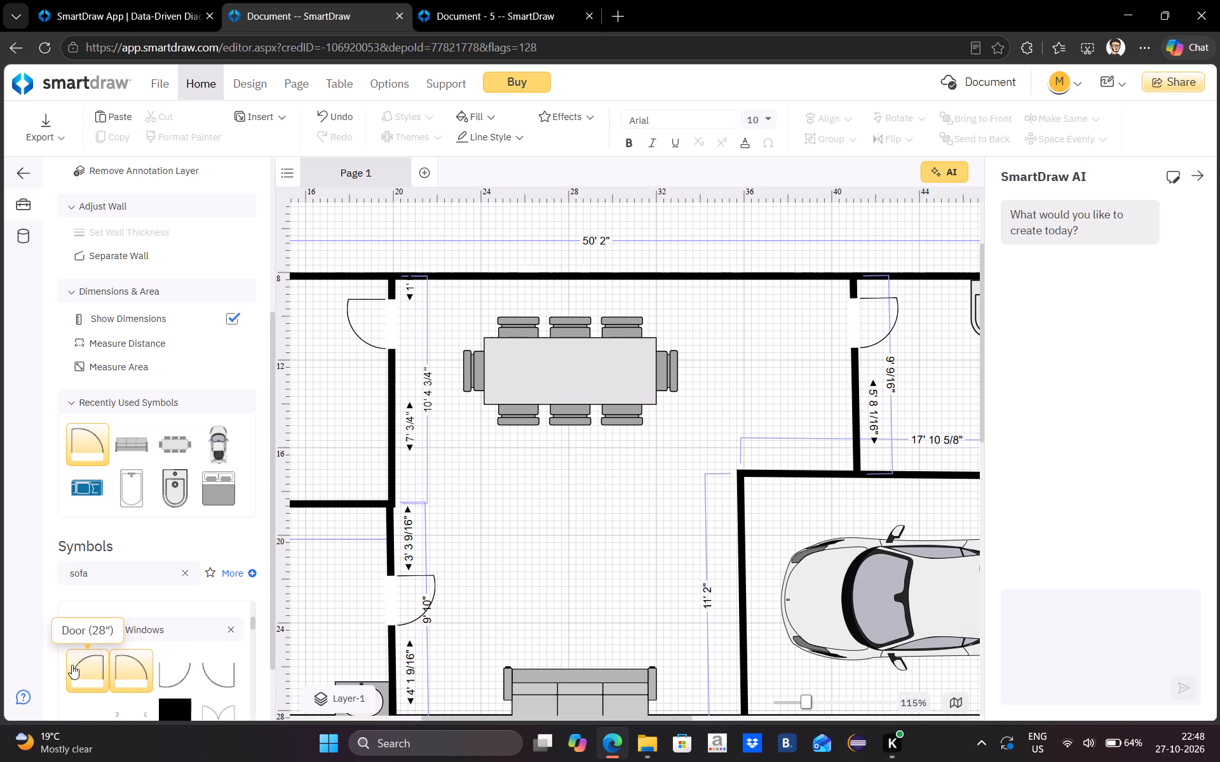
{"action": "left_click", "coordinate": [72, 665]}
{"action": "left_click_drag", "start_coordinate": [83, 671], "coordinate": [725, 634]}
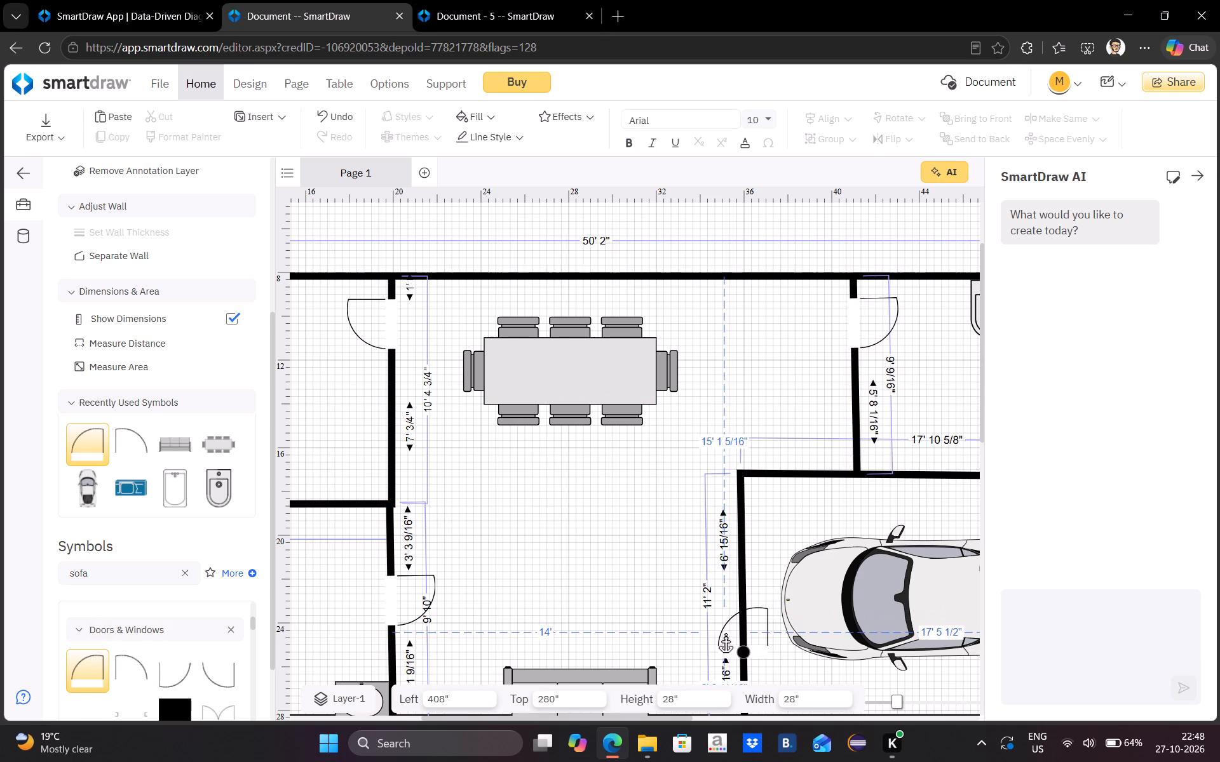
{"action": "left_click_drag", "start_coordinate": [725, 634], "coordinate": [714, 647]}
{"action": "left_click_drag", "start_coordinate": [715, 645], "coordinate": [728, 641]}
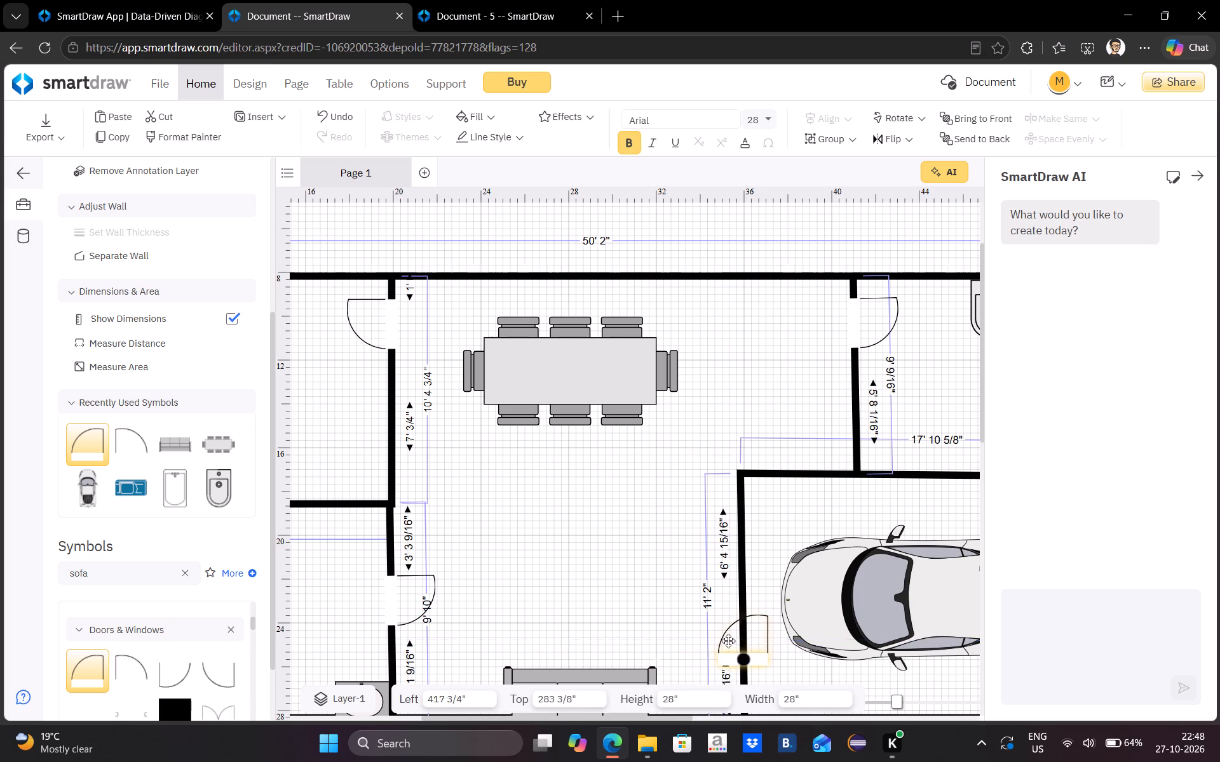
{"action": "left_click_drag", "start_coordinate": [728, 641], "coordinate": [728, 642]}
{"action": "left_click_drag", "start_coordinate": [727, 641], "coordinate": [717, 645]}
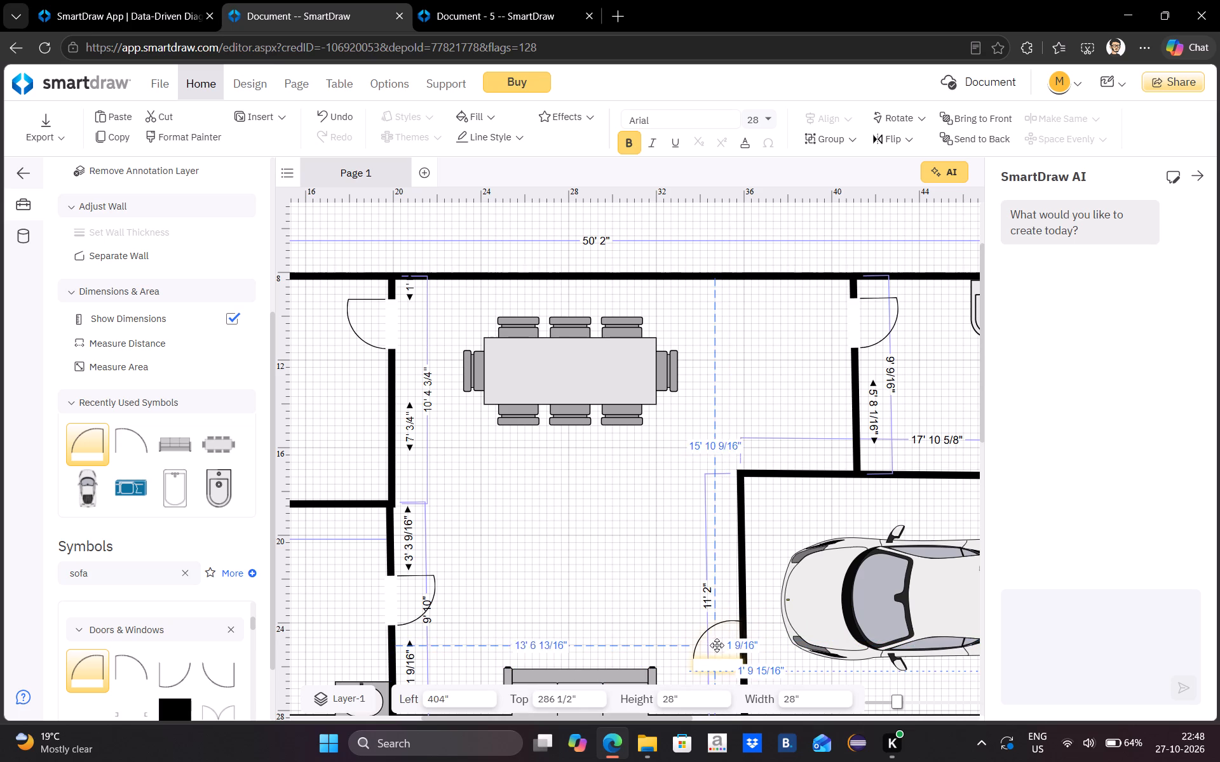
{"action": "left_click_drag", "start_coordinate": [717, 645], "coordinate": [717, 644]}
{"action": "middle_click_drag", "start_coordinate": [756, 612], "coordinate": [760, 593]}
{"action": "scroll", "coordinate": [756, 612], "scroll_direction": "up", "scroll_amount": 1}
{"action": "scroll", "coordinate": [760, 593], "scroll_direction": "down", "scroll_amount": 3}
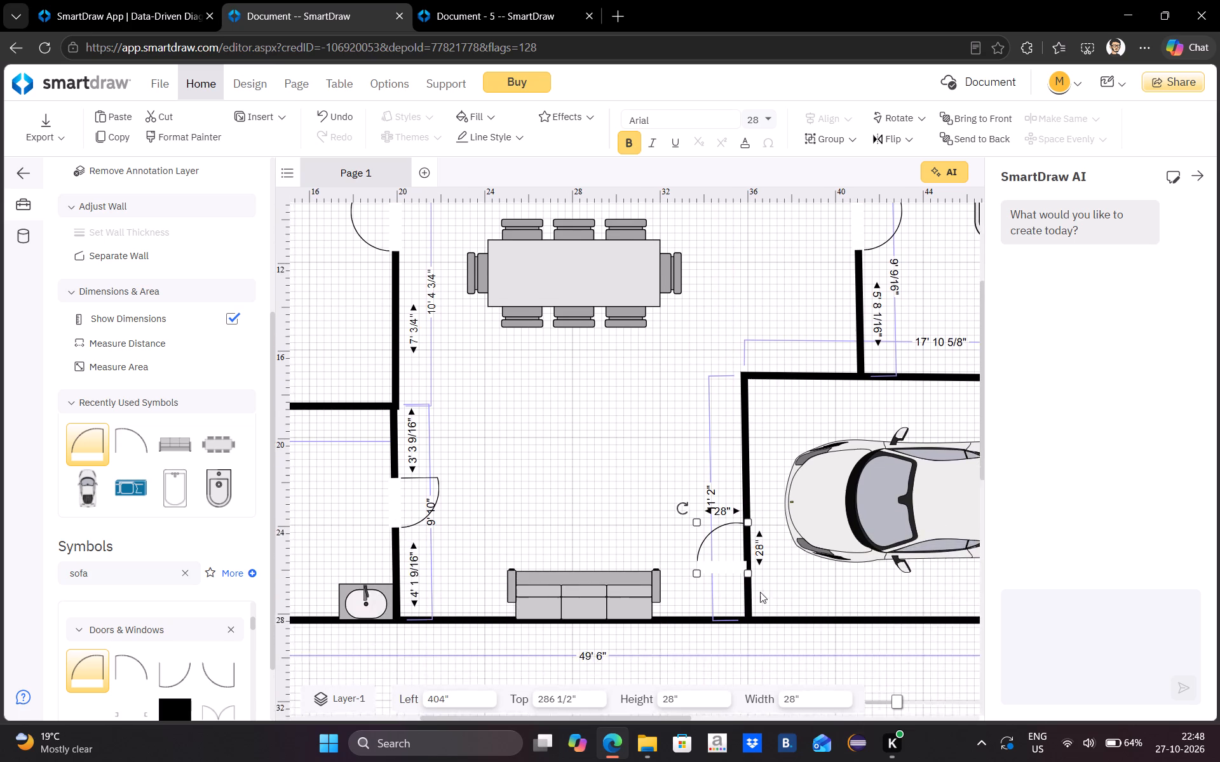
{"action": "left_click_drag", "start_coordinate": [725, 458], "coordinate": [755, 441]}
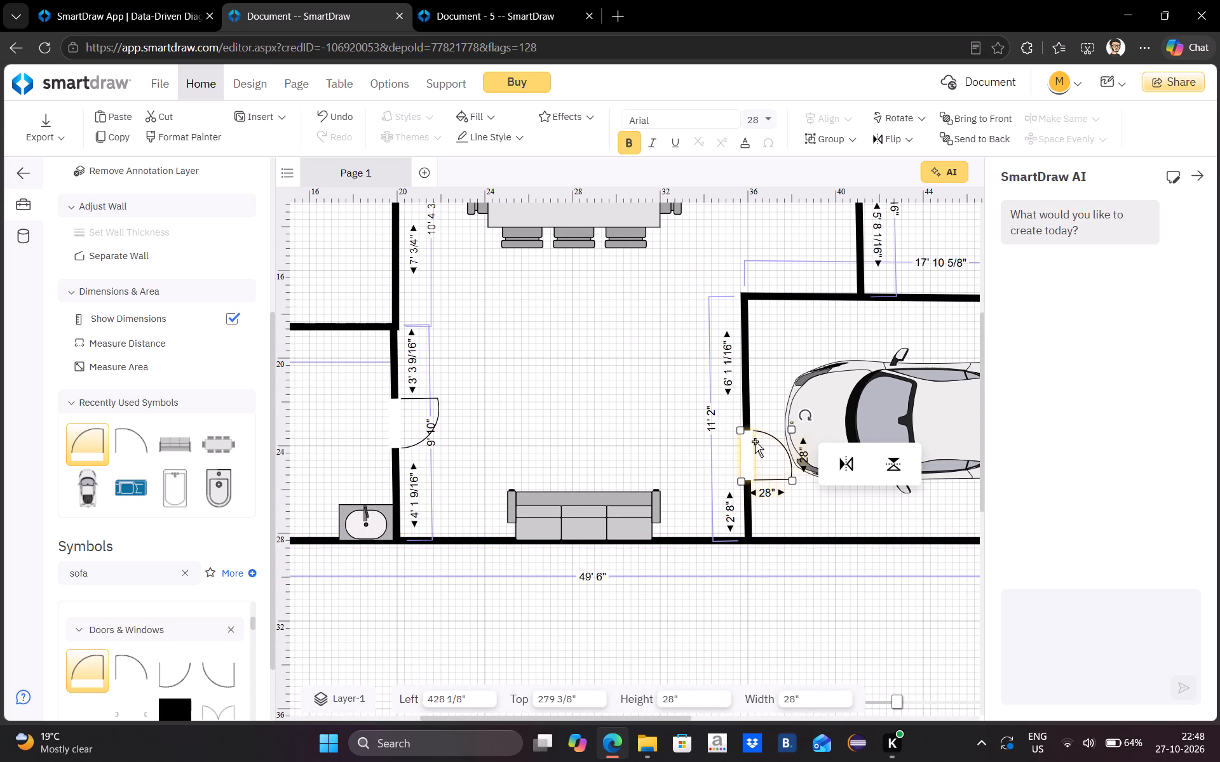
Make the garage's door slightly smaller and move it down the wall to about 8' 1 1/4" below the wall's upper end.
{"action": "left_click_drag", "start_coordinate": [794, 480], "coordinate": [787, 485]}
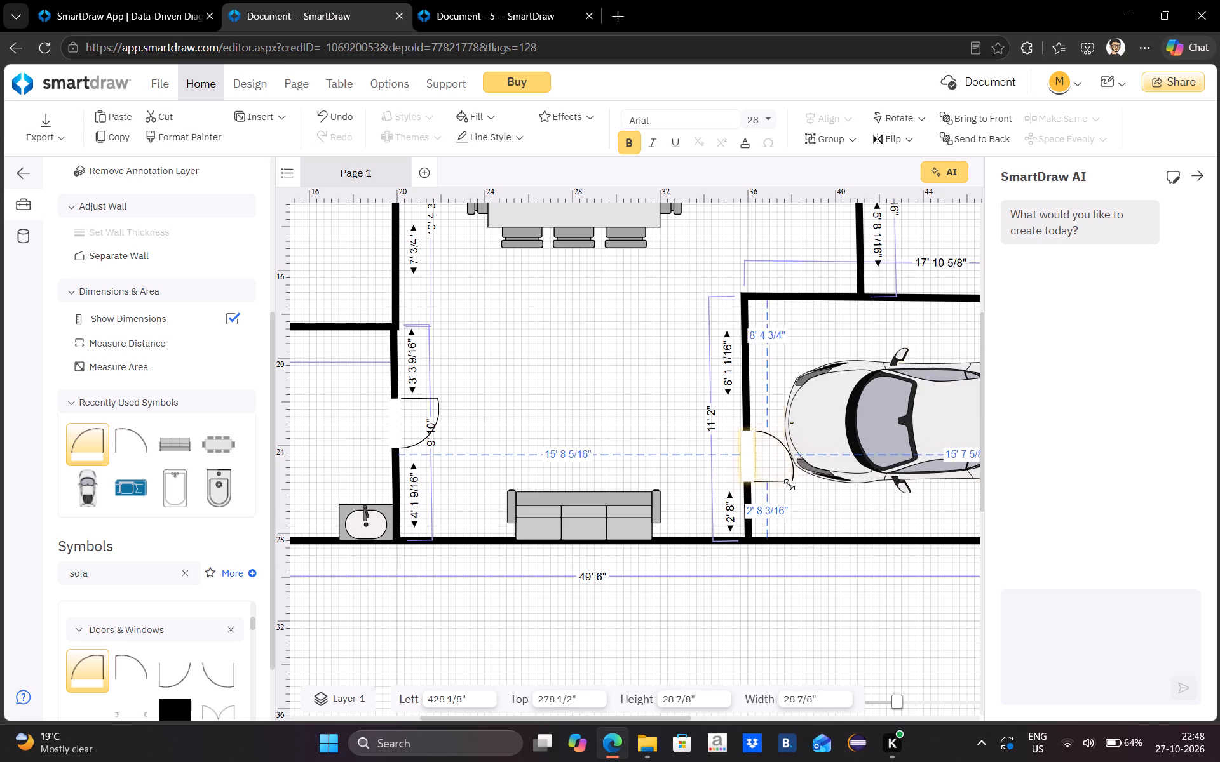
{"action": "left_click_drag", "start_coordinate": [787, 485], "coordinate": [784, 479]}
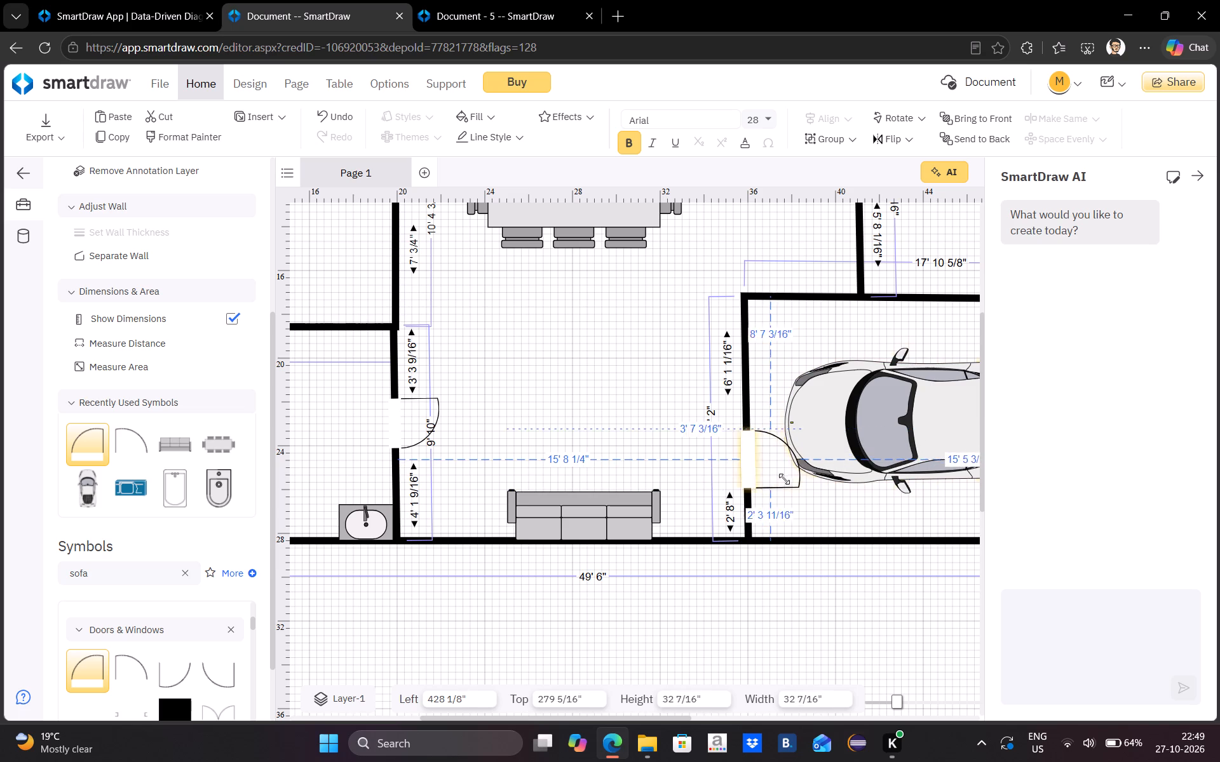
{"action": "left_click_drag", "start_coordinate": [784, 479], "coordinate": [773, 472]}
{"action": "left_click_drag", "start_coordinate": [779, 457], "coordinate": [783, 497]}
{"action": "left_click", "coordinate": [640, 441]}
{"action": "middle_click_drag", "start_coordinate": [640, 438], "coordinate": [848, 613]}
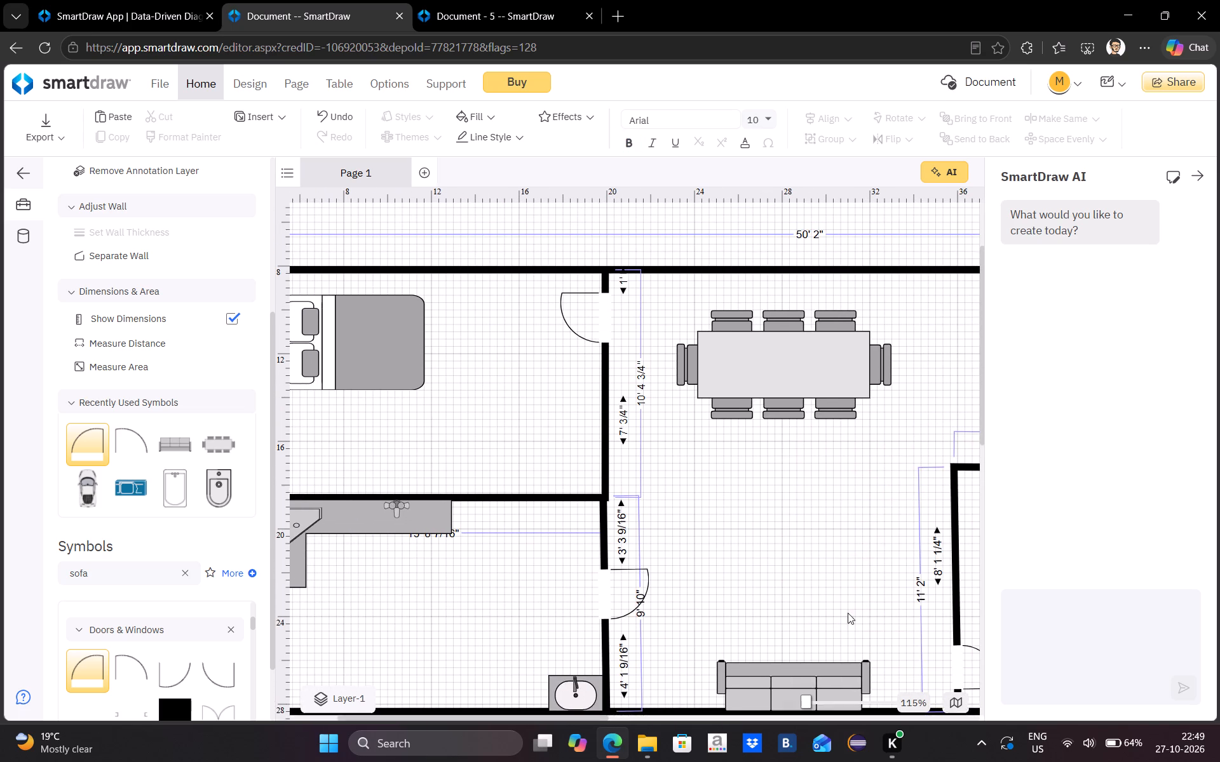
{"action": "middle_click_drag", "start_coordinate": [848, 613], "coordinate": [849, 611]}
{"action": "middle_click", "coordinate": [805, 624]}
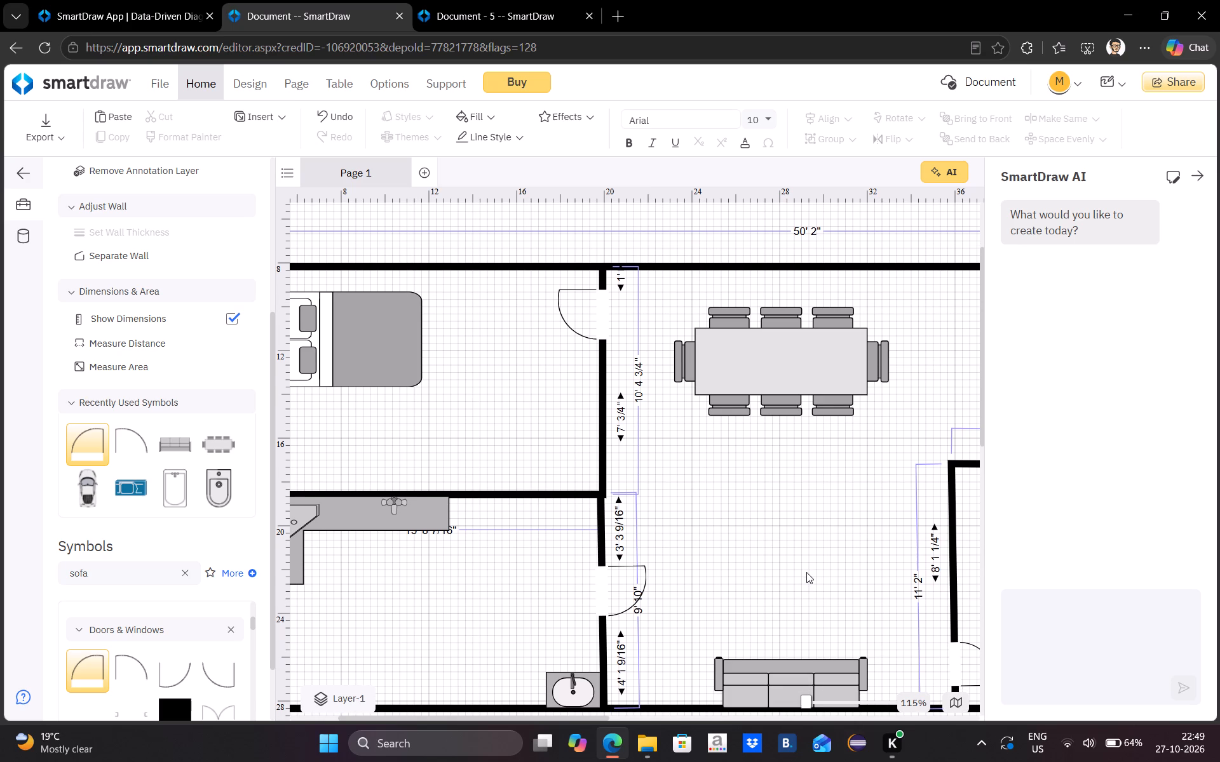
Search the symbol library for "tv".
{"action": "middle_click_drag", "start_coordinate": [807, 570], "coordinate": [796, 554]}
{"action": "scroll", "coordinate": [807, 570], "scroll_direction": "up", "scroll_amount": 1}
{"action": "middle_click", "coordinate": [787, 544]}
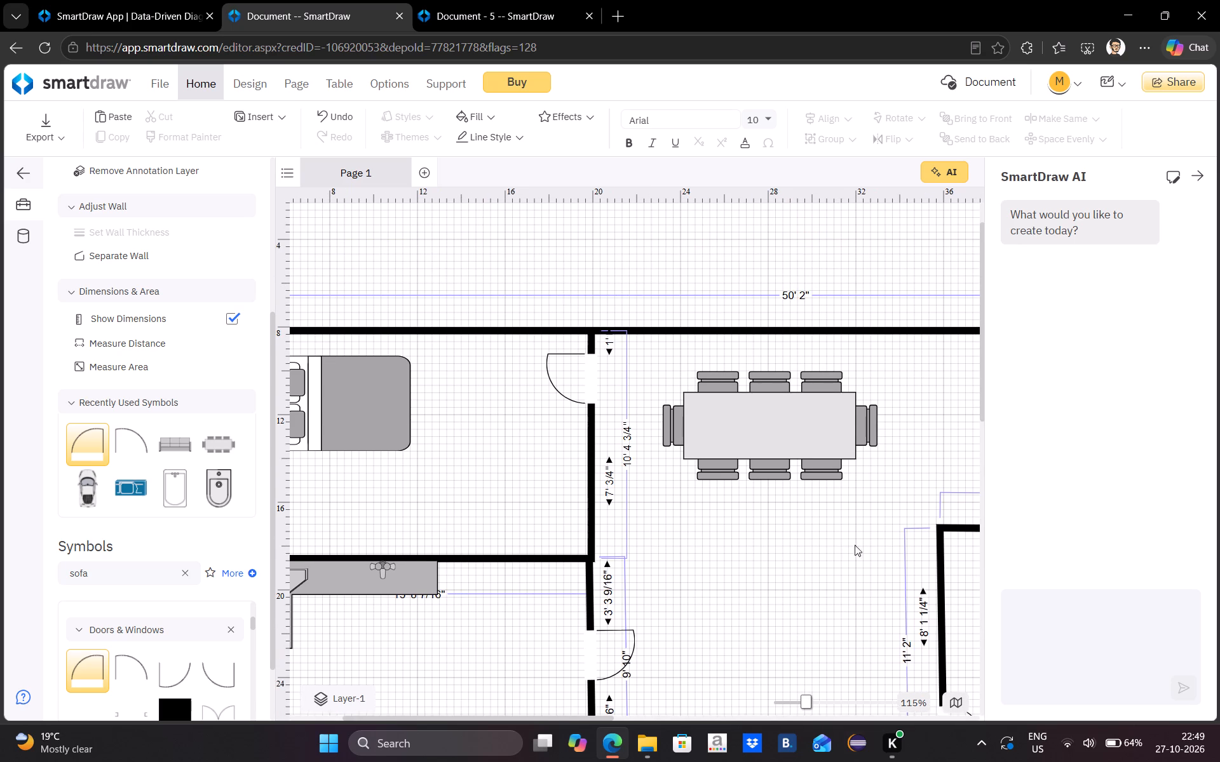
{"action": "middle_click_drag", "start_coordinate": [846, 548], "coordinate": [620, 444]}
{"action": "scroll", "coordinate": [620, 444], "scroll_direction": "up", "scroll_amount": 2}
{"action": "scroll", "coordinate": [620, 444], "scroll_direction": "down", "scroll_amount": 3}
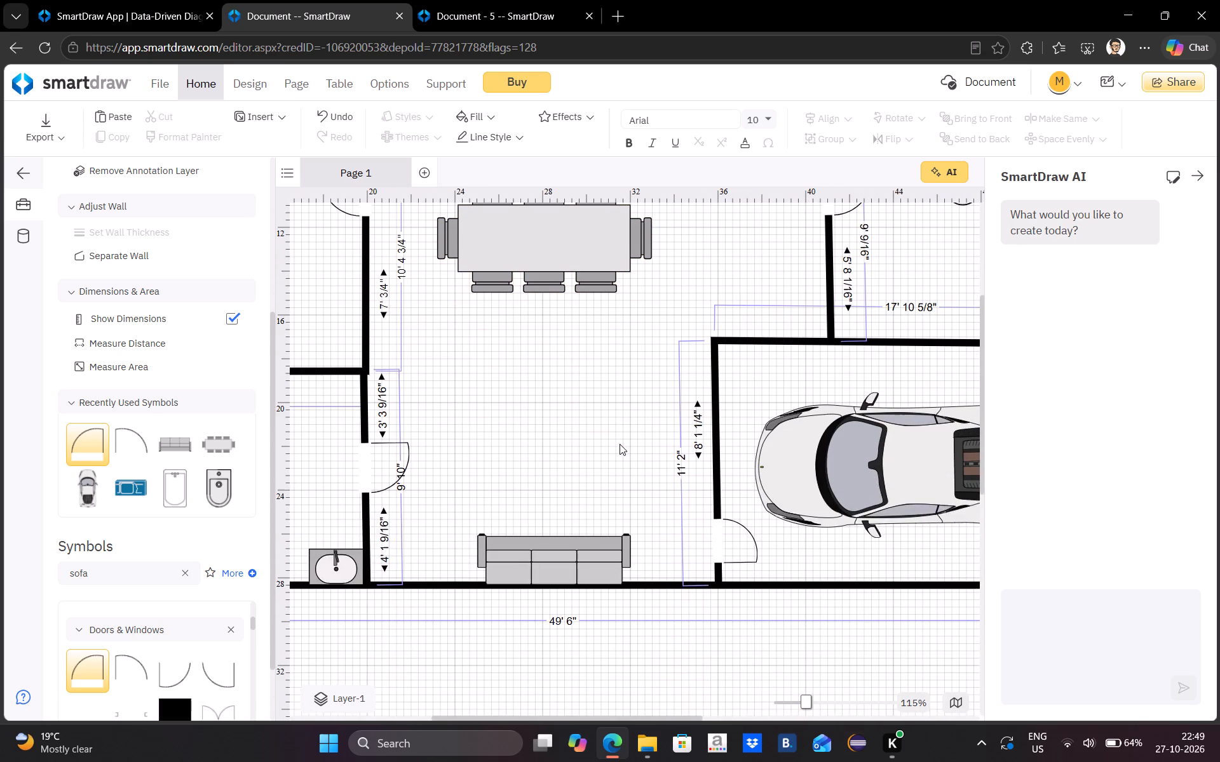
{"action": "middle_click", "coordinate": [620, 444]}
{"action": "scroll", "coordinate": [620, 444], "scroll_direction": "up", "scroll_amount": 1}
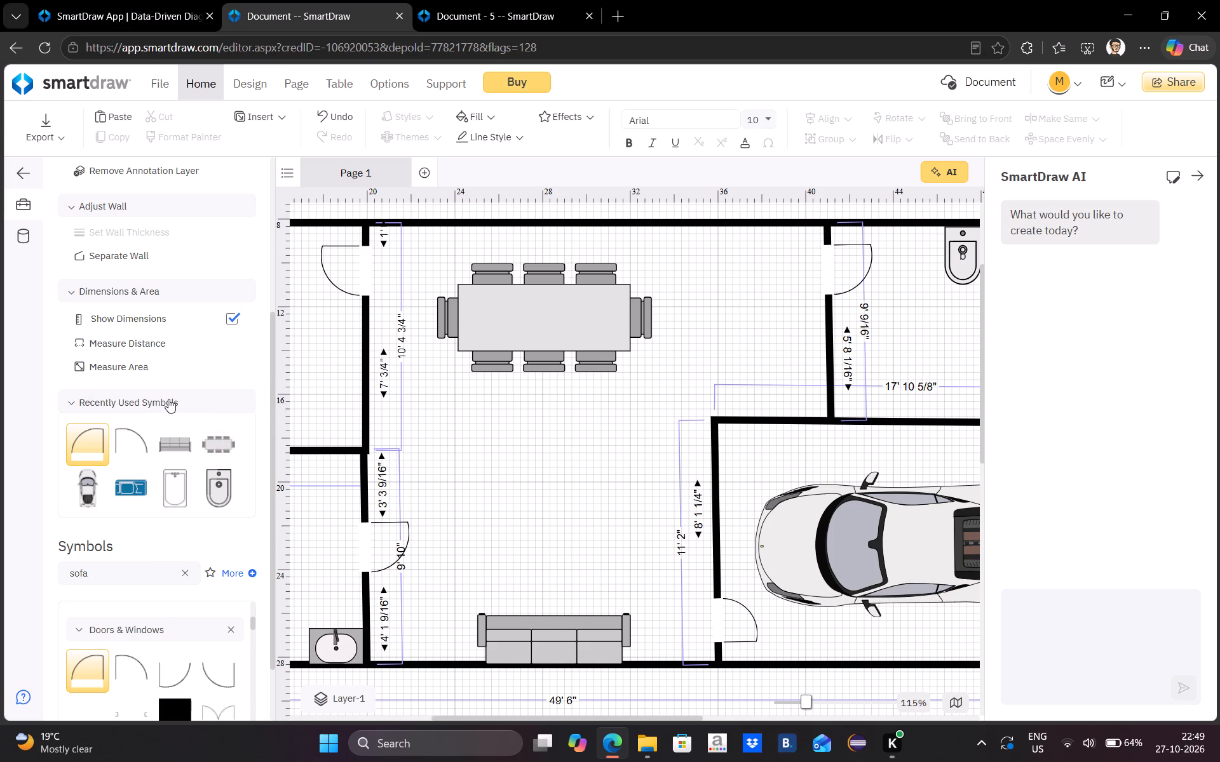
{"action": "scroll", "coordinate": [163, 457], "scroll_direction": "down", "scroll_amount": 3}
{"action": "scroll", "coordinate": [146, 323], "scroll_direction": "up", "scroll_amount": 7}
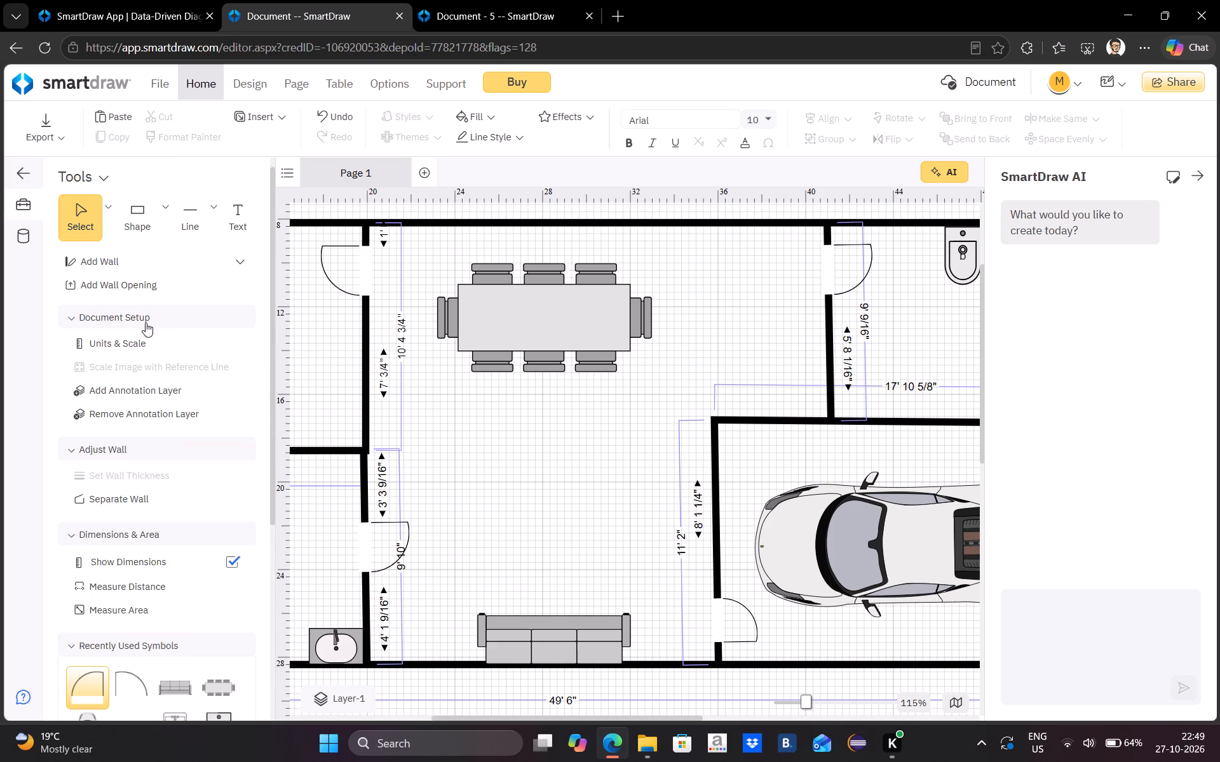
{"action": "scroll", "coordinate": [175, 440], "scroll_direction": "down", "scroll_amount": 5}
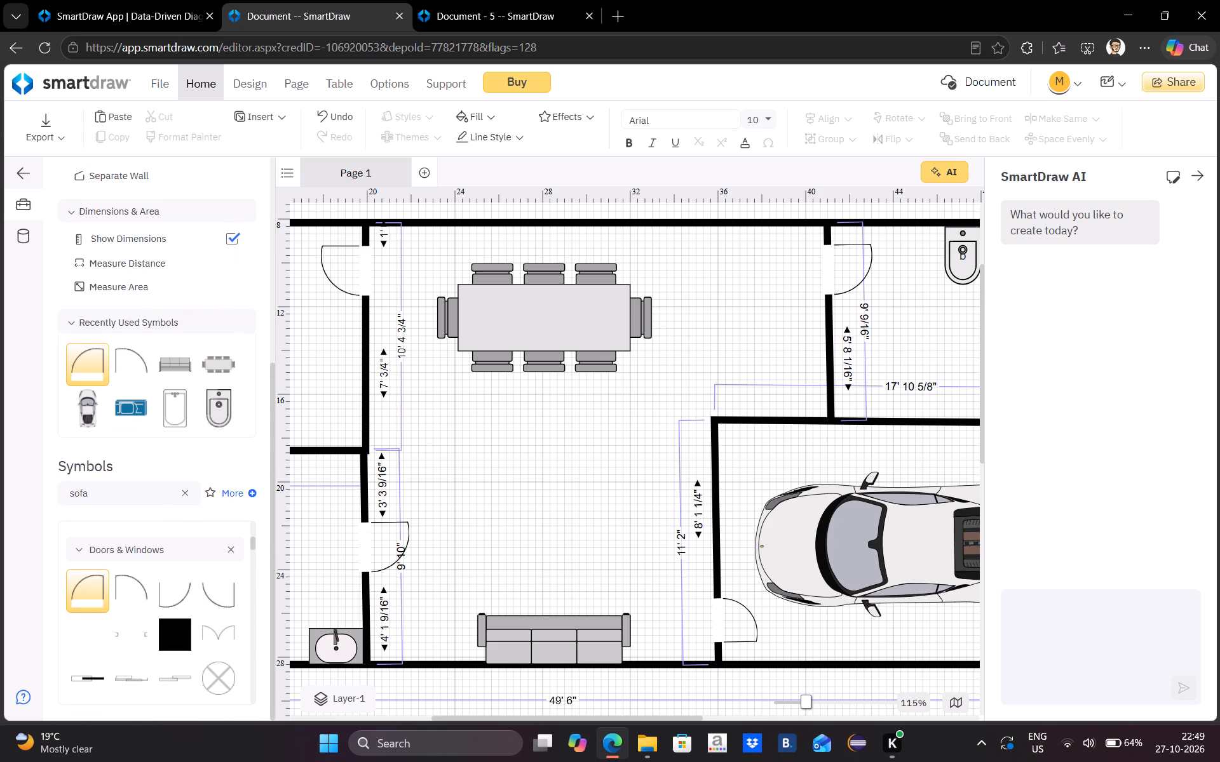
{"action": "left_click", "coordinate": [140, 485]}
{"action": "key", "text": "BackSpace"}
{"action": "key", "text": "BackSpace"}
{"action": "key", "text": "BackSpace"}
{"action": "key", "text": "BackSpace"}
{"action": "key", "text": "BackSpace"}
{"action": "type", "text": "tv"}
{"action": "key", "text": "Return"}
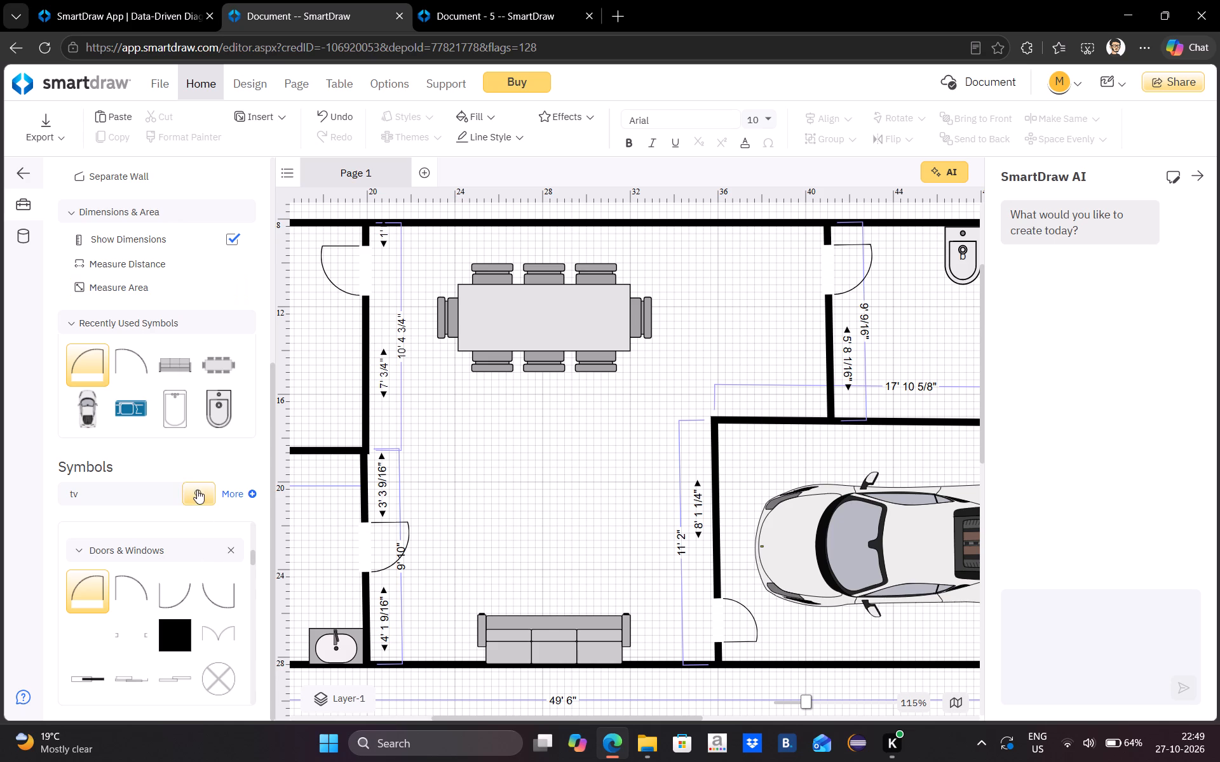
{"action": "left_click", "coordinate": [197, 489]}
Place a TV Outlet symbol beside the garage's left wall, at about 33' 4" left and 20' 8" top, and stretch it lengthwise along the wall.
{"action": "scroll", "coordinate": [189, 596], "scroll_direction": "down", "scroll_amount": 2}
{"action": "scroll", "coordinate": [194, 580], "scroll_direction": "up", "scroll_amount": 3}
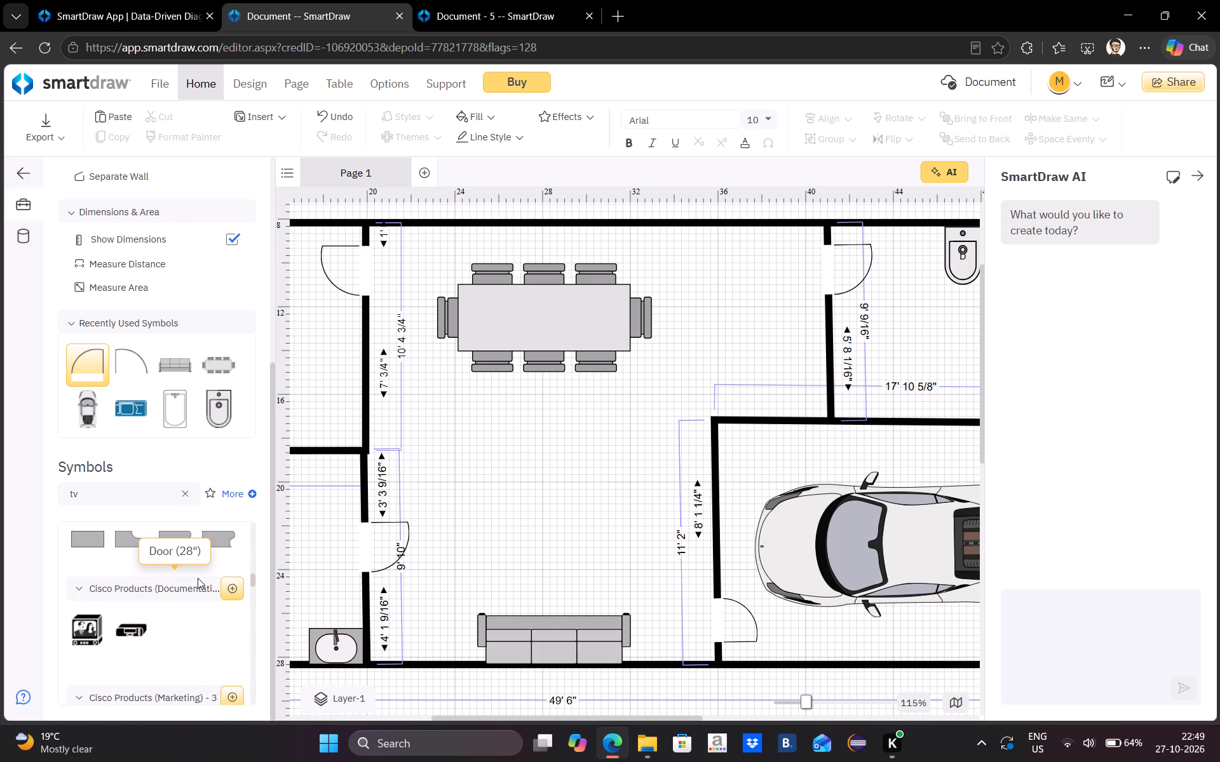
{"action": "scroll", "coordinate": [198, 577], "scroll_direction": "up", "scroll_amount": 3}
{"action": "scroll", "coordinate": [204, 570], "scroll_direction": "down", "scroll_amount": 6}
{"action": "scroll", "coordinate": [210, 563], "scroll_direction": "up", "scroll_amount": 1}
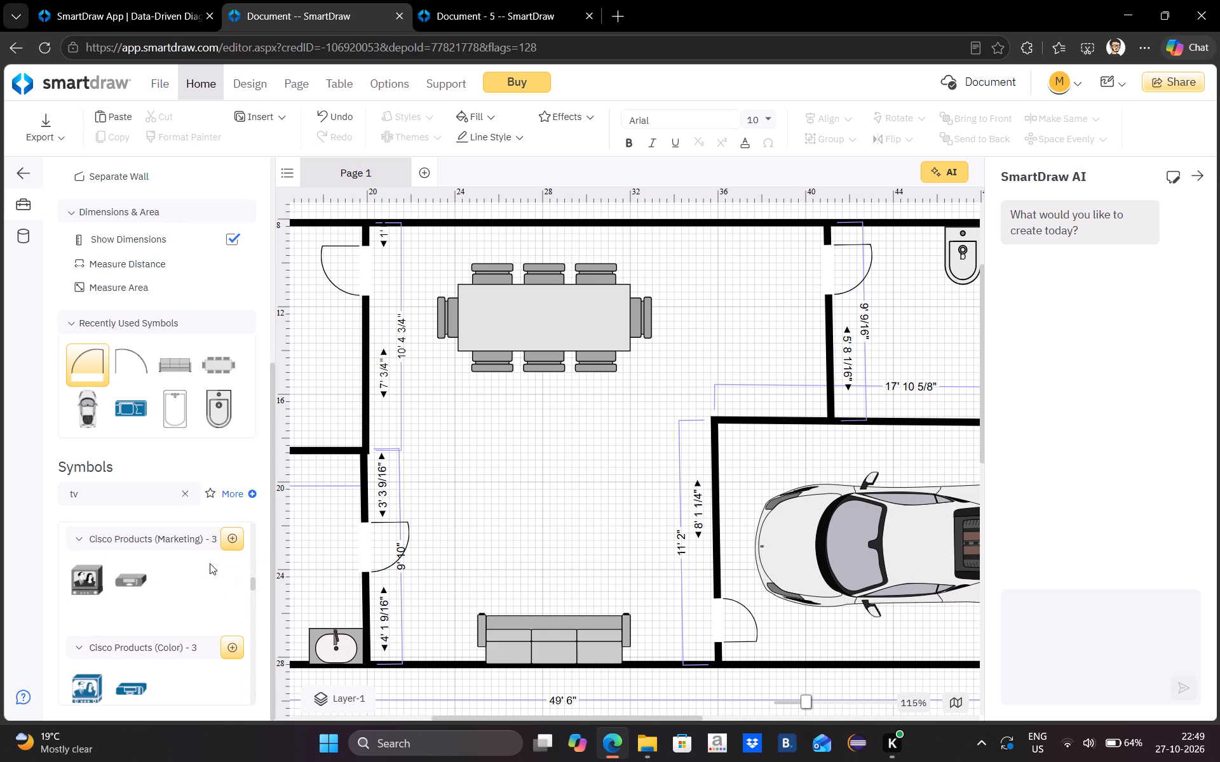
{"action": "scroll", "coordinate": [162, 565], "scroll_direction": "down", "scroll_amount": 4}
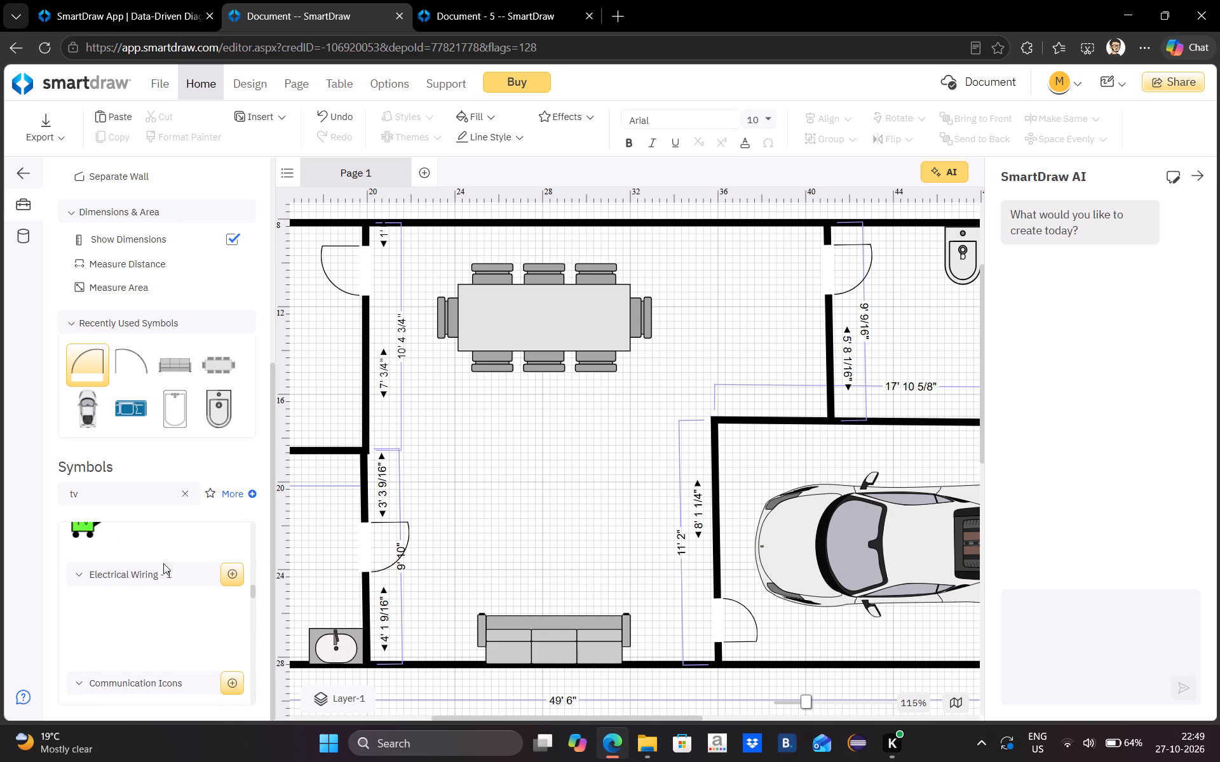
{"action": "scroll", "coordinate": [163, 563], "scroll_direction": "down", "scroll_amount": 2}
{"action": "scroll", "coordinate": [165, 562], "scroll_direction": "up", "scroll_amount": 2}
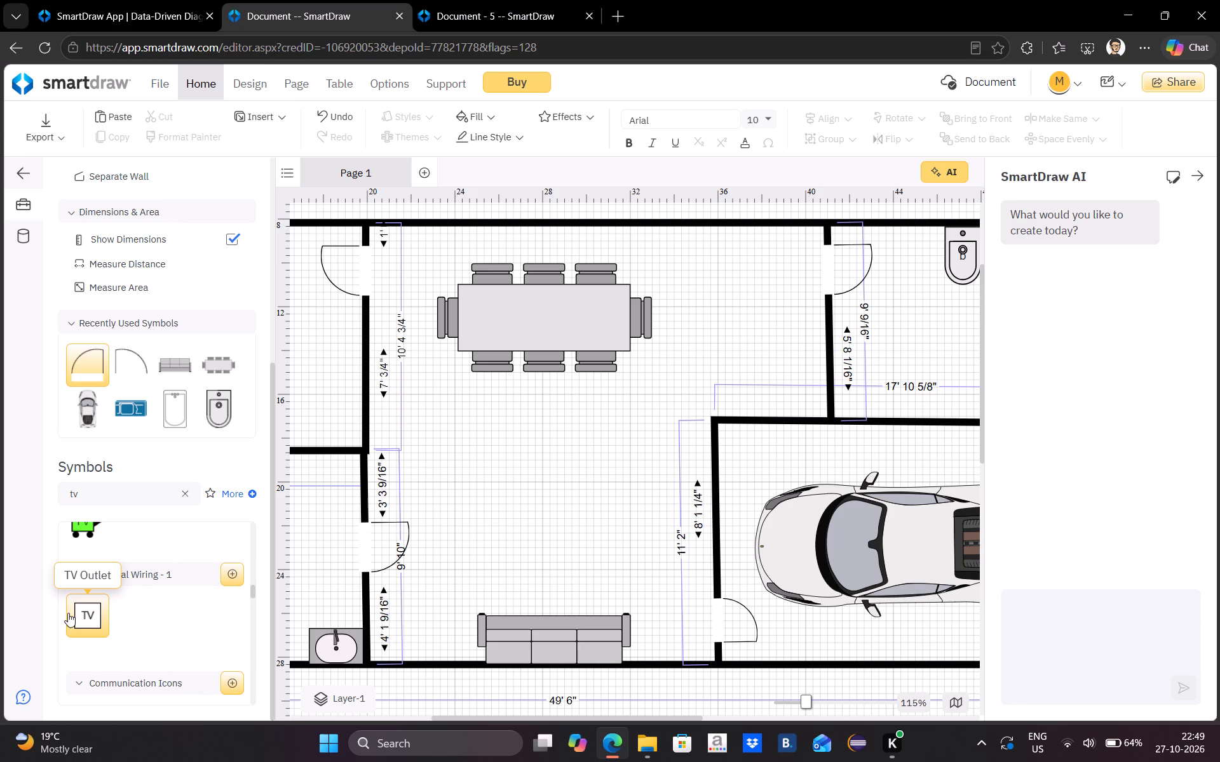
{"action": "left_click_drag", "start_coordinate": [68, 613], "coordinate": [638, 521]}
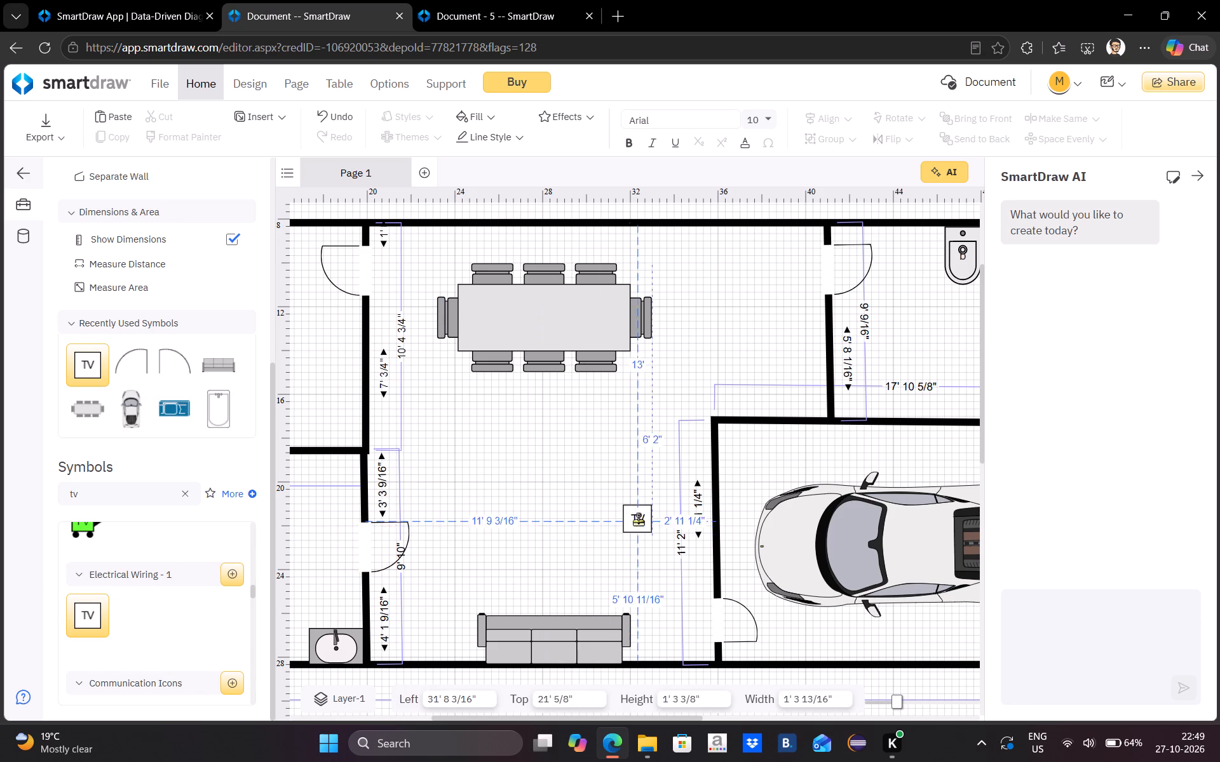
{"action": "left_click_drag", "start_coordinate": [638, 521], "coordinate": [675, 512]}
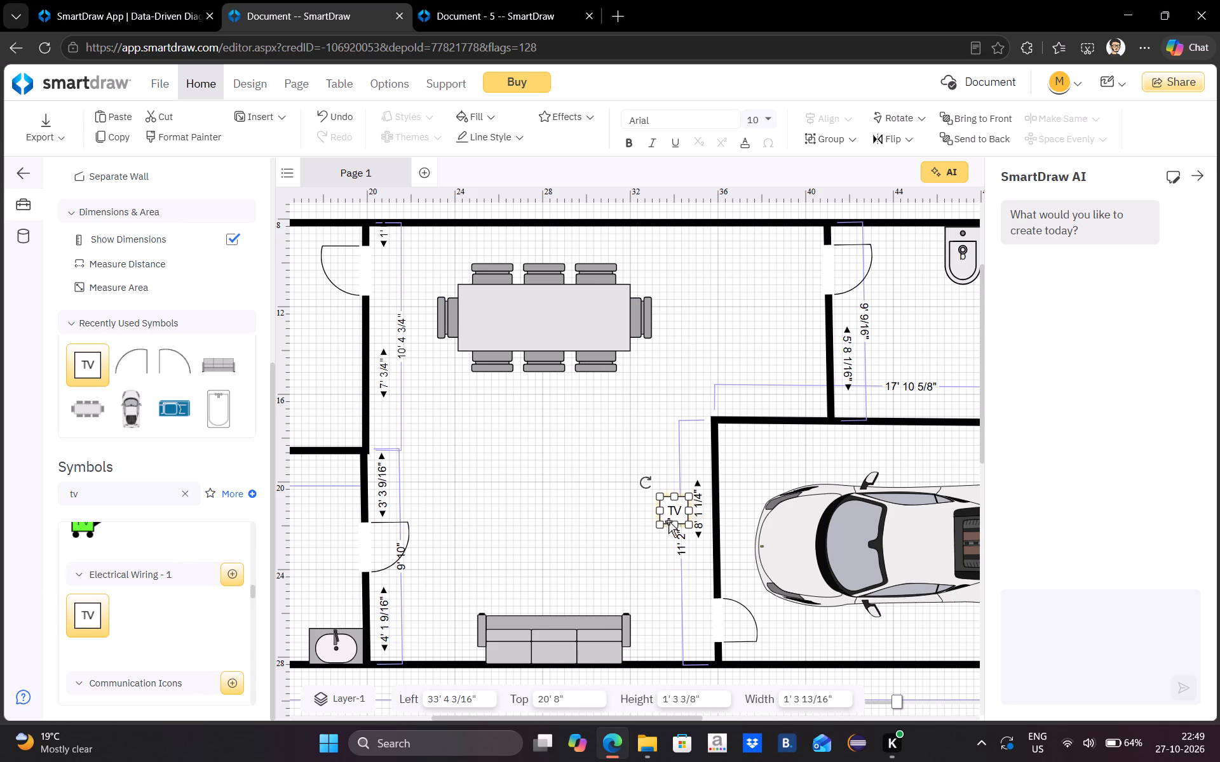
{"action": "left_click_drag", "start_coordinate": [675, 525], "coordinate": [675, 563]}
{"action": "left_click", "coordinate": [590, 563]}
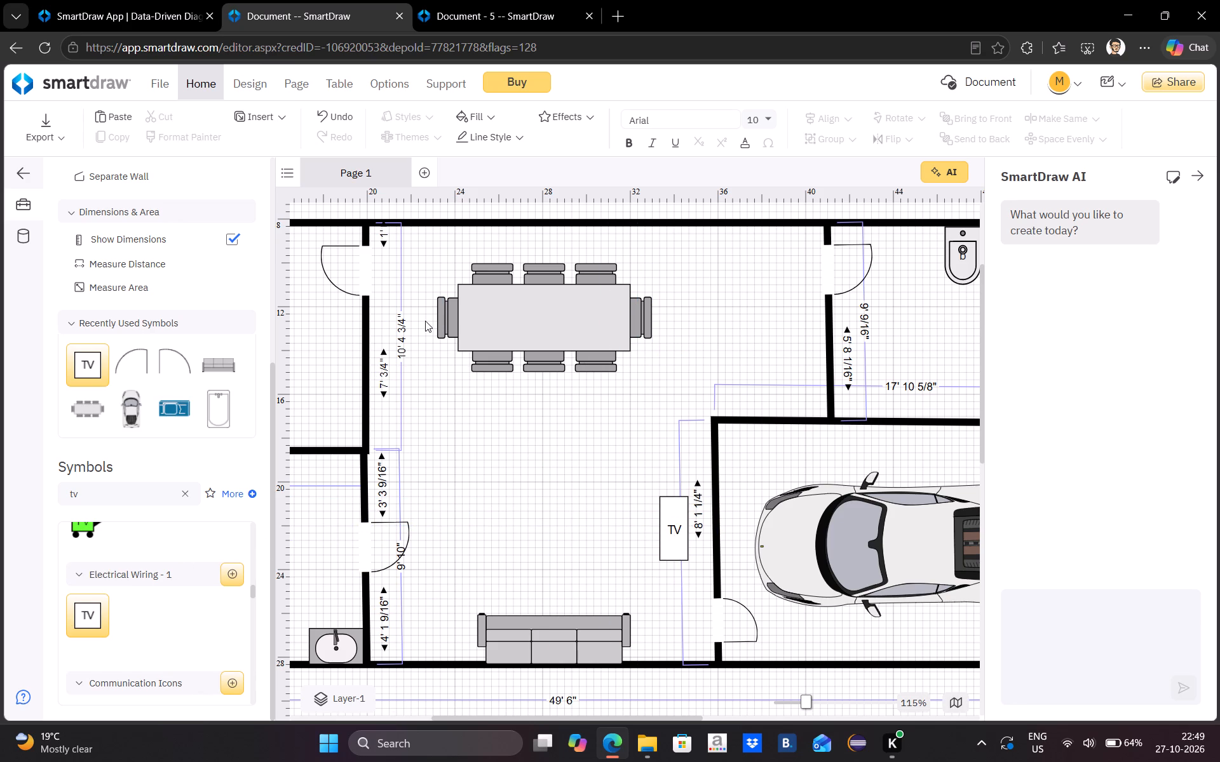
Search the symbol library for "sofa".
{"action": "scroll", "coordinate": [98, 605], "scroll_direction": "down", "scroll_amount": 7}
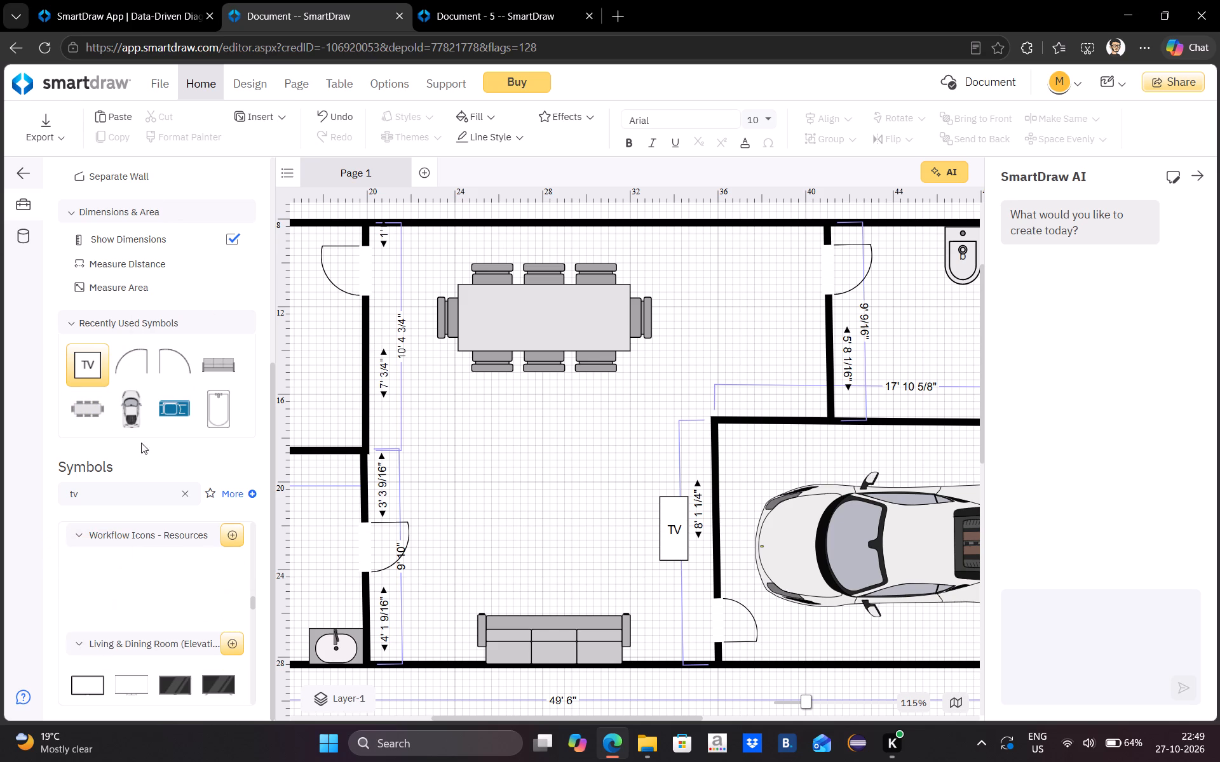
{"action": "left_click", "coordinate": [137, 496]}
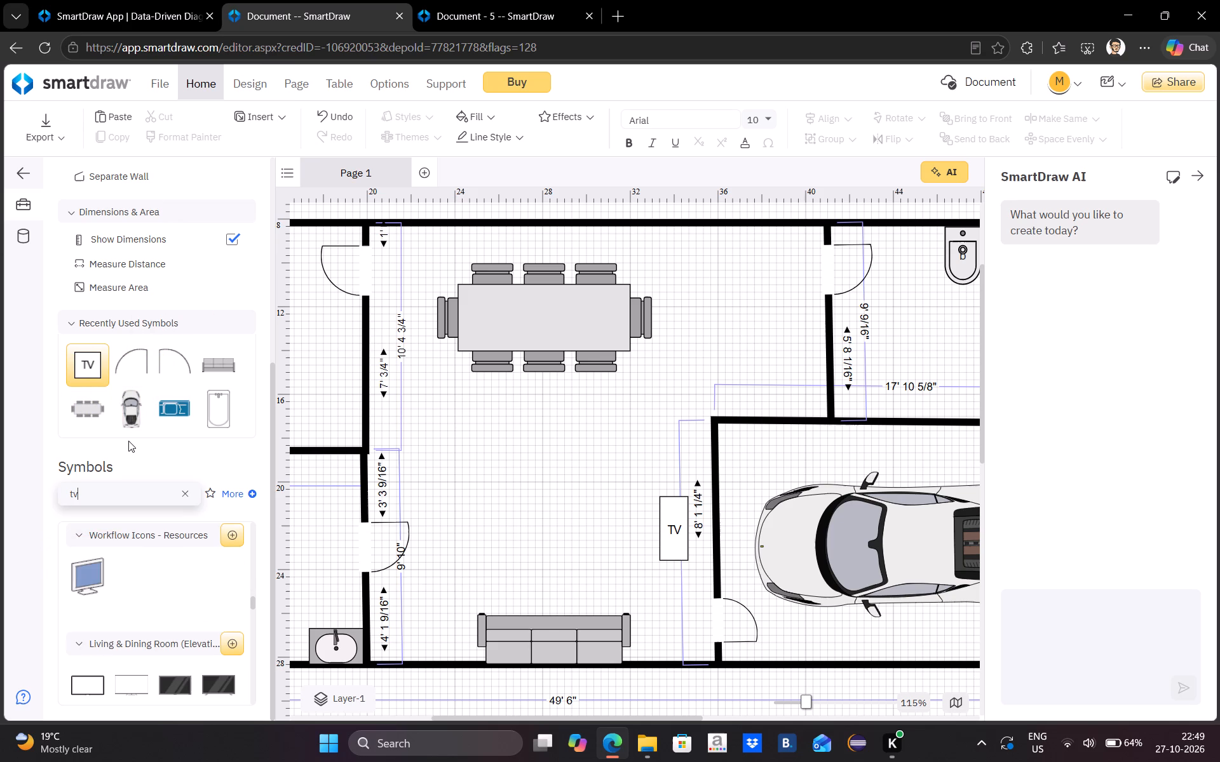
{"action": "key", "text": "BackSpace"}
{"action": "key", "text": "BackSpace"}
{"action": "key", "text": "BackSpace"}
{"action": "type", "text": "sofa"}
{"action": "key", "text": "Return"}
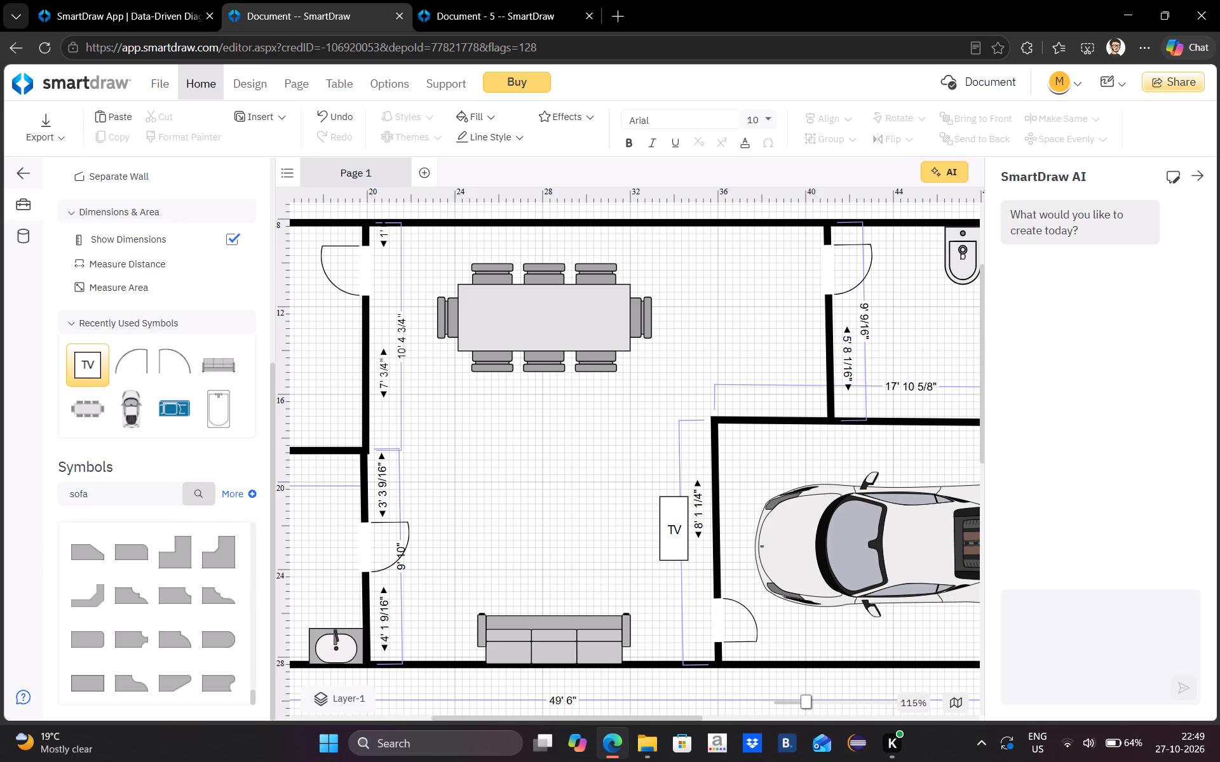
Place a rounded-back armchair from Couches & Sofas beside the kitchen door, at about 21' 8" left and 22' 8" top.
{"action": "scroll", "coordinate": [152, 567], "scroll_direction": "down", "scroll_amount": 2}
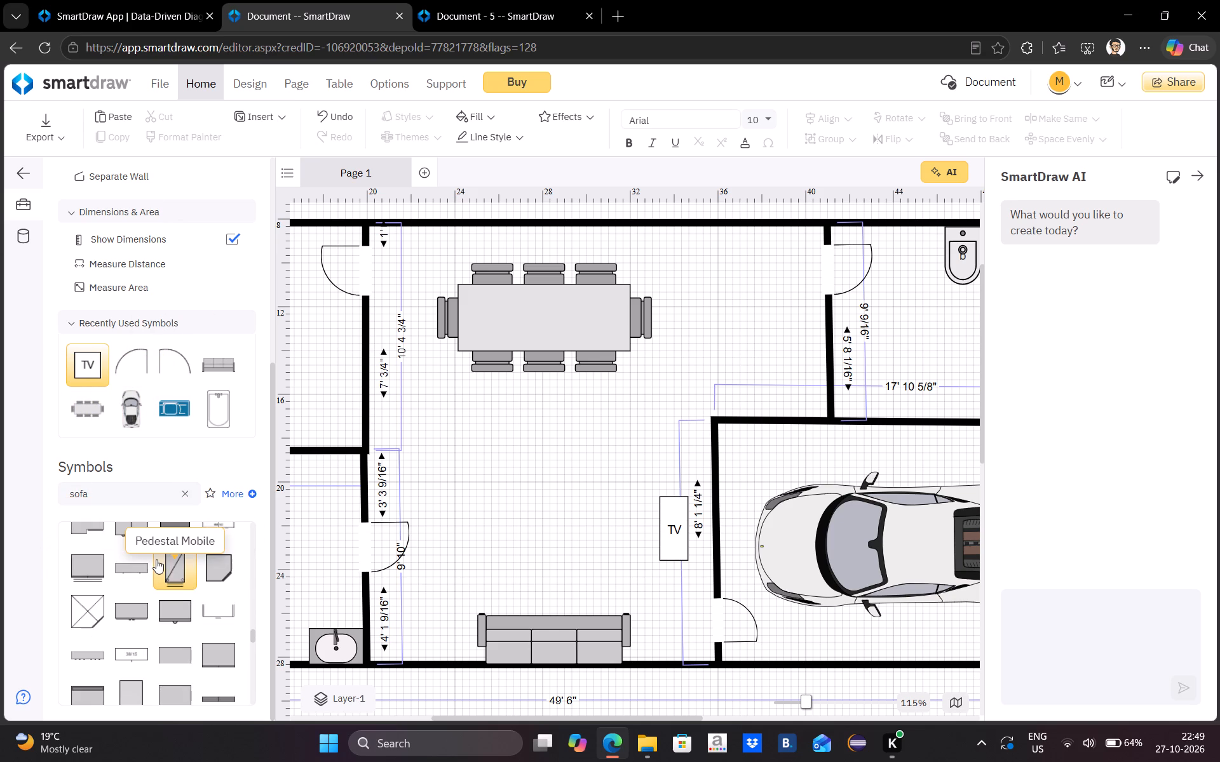
{"action": "scroll", "coordinate": [156, 559], "scroll_direction": "down", "scroll_amount": 5}
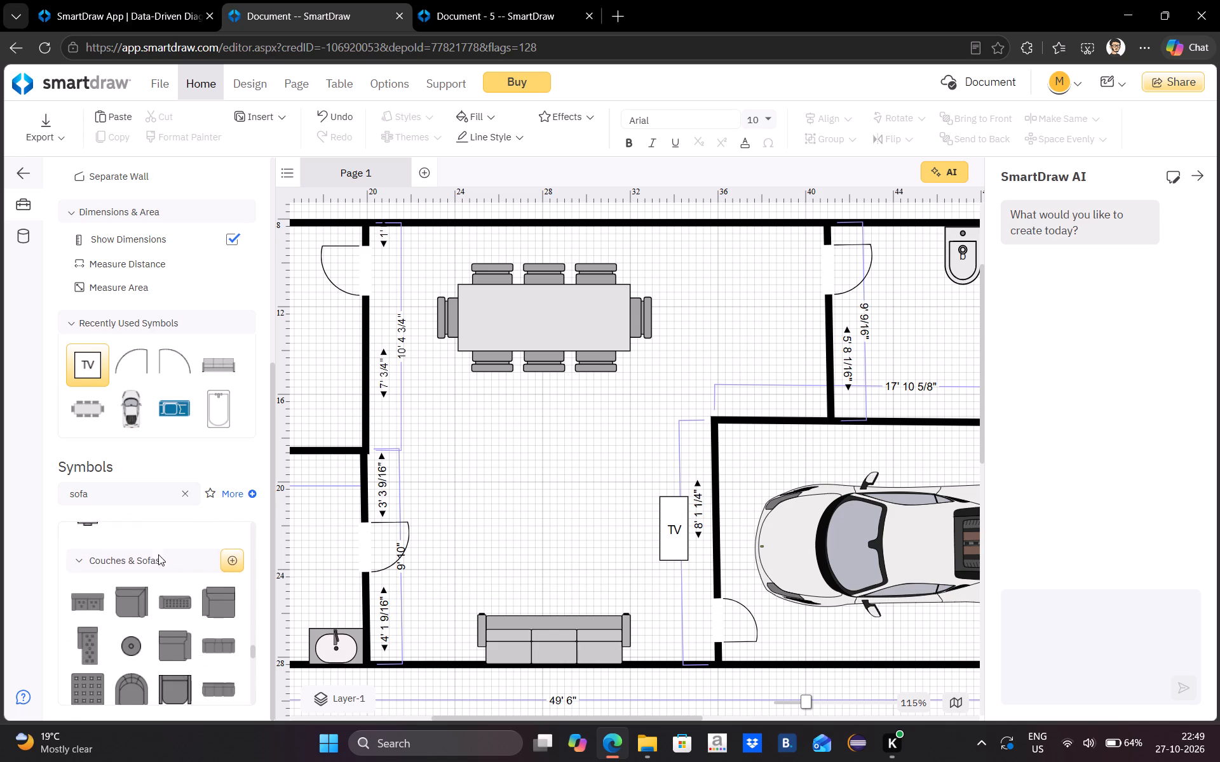
{"action": "scroll", "coordinate": [159, 553], "scroll_direction": "up", "scroll_amount": 2}
{"action": "scroll", "coordinate": [160, 552], "scroll_direction": "down", "scroll_amount": 2}
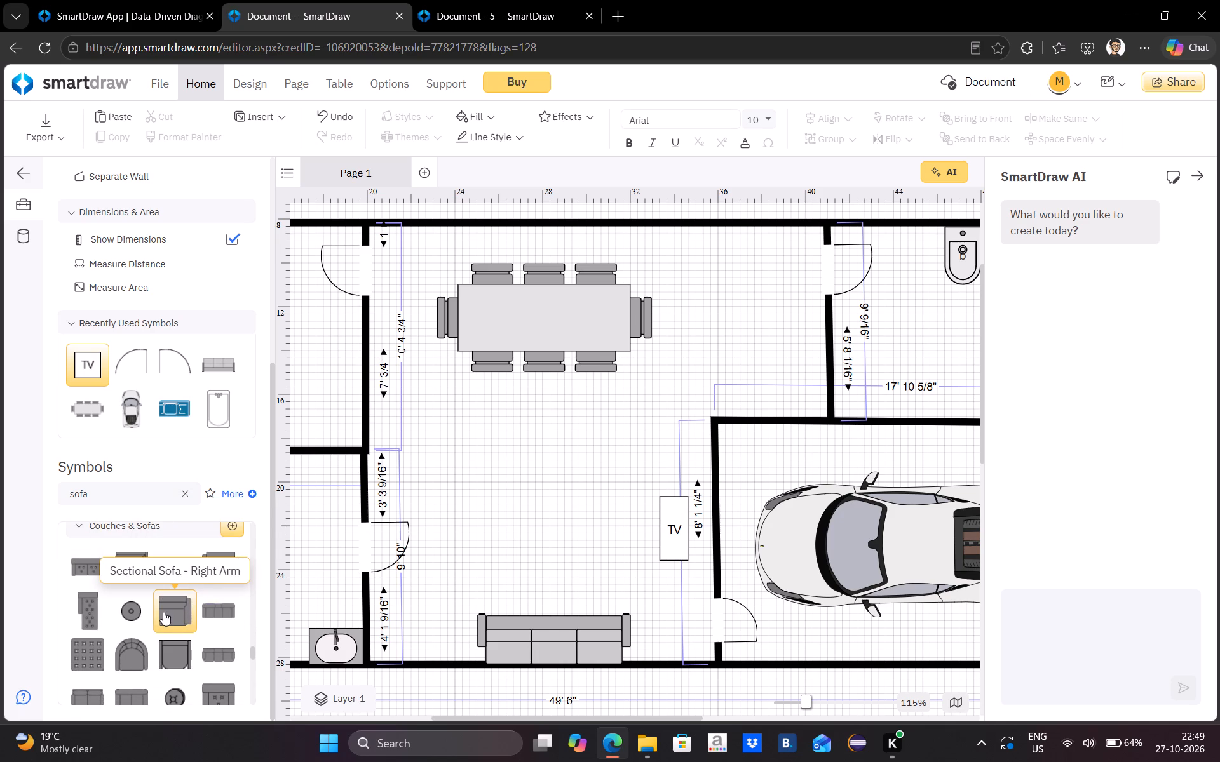
{"action": "scroll", "coordinate": [162, 613], "scroll_direction": "down", "scroll_amount": 1}
{"action": "left_click_drag", "start_coordinate": [140, 578], "coordinate": [447, 572]}
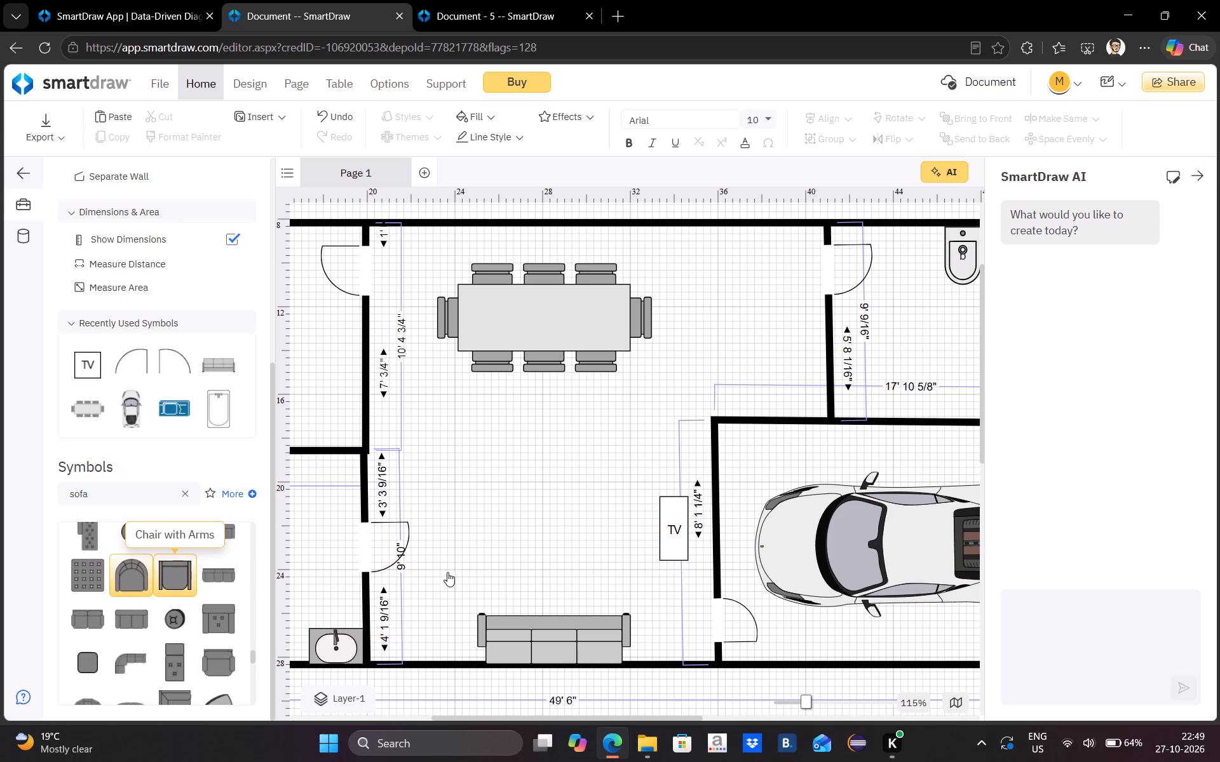
{"action": "left_click_drag", "start_coordinate": [447, 572], "coordinate": [442, 573]}
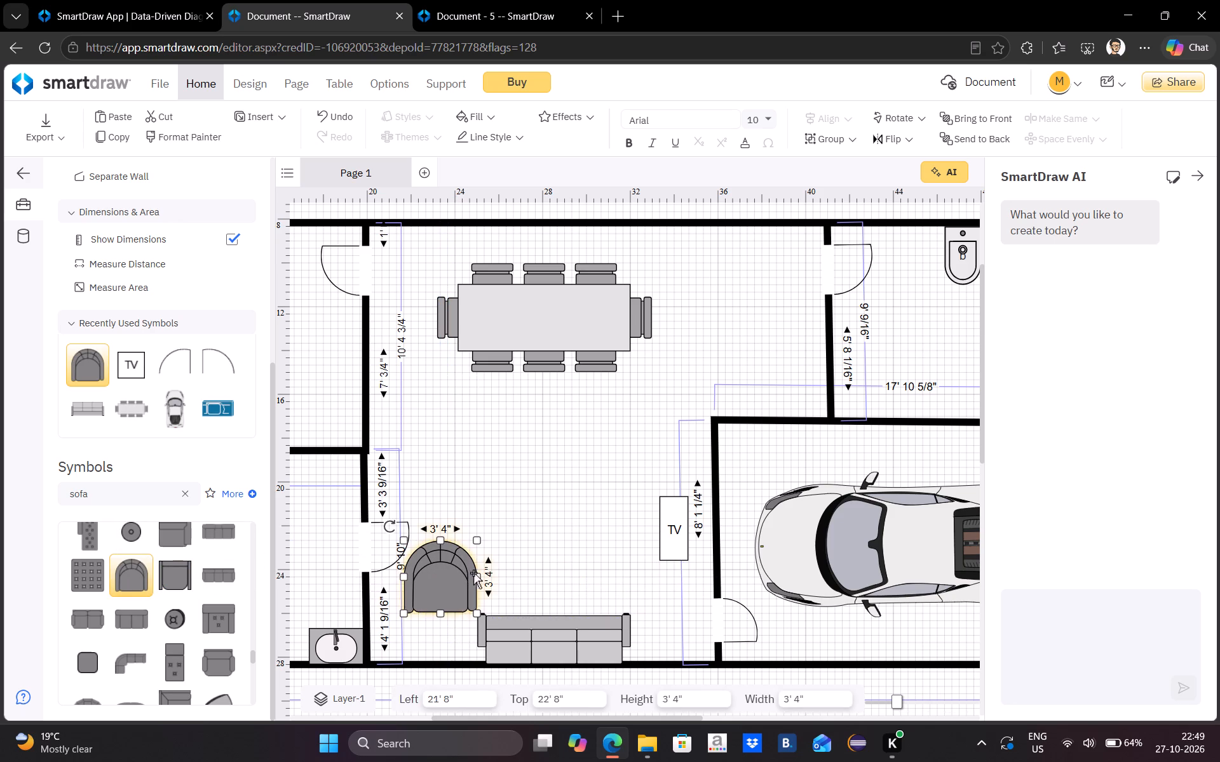
Narrow the armchair to about 2' 8" wide and rotate it a quarter turn to face the TV.
{"action": "left_click_drag", "start_coordinate": [477, 573], "coordinate": [463, 577]}
{"action": "left_click_drag", "start_coordinate": [388, 527], "coordinate": [379, 625]}
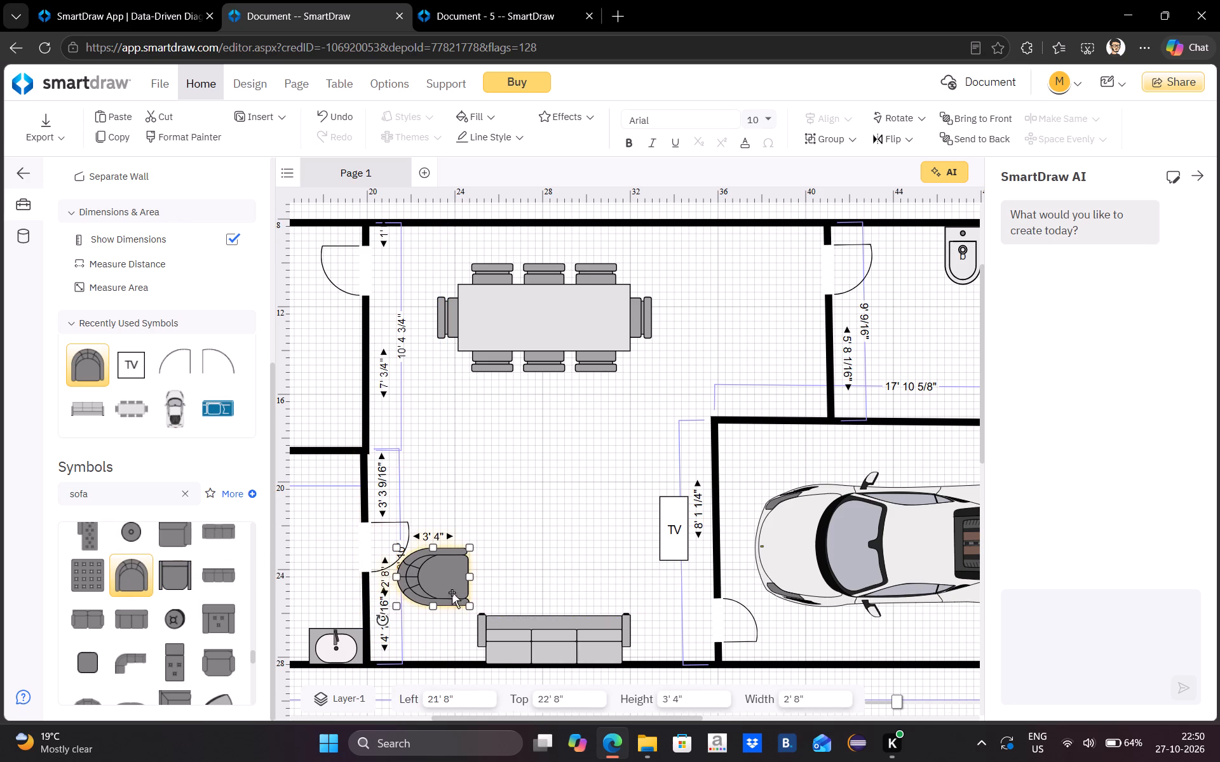
Reduce the armchair's depth to about 2' 2 1/4" and position it between the kitchen door and the sofa's upper-left corner.
{"action": "left_click_drag", "start_coordinate": [451, 581], "coordinate": [495, 561]}
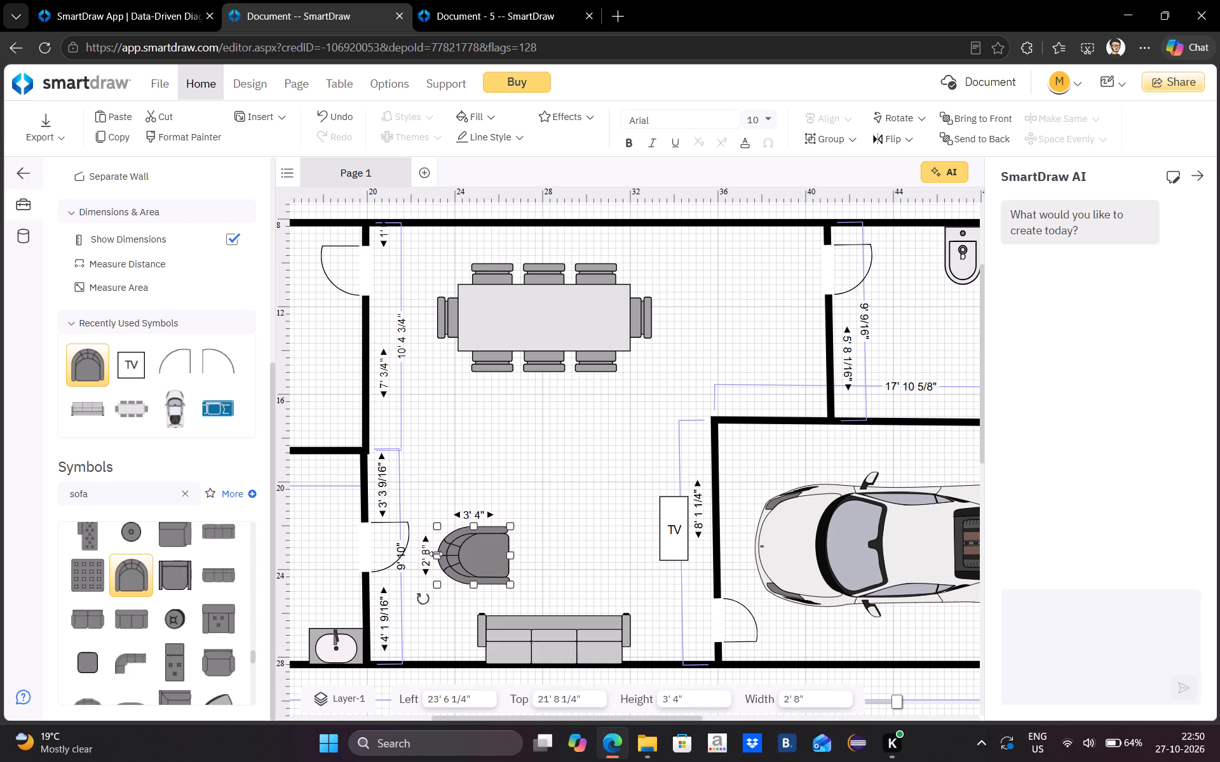
{"action": "left_click_drag", "start_coordinate": [437, 554], "coordinate": [460, 554]}
{"action": "left_click_drag", "start_coordinate": [485, 553], "coordinate": [456, 560]}
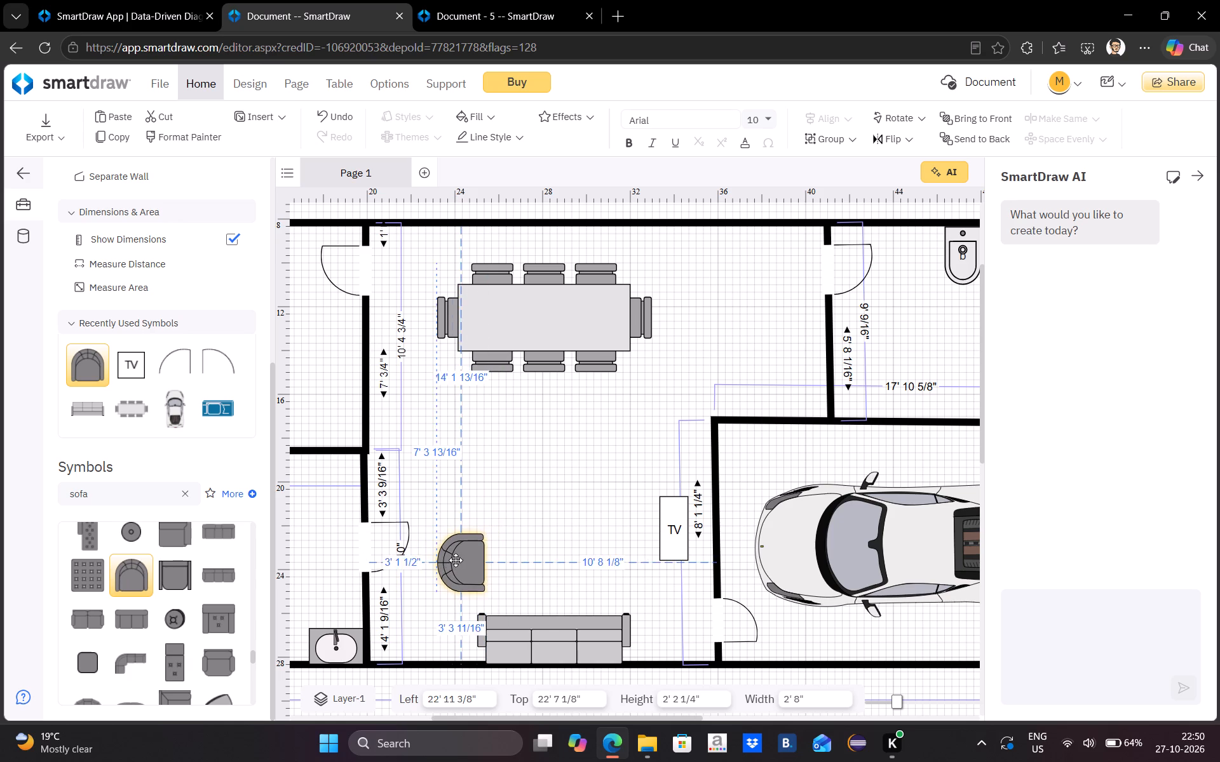
{"action": "left_click_drag", "start_coordinate": [456, 560], "coordinate": [453, 559]}
{"action": "left_click", "coordinate": [541, 530]}
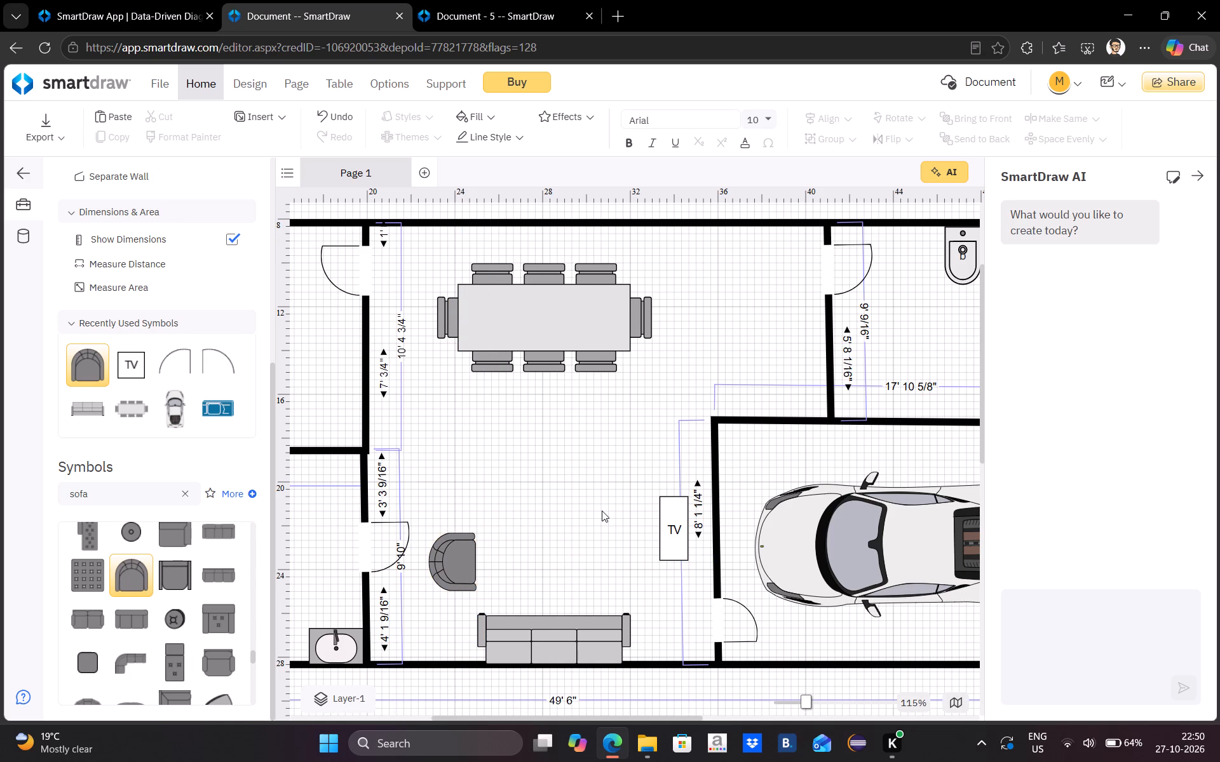
Search the symbol library for "table".
{"action": "middle_click_drag", "start_coordinate": [602, 511], "coordinate": [654, 500]}
{"action": "key", "text": "minus"}
{"action": "key", "text": "ctrl+minus"}
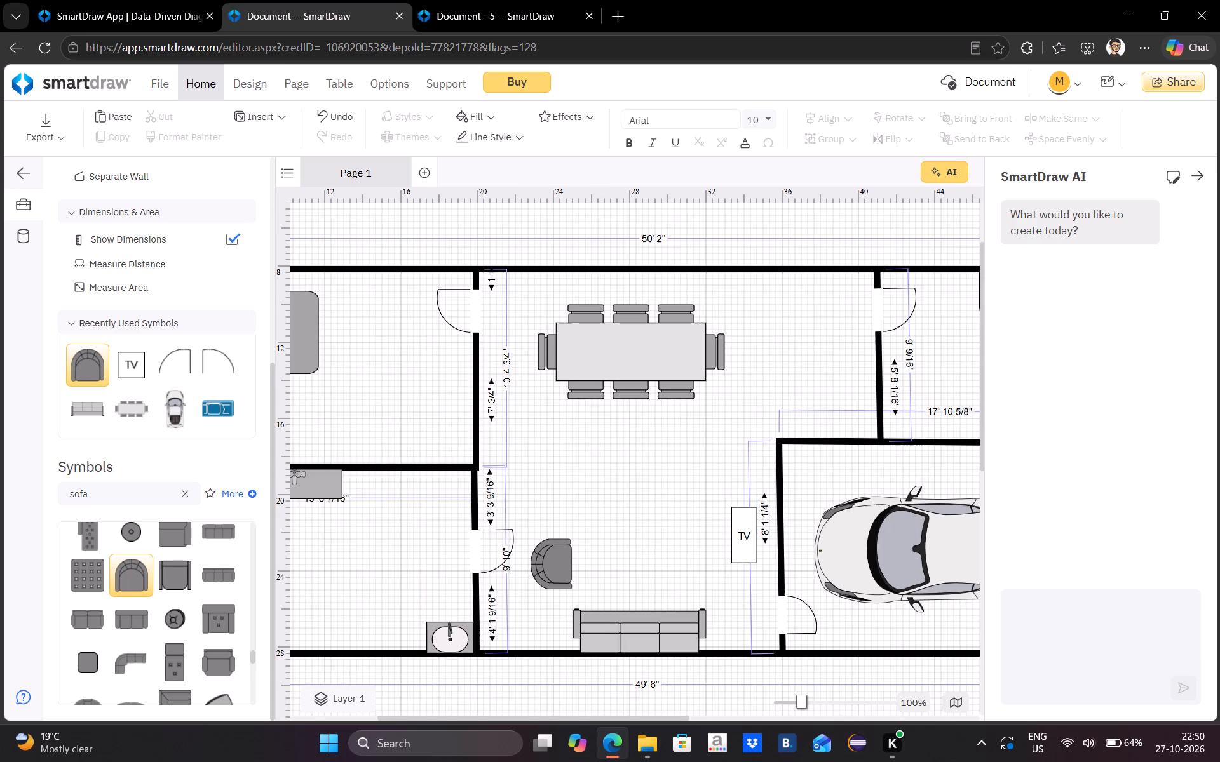
{"action": "key", "text": "ctrl+minus"}
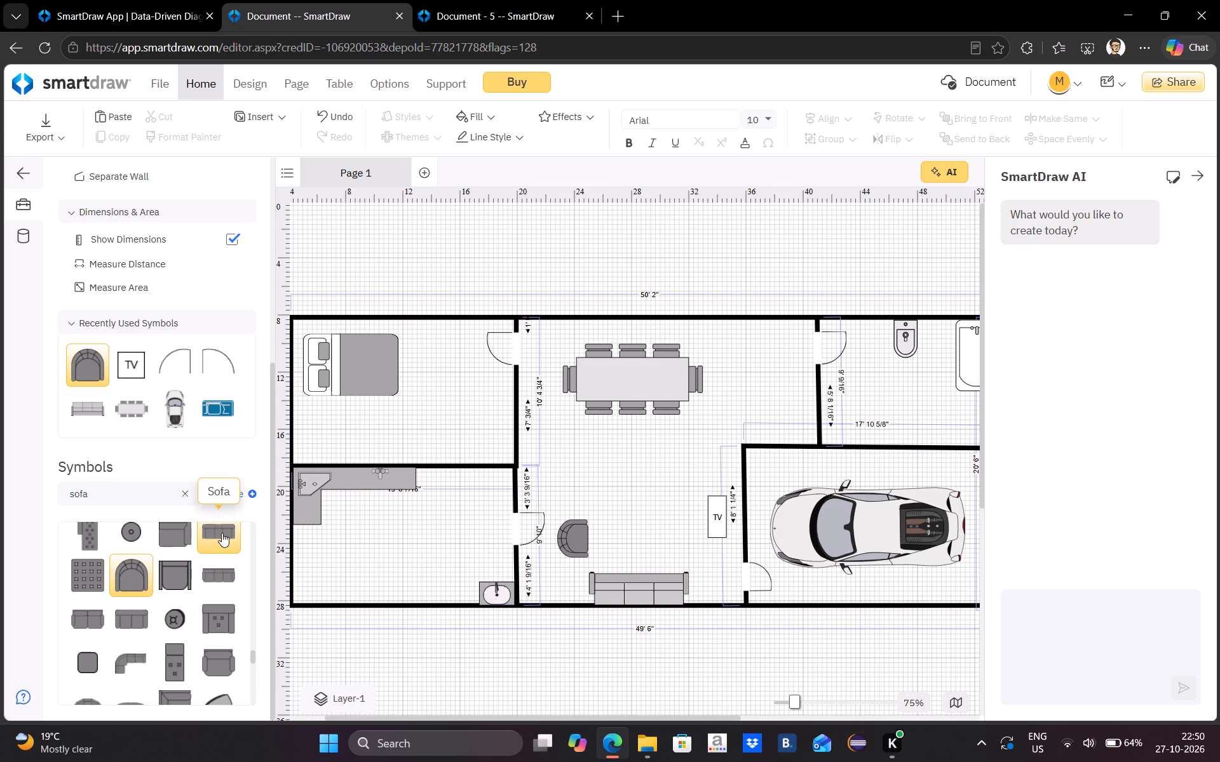
{"action": "scroll", "coordinate": [198, 594], "scroll_direction": "down", "scroll_amount": 1}
{"action": "scroll", "coordinate": [198, 594], "scroll_direction": "up", "scroll_amount": 3}
{"action": "scroll", "coordinate": [198, 594], "scroll_direction": "down", "scroll_amount": 4}
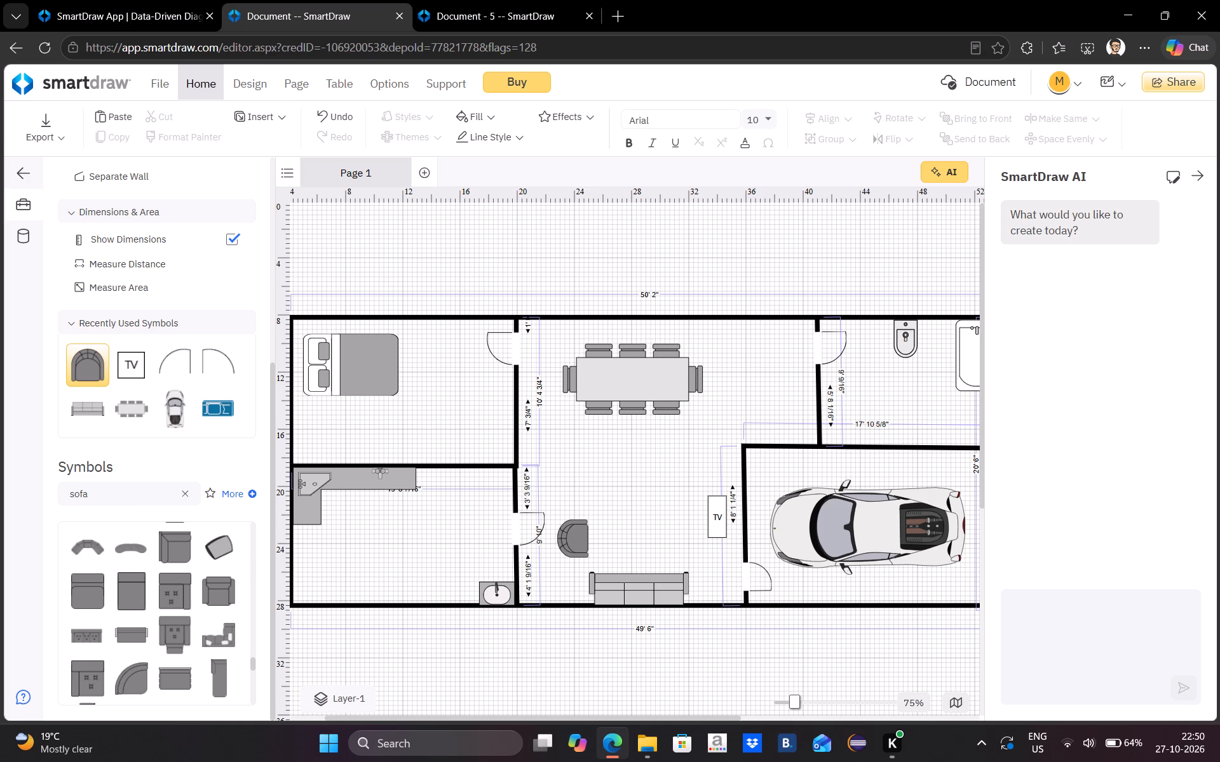
{"action": "left_click", "coordinate": [129, 498]}
{"action": "key", "text": "BackSpace"}
{"action": "key", "text": "BackSpace"}
{"action": "key", "text": "BackSpace"}
{"action": "key", "text": "BackSpace"}
{"action": "key", "text": "BackSpace"}
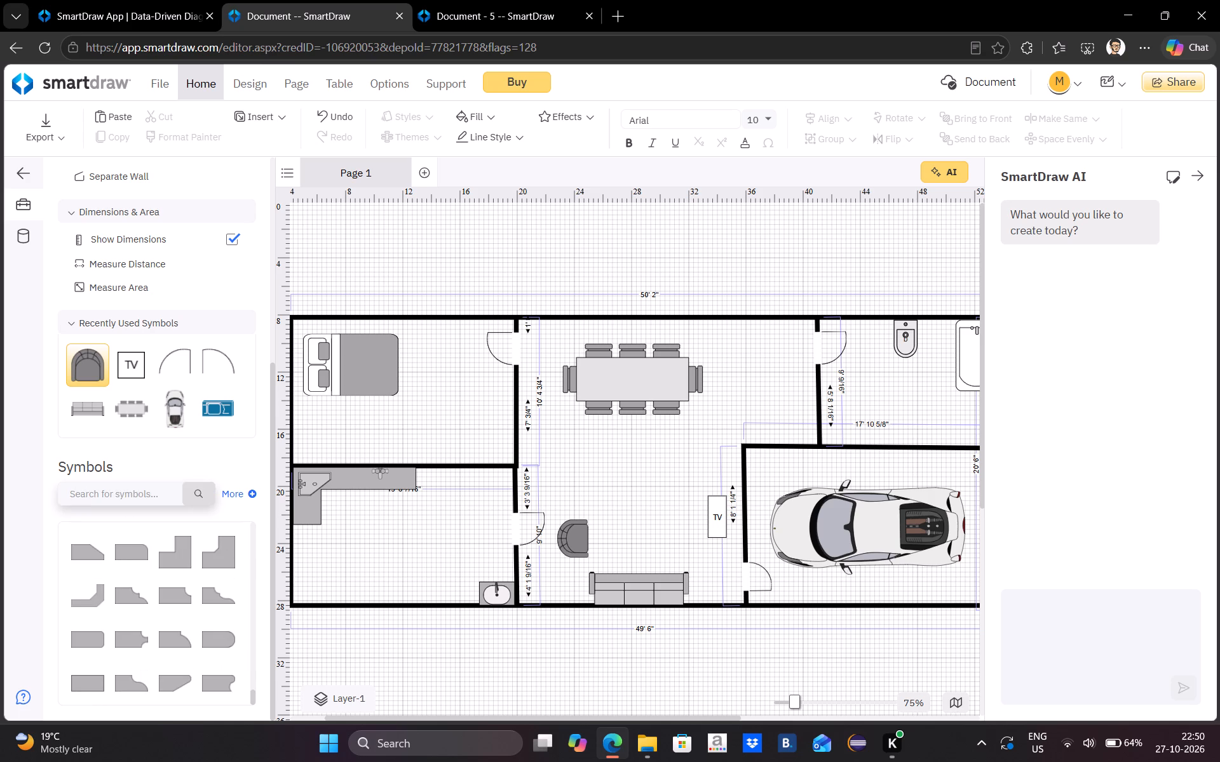
{"action": "type", "text": "table"}
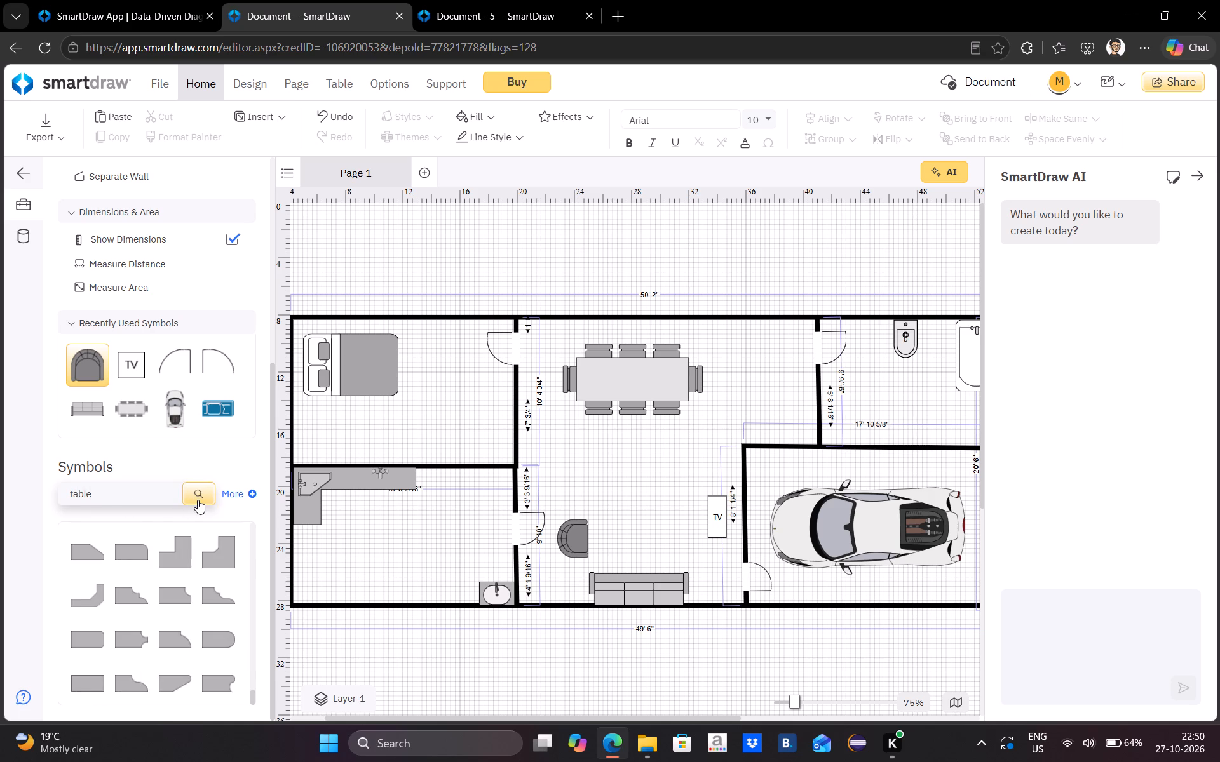
{"action": "left_click", "coordinate": [200, 499]}
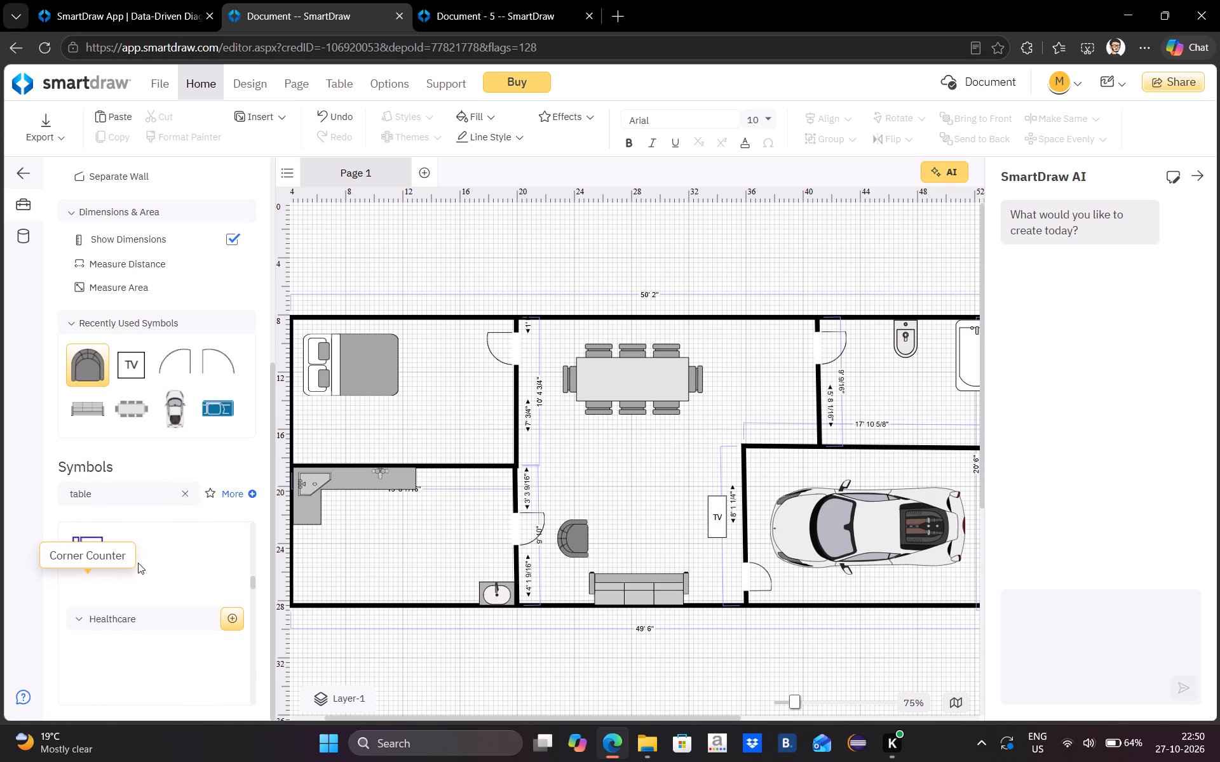
Place a slatted rectangular table, about 3' 1 1/4" high and 2' 3 15/16" wide, in the bedroom's lower-right corner.
{"action": "scroll", "coordinate": [140, 564], "scroll_direction": "down", "scroll_amount": 5}
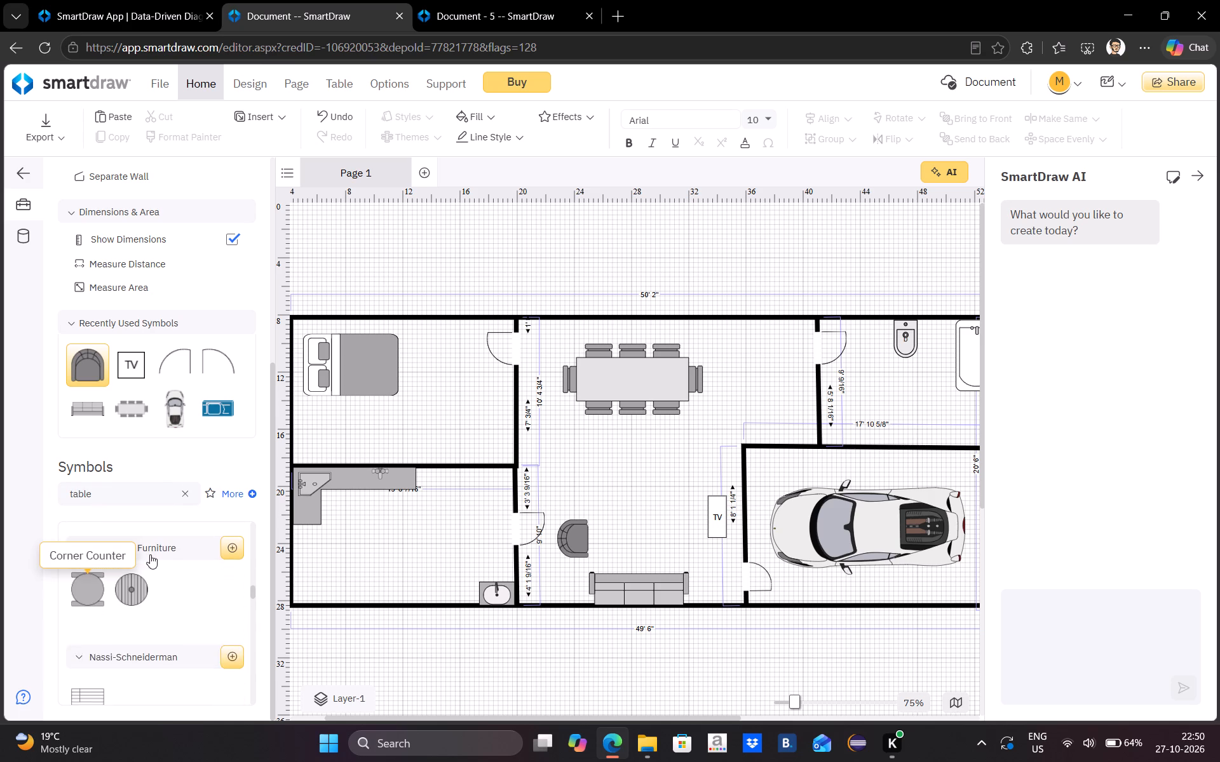
{"action": "scroll", "coordinate": [151, 553], "scroll_direction": "up", "scroll_amount": 1}
{"action": "left_click_drag", "start_coordinate": [84, 552], "coordinate": [456, 434]}
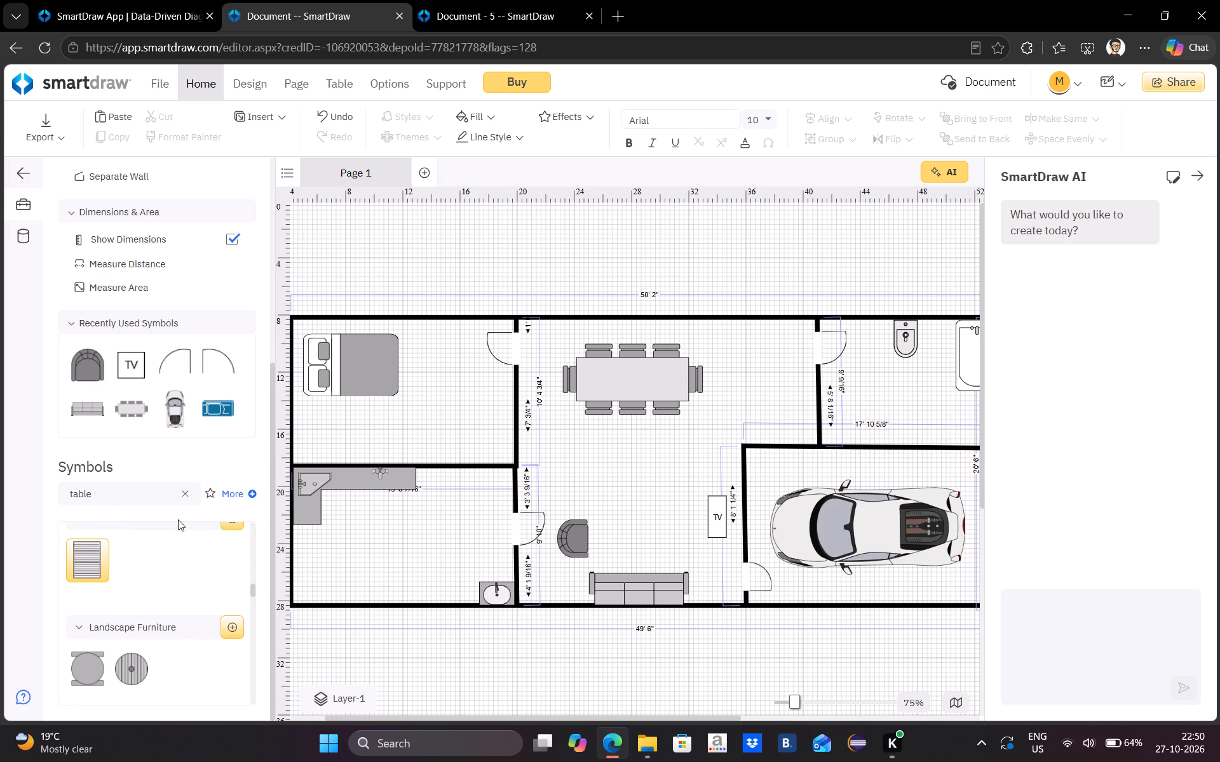
{"action": "left_click_drag", "start_coordinate": [92, 559], "coordinate": [503, 436]}
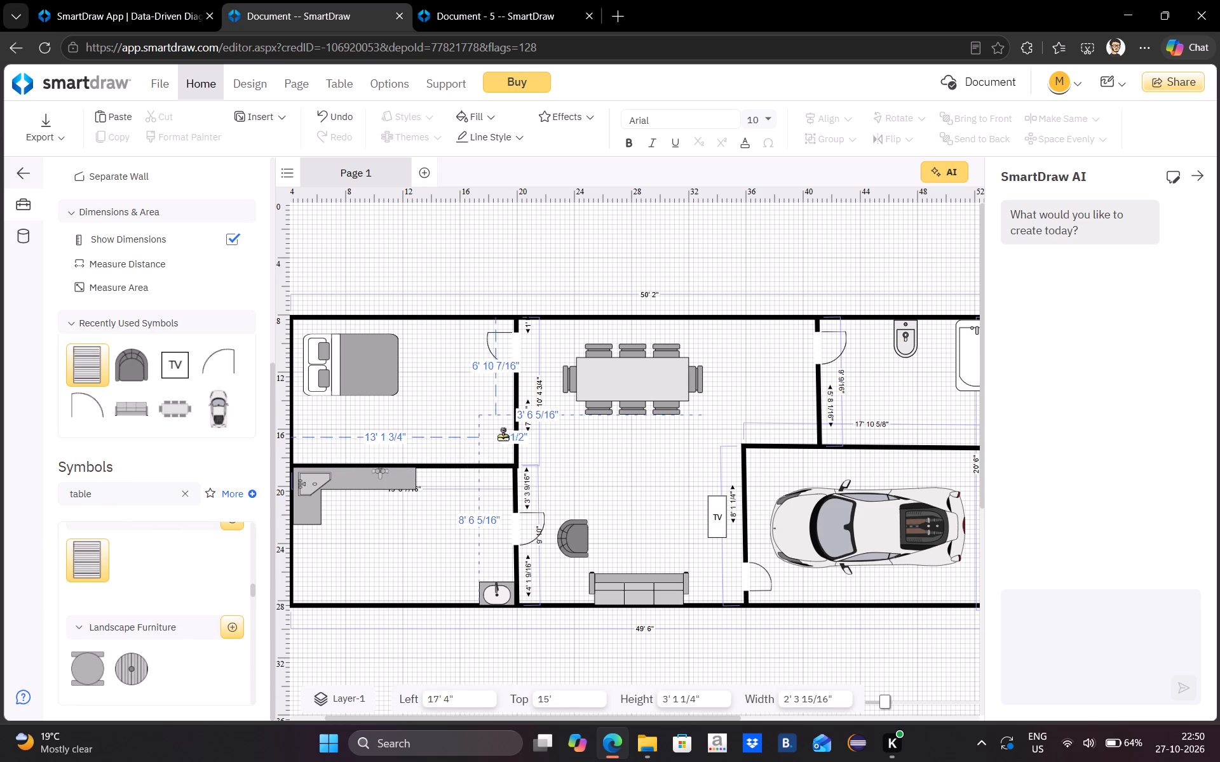
{"action": "left_click_drag", "start_coordinate": [503, 436], "coordinate": [496, 436]}
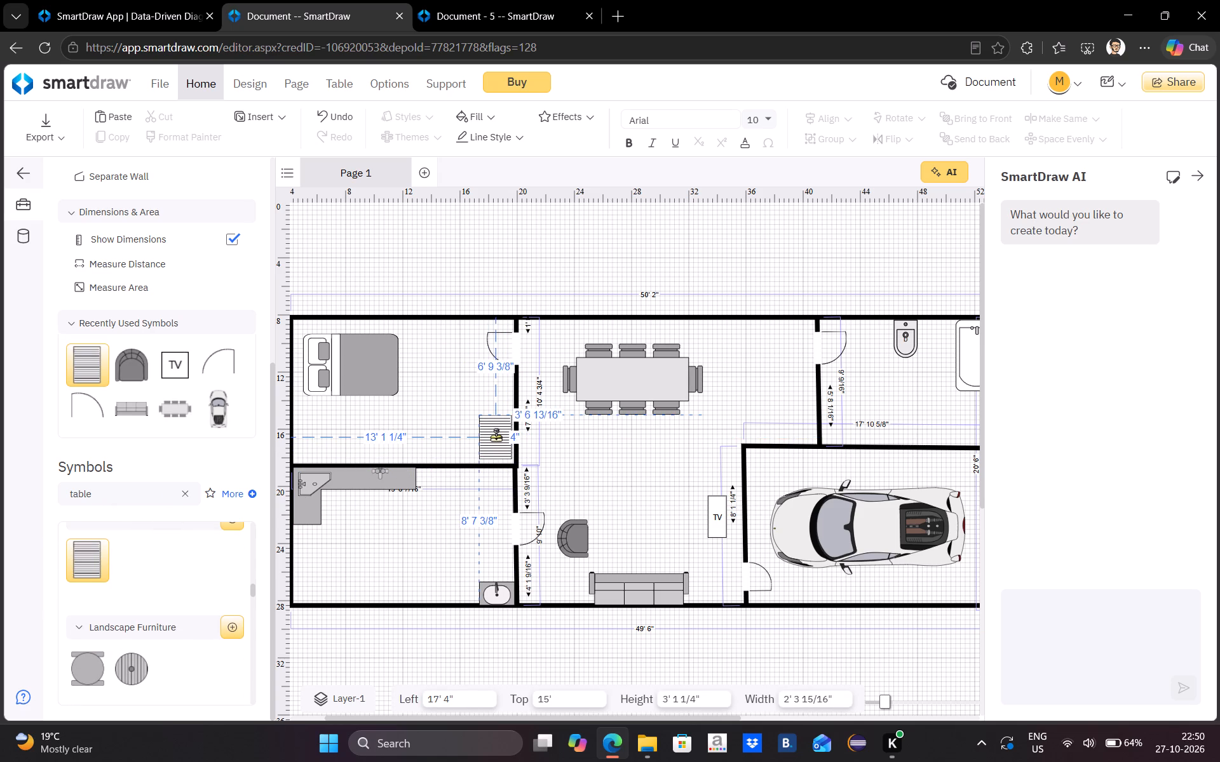
{"action": "left_click_drag", "start_coordinate": [496, 436], "coordinate": [498, 440]}
{"action": "left_click", "coordinate": [569, 456]}
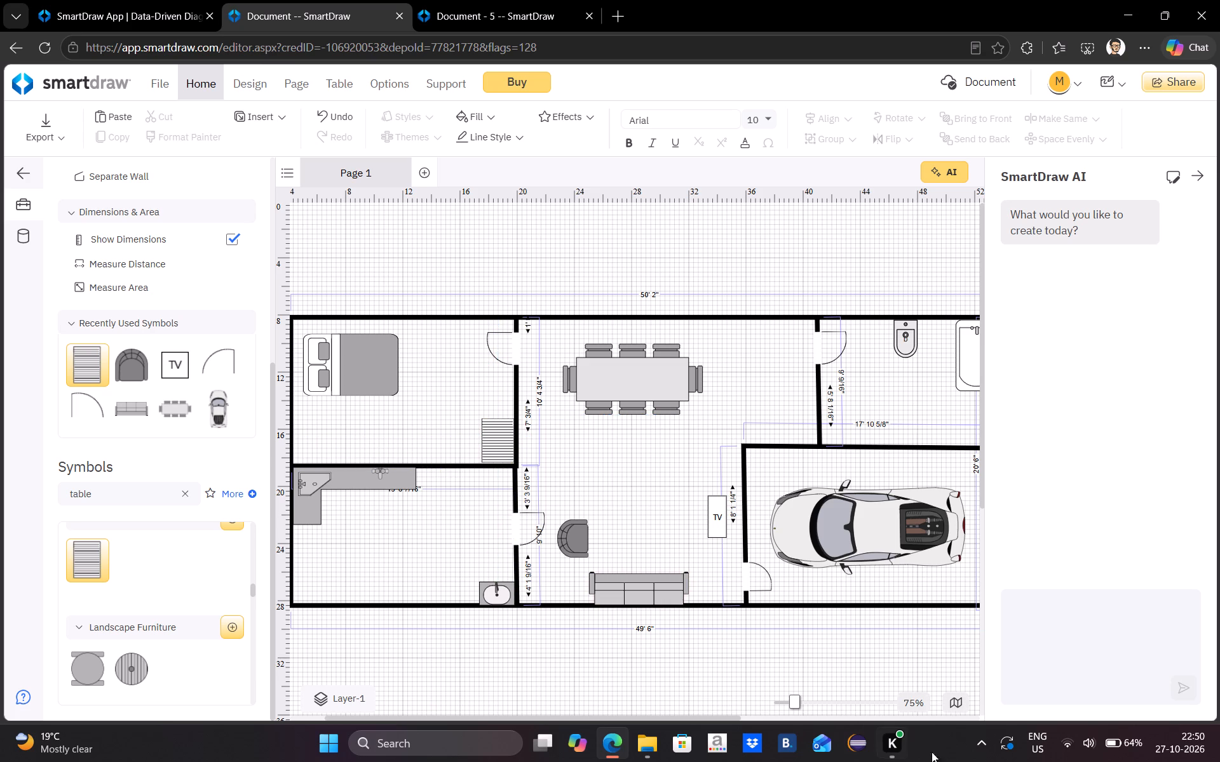
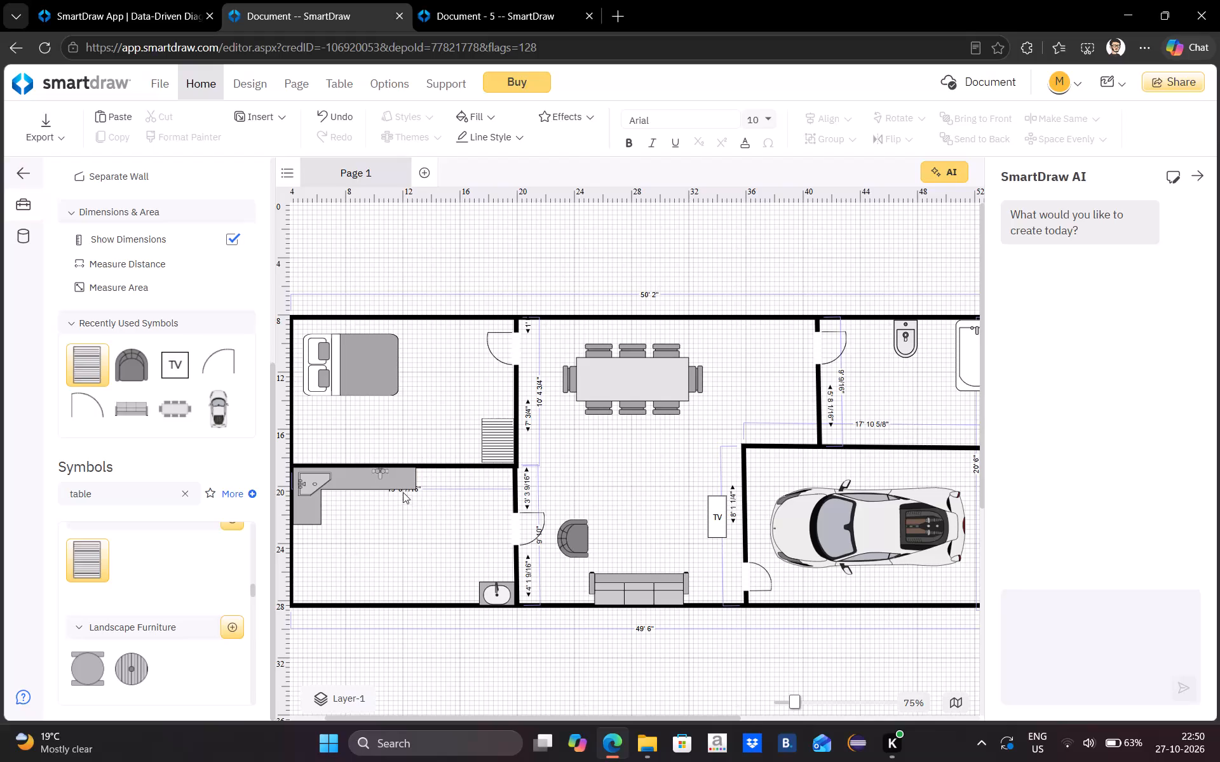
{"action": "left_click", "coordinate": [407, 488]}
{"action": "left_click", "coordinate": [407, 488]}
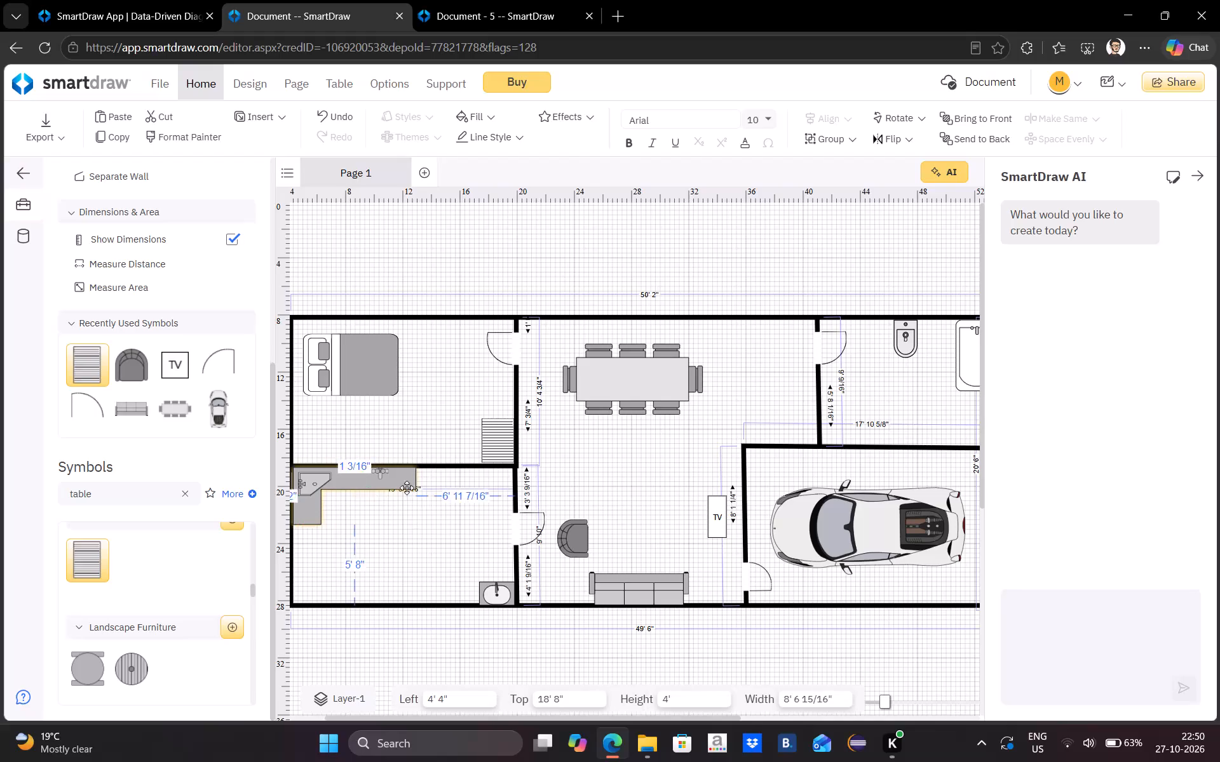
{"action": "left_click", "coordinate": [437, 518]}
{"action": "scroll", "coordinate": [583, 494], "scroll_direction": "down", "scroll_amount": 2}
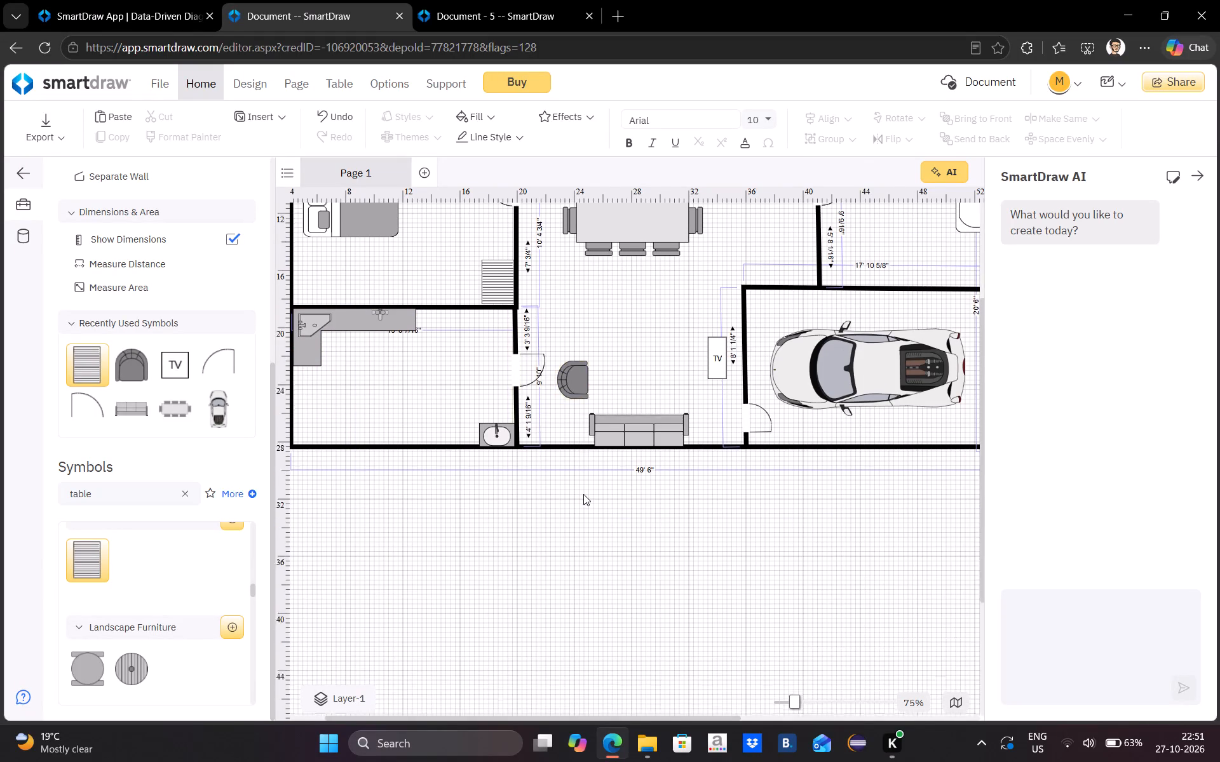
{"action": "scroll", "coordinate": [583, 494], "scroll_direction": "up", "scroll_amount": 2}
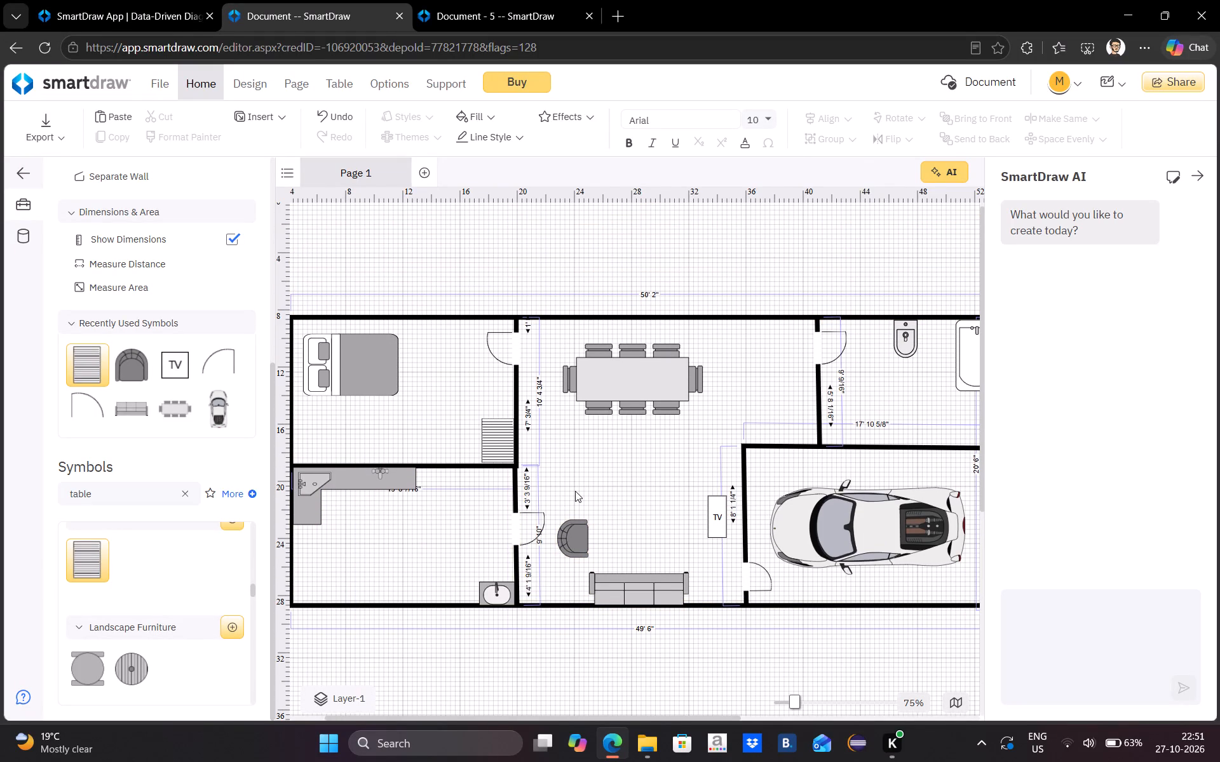
Place a Wood Rectangular Coffee Table, 4' wide by 2' high, between the armchair and the TV, just above the sofa.
{"action": "scroll", "coordinate": [190, 571], "scroll_direction": "down", "scroll_amount": 14}
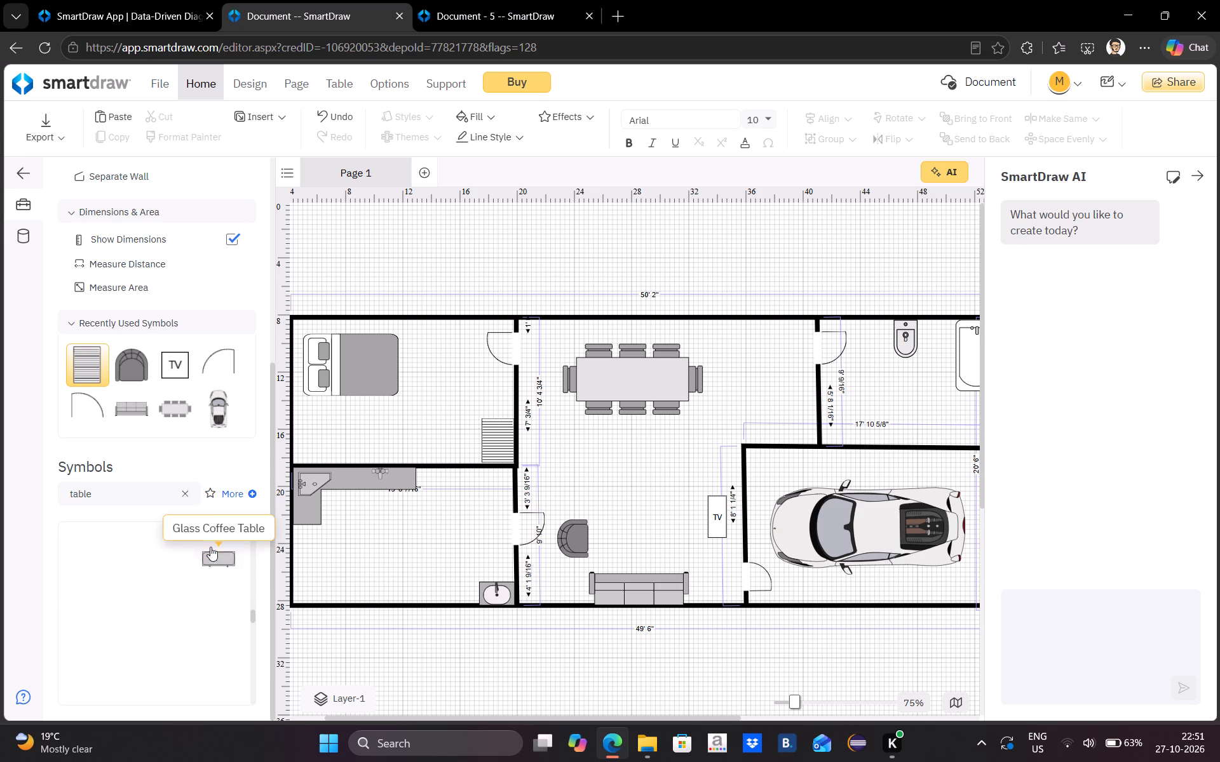
{"action": "scroll", "coordinate": [211, 545], "scroll_direction": "up", "scroll_amount": 2}
{"action": "scroll", "coordinate": [213, 544], "scroll_direction": "down", "scroll_amount": 2}
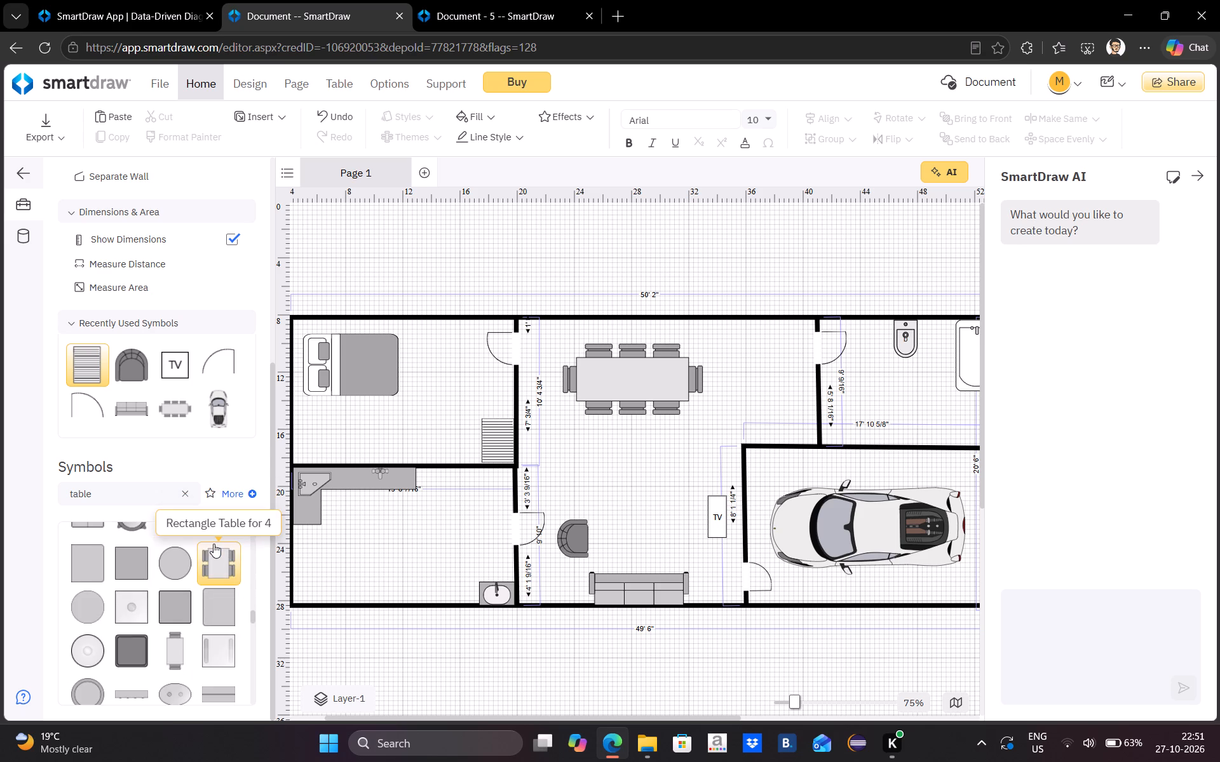
{"action": "scroll", "coordinate": [213, 544], "scroll_direction": "down", "scroll_amount": 2}
{"action": "scroll", "coordinate": [215, 540], "scroll_direction": "up", "scroll_amount": 1}
{"action": "scroll", "coordinate": [215, 540], "scroll_direction": "down", "scroll_amount": 3}
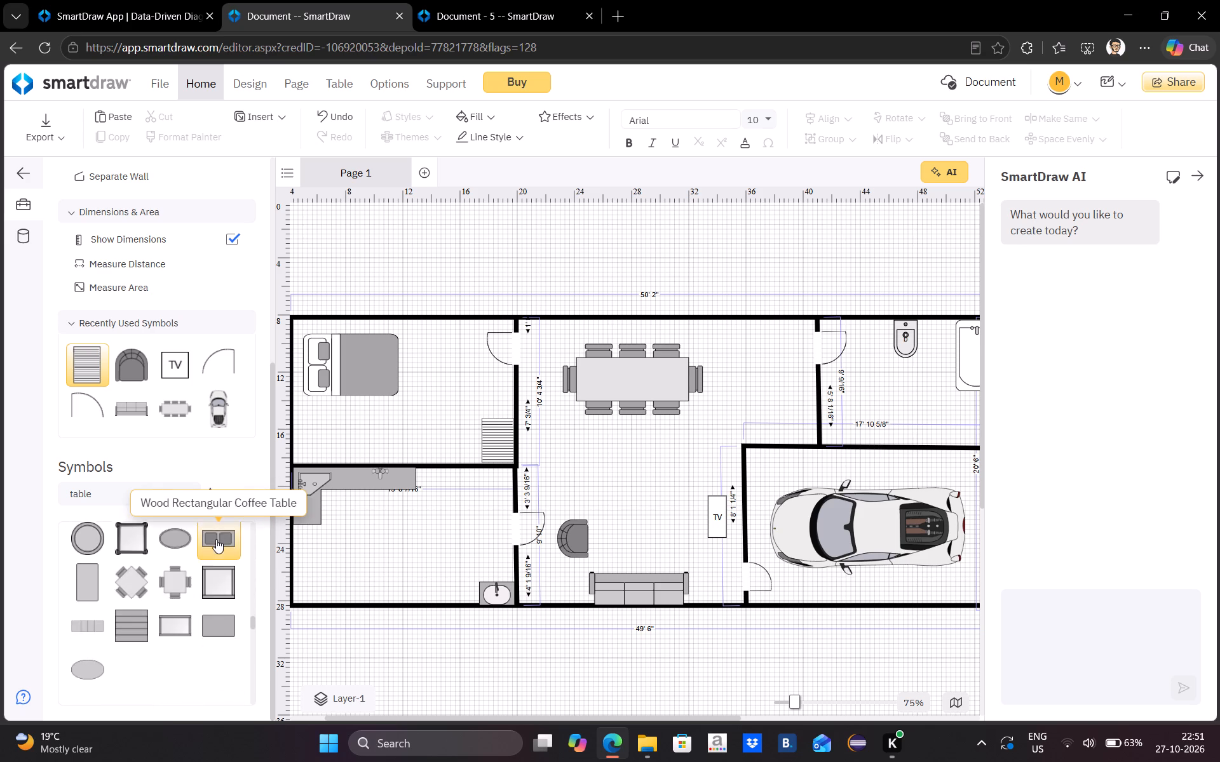
{"action": "scroll", "coordinate": [216, 539], "scroll_direction": "up", "scroll_amount": 2}
{"action": "left_click_drag", "start_coordinate": [214, 612], "coordinate": [334, 540]}
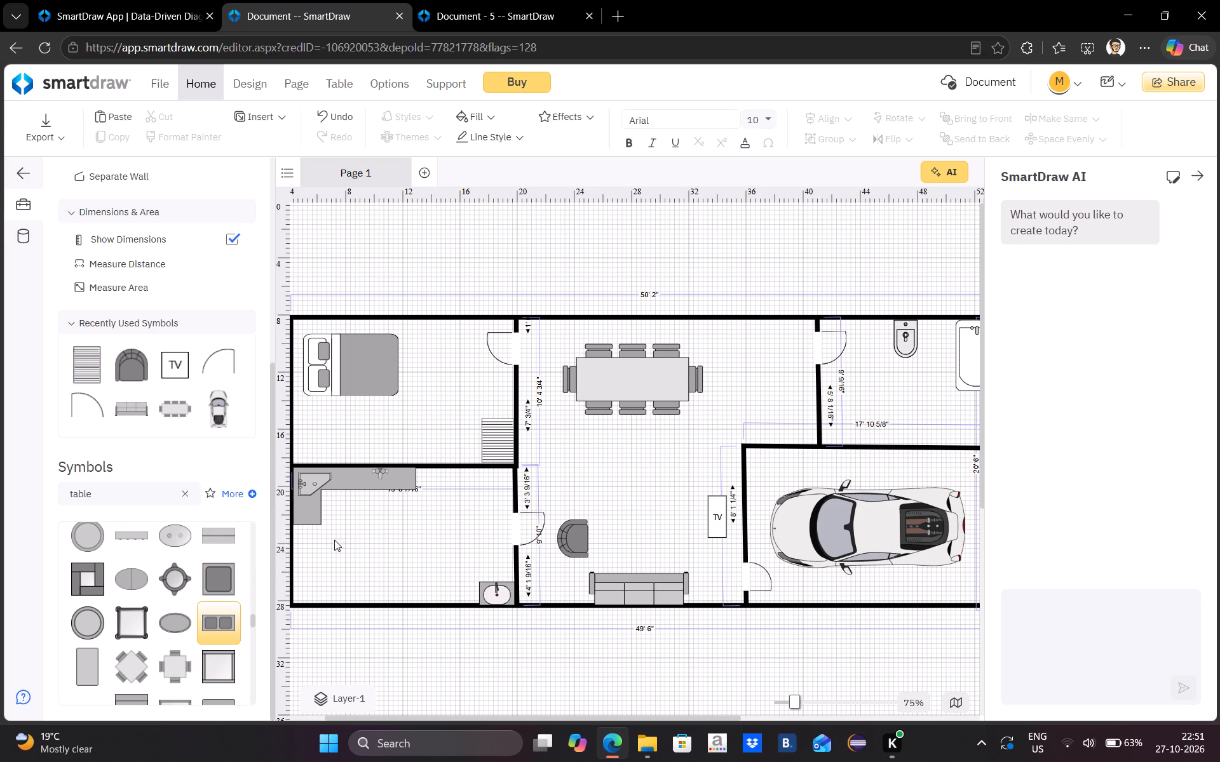
{"action": "left_click_drag", "start_coordinate": [334, 540], "coordinate": [639, 525]}
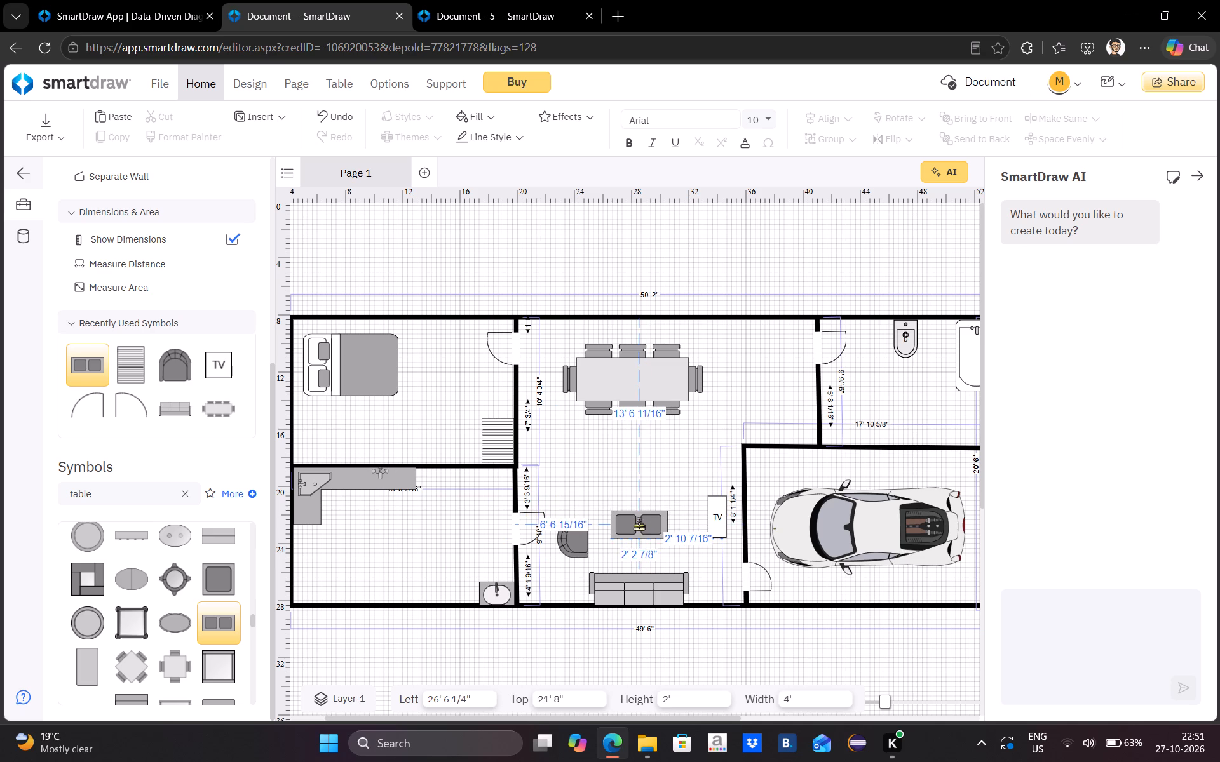
{"action": "left_click_drag", "start_coordinate": [639, 525], "coordinate": [642, 529]}
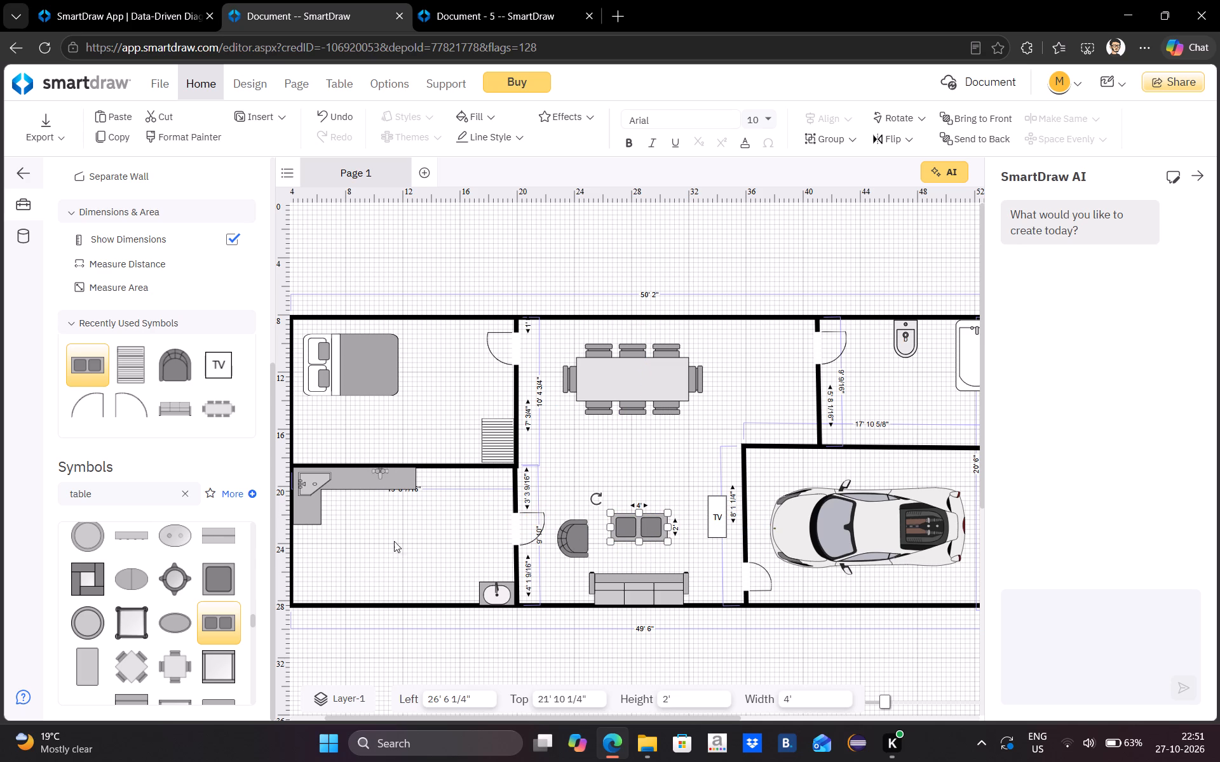
Look through the further "table" symbol categories, including Products, Desks, Conferences and Shop Tools & Machinery, for another suitable piece.
{"action": "scroll", "coordinate": [166, 583], "scroll_direction": "up", "scroll_amount": 1}
{"action": "scroll", "coordinate": [166, 580], "scroll_direction": "down", "scroll_amount": 4}
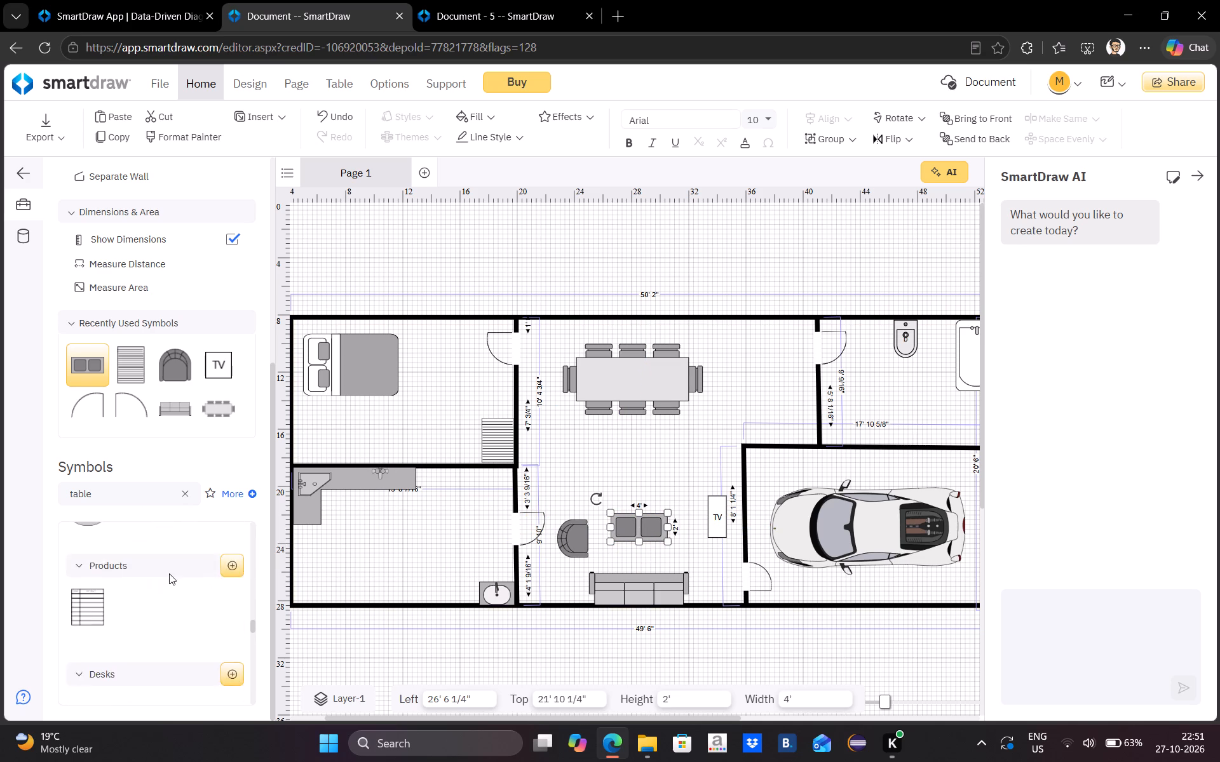
{"action": "scroll", "coordinate": [169, 573], "scroll_direction": "down", "scroll_amount": 6}
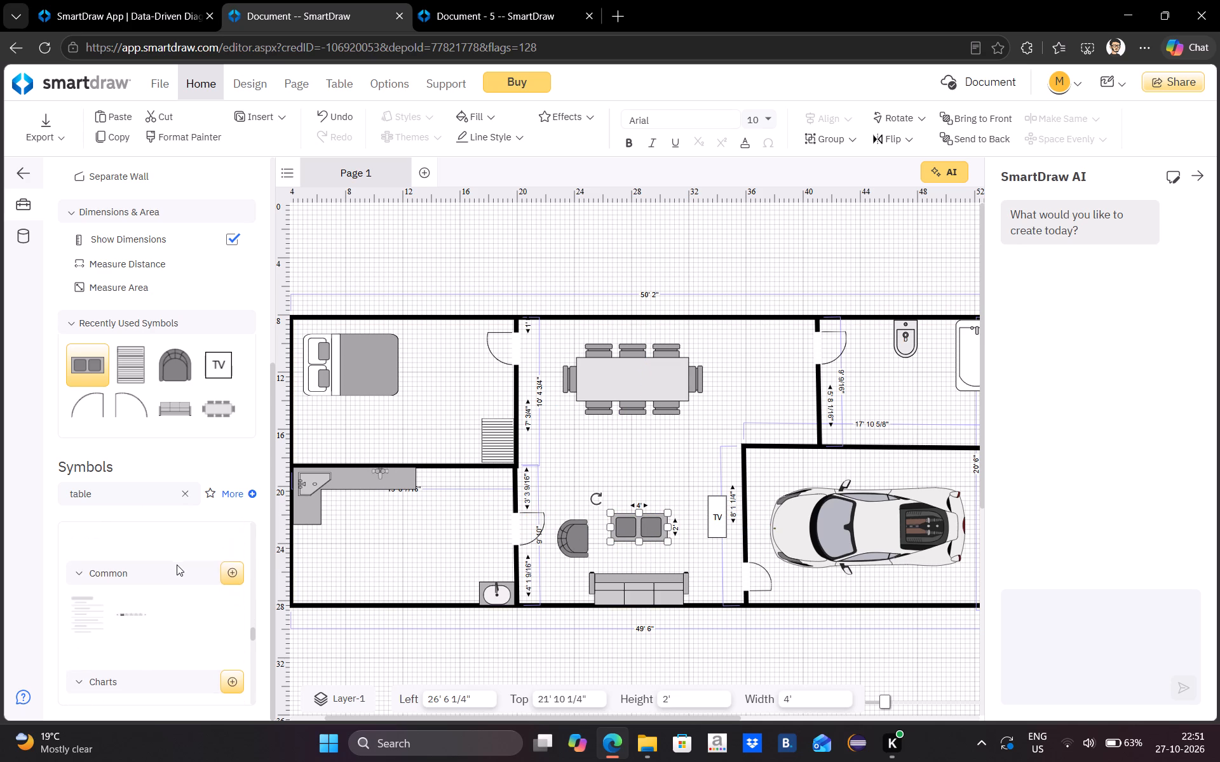
{"action": "scroll", "coordinate": [177, 565], "scroll_direction": "down", "scroll_amount": 3}
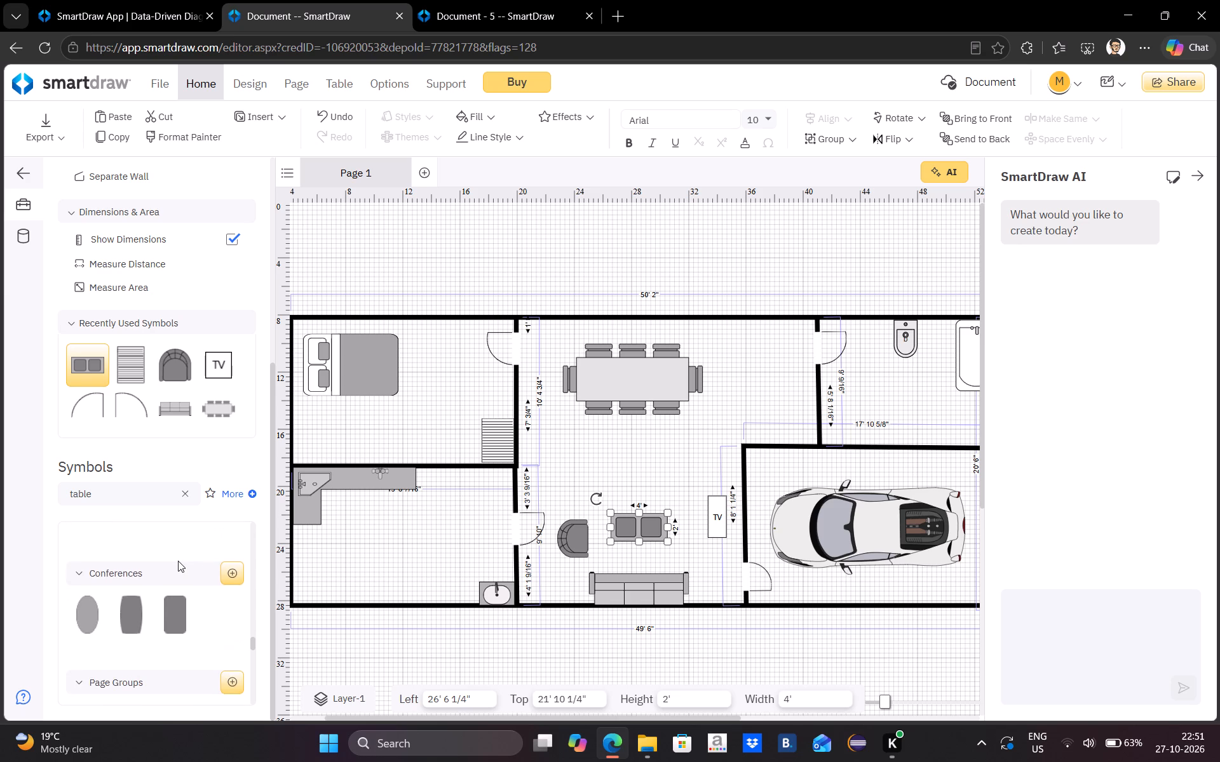
{"action": "scroll", "coordinate": [178, 560], "scroll_direction": "down", "scroll_amount": 3}
{"action": "scroll", "coordinate": [181, 556], "scroll_direction": "up", "scroll_amount": 2}
{"action": "scroll", "coordinate": [181, 556], "scroll_direction": "down", "scroll_amount": 6}
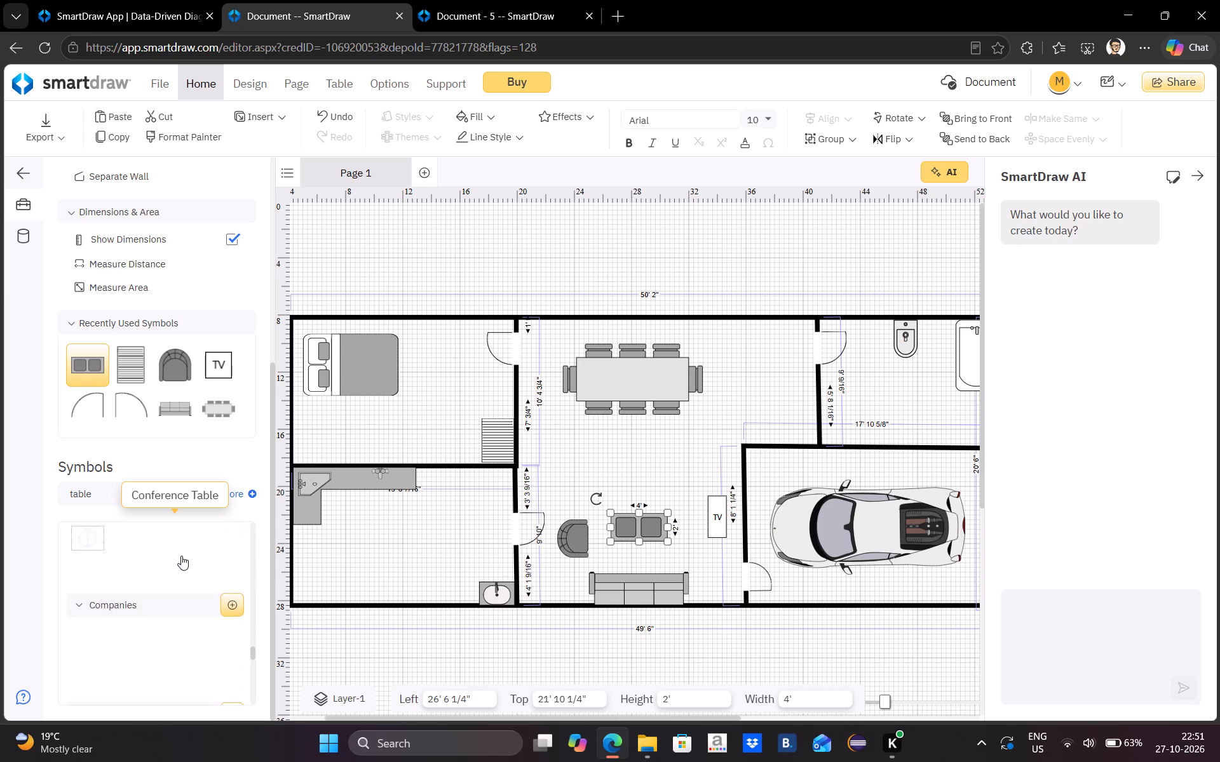
{"action": "scroll", "coordinate": [182, 554], "scroll_direction": "up", "scroll_amount": 6}
{"action": "scroll", "coordinate": [184, 552], "scroll_direction": "down", "scroll_amount": 2}
{"action": "scroll", "coordinate": [203, 526], "scroll_direction": "up", "scroll_amount": 9}
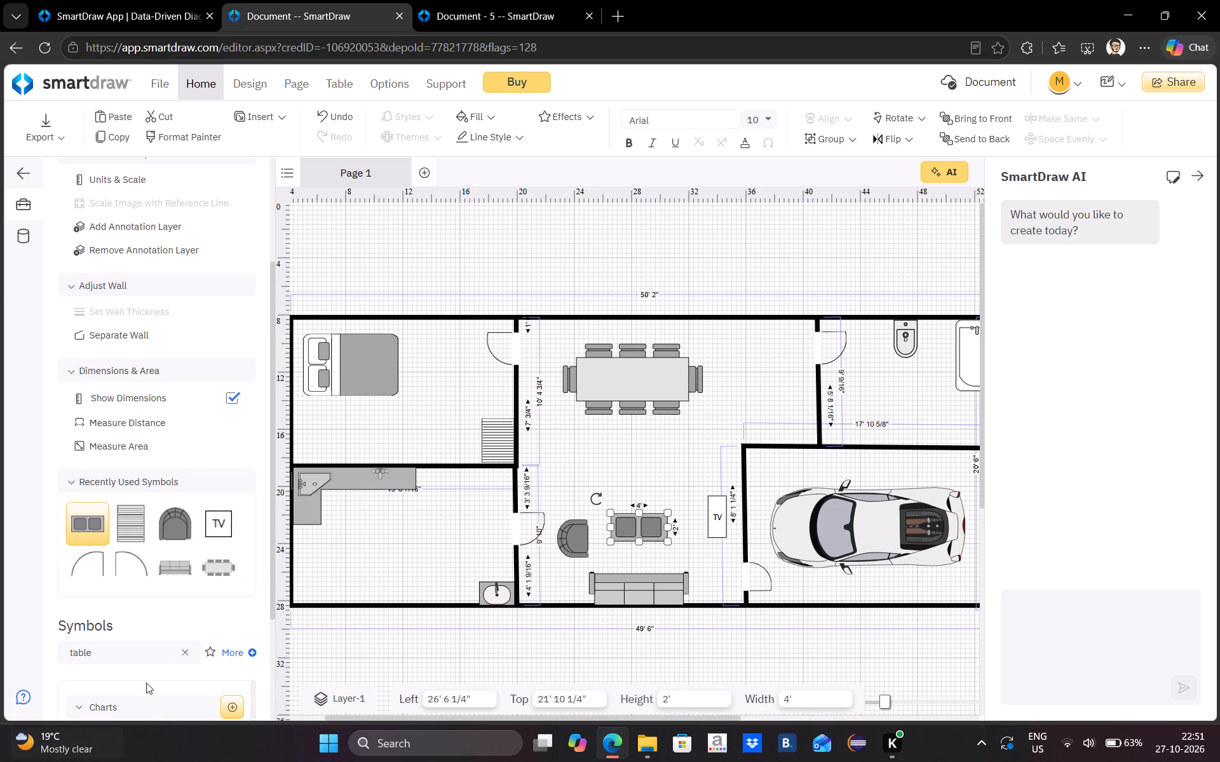
{"action": "scroll", "coordinate": [146, 683], "scroll_direction": "down", "scroll_amount": 4}
{"action": "middle_click", "coordinate": [146, 683]}
{"action": "scroll", "coordinate": [195, 596], "scroll_direction": "down", "scroll_amount": 4}
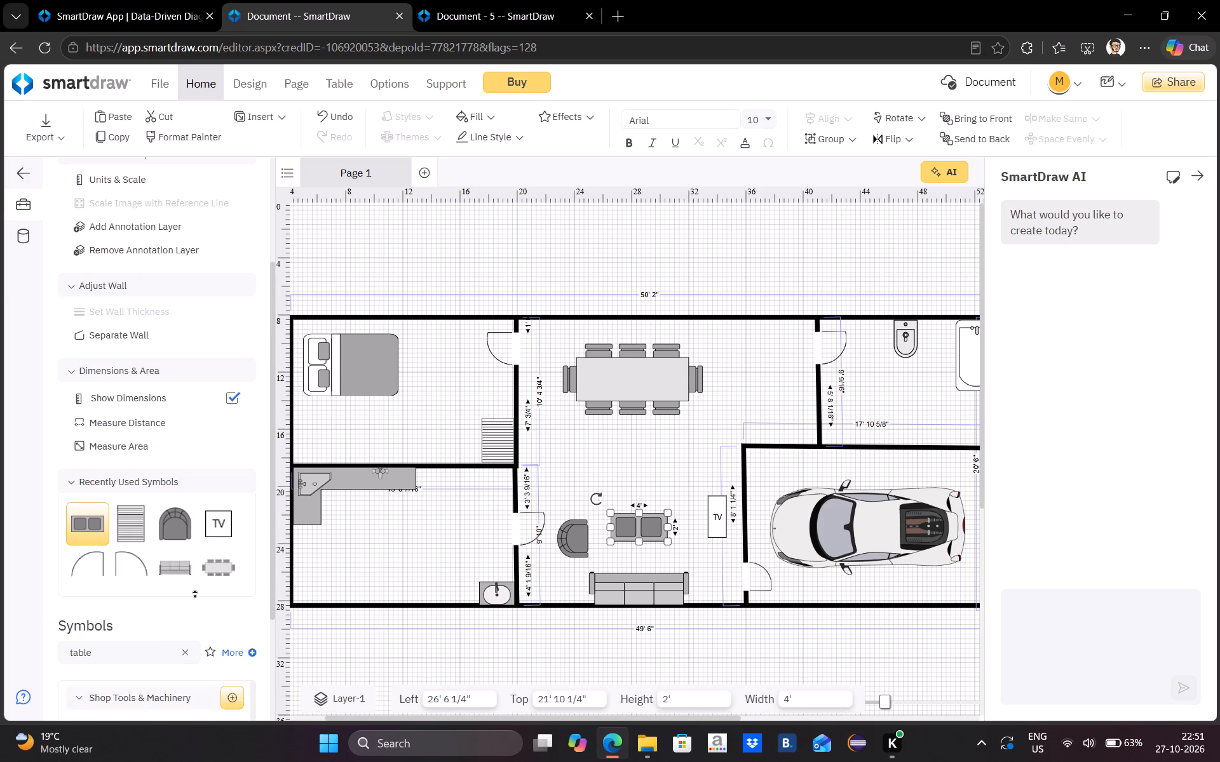
{"action": "scroll", "coordinate": [195, 595], "scroll_direction": "down", "scroll_amount": 3}
{"action": "scroll", "coordinate": [266, 618], "scroll_direction": "down", "scroll_amount": 2}
{"action": "middle_click", "coordinate": [266, 618]}
{"action": "scroll", "coordinate": [266, 617], "scroll_direction": "down", "scroll_amount": 4}
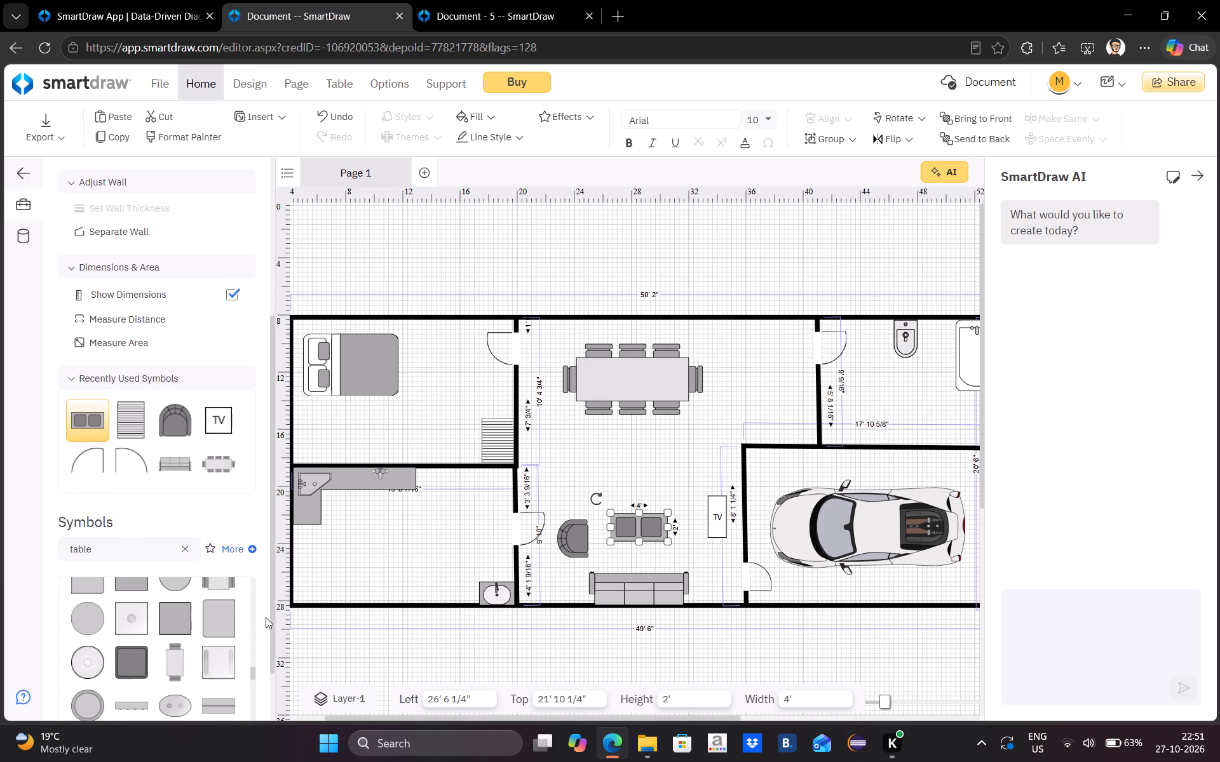
Place a plain square table, 4' 6" by 4' 6", in the middle of the kitchen below the counter.
{"action": "scroll", "coordinate": [266, 617], "scroll_direction": "down", "scroll_amount": 4}
{"action": "scroll", "coordinate": [236, 623], "scroll_direction": "up", "scroll_amount": 2}
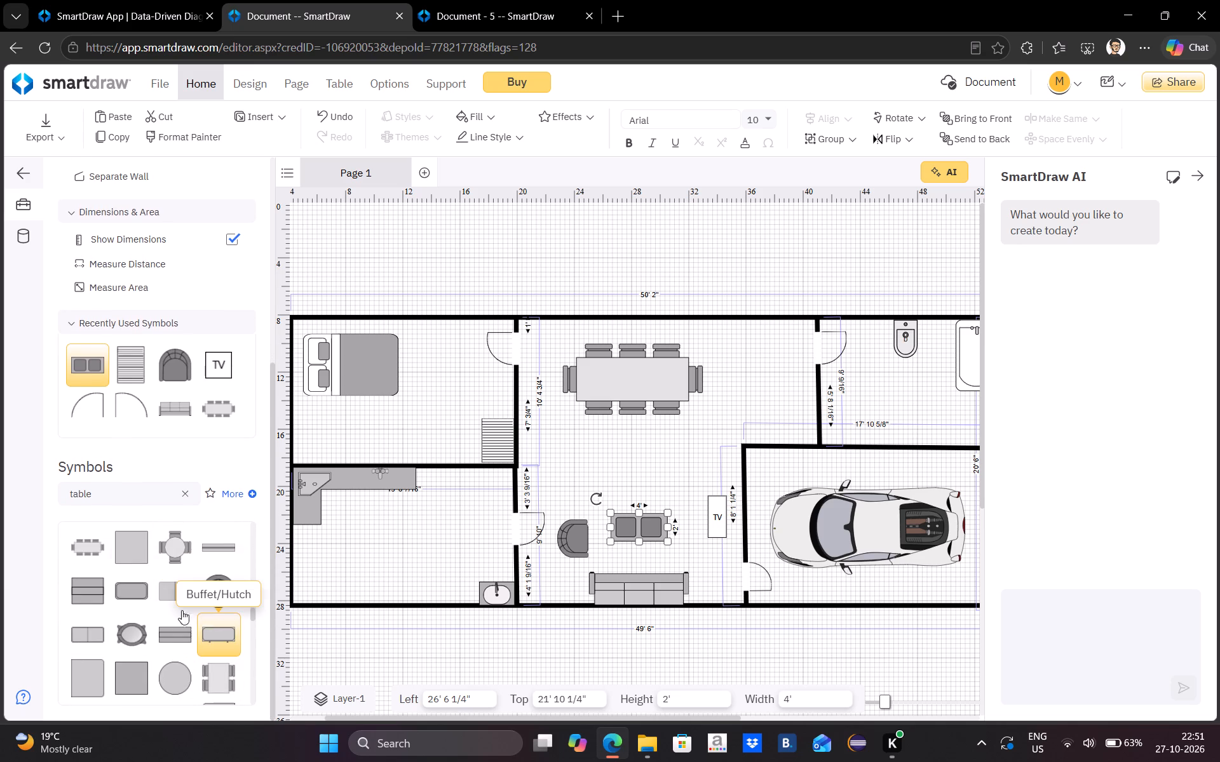
{"action": "left_click_drag", "start_coordinate": [119, 552], "coordinate": [271, 505]}
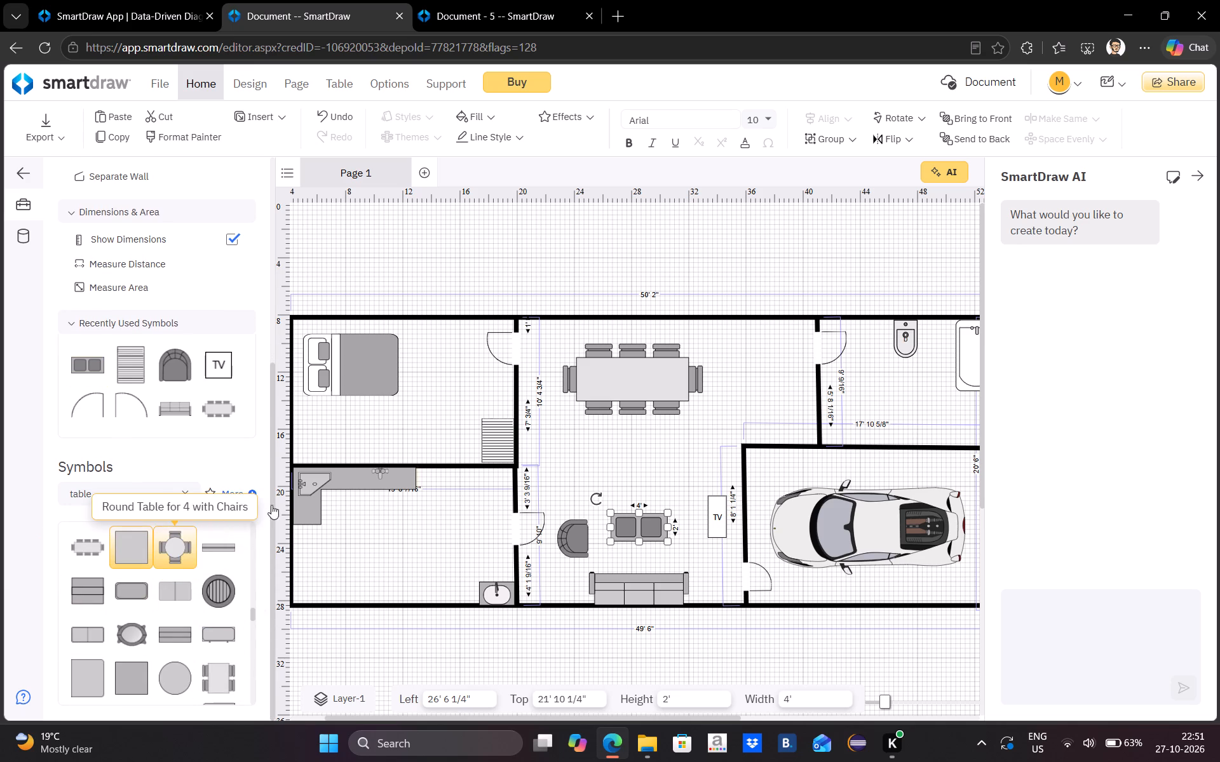
{"action": "left_click_drag", "start_coordinate": [271, 505], "coordinate": [403, 549]}
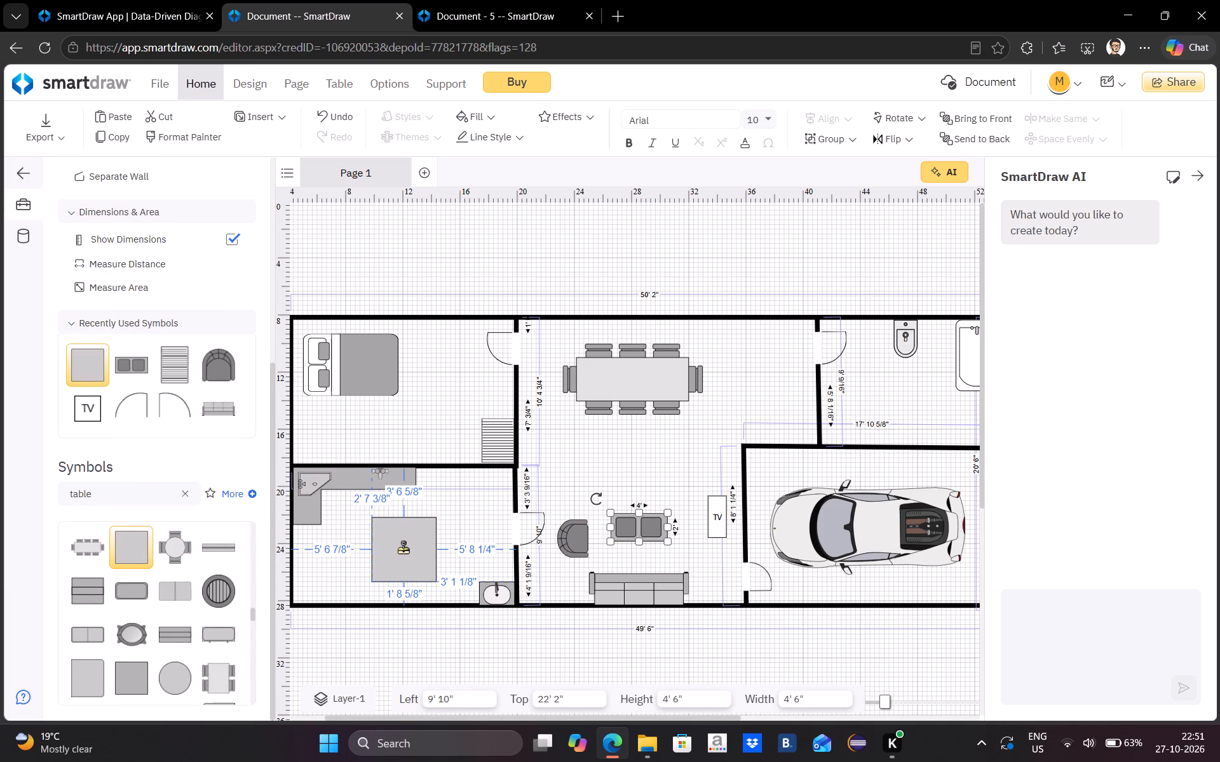
{"action": "left_click_drag", "start_coordinate": [403, 549], "coordinate": [403, 545]}
Look back through the earlier symbol categories, including Entertainment, Catering & Events, General Icons and General, for another item to add.
{"action": "scroll", "coordinate": [169, 575], "scroll_direction": "down", "scroll_amount": 2}
{"action": "scroll", "coordinate": [172, 571], "scroll_direction": "up", "scroll_amount": 1}
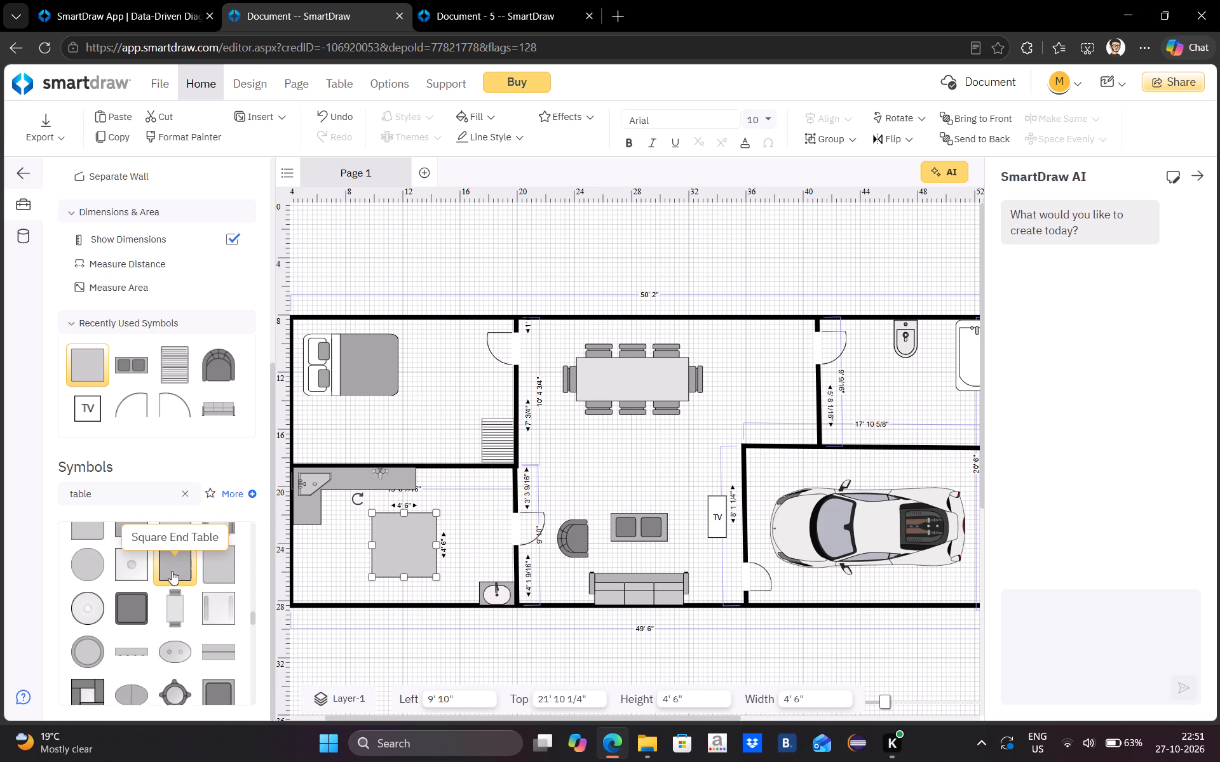
{"action": "scroll", "coordinate": [172, 571], "scroll_direction": "up", "scroll_amount": 6}
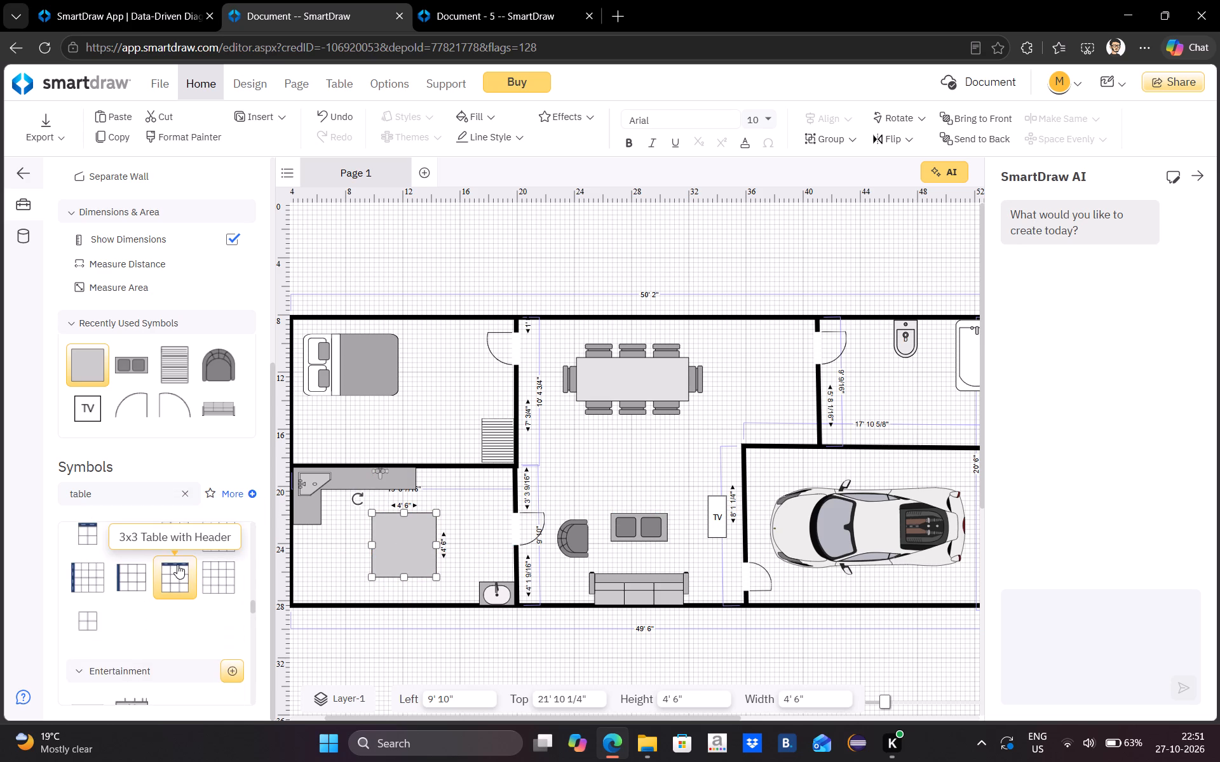
{"action": "scroll", "coordinate": [177, 565], "scroll_direction": "up", "scroll_amount": 2}
{"action": "scroll", "coordinate": [180, 560], "scroll_direction": "down", "scroll_amount": 2}
{"action": "scroll", "coordinate": [180, 560], "scroll_direction": "up", "scroll_amount": 3}
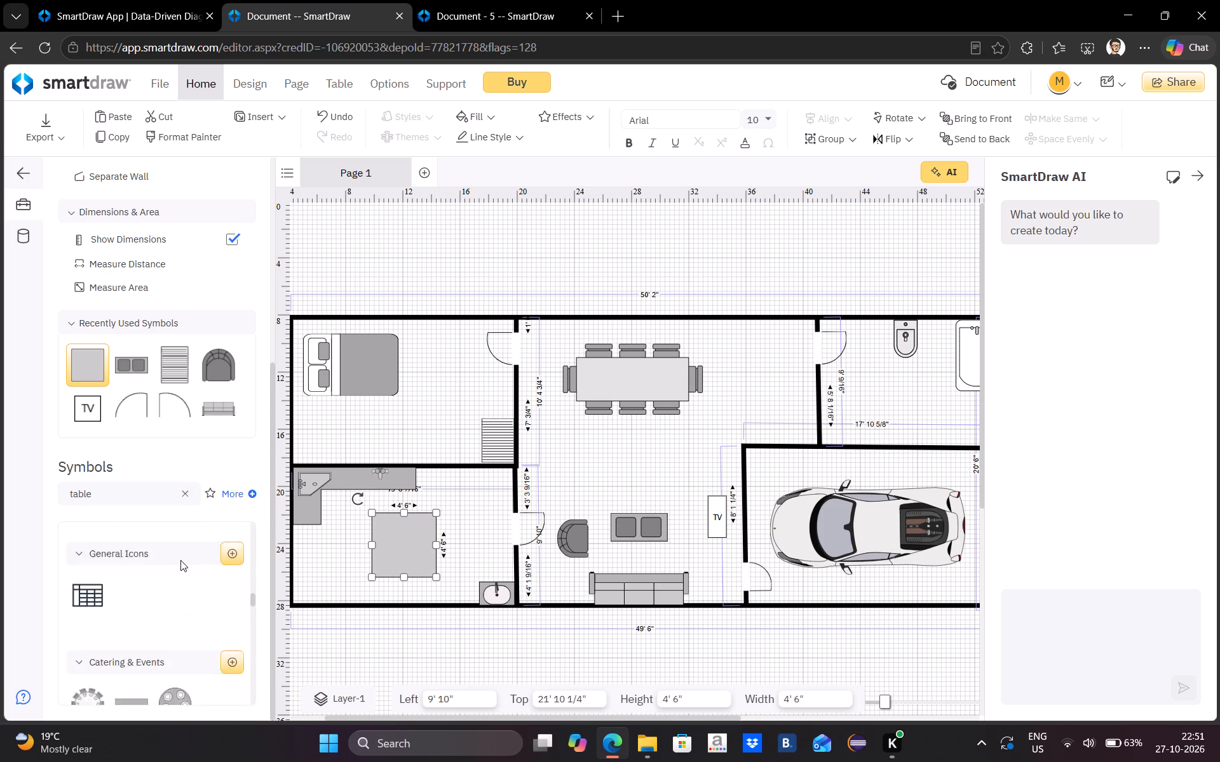
{"action": "scroll", "coordinate": [180, 560], "scroll_direction": "up", "scroll_amount": 7}
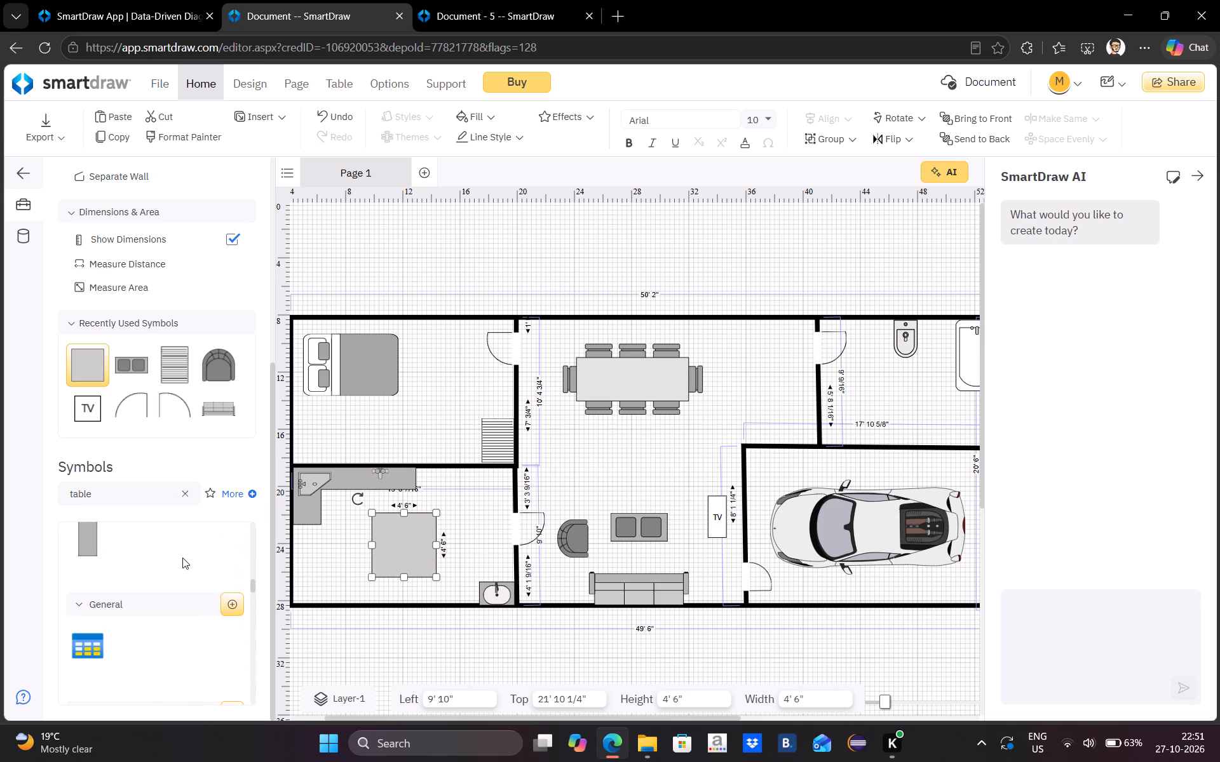
{"action": "scroll", "coordinate": [182, 558], "scroll_direction": "up", "scroll_amount": 9}
Place a dark two-handle faucet, 1' 2" wide by 10" high, against the bathroom's upper wall between the door and the toilet.
{"action": "scroll", "coordinate": [184, 556], "scroll_direction": "down", "scroll_amount": 1}
{"action": "left_click_drag", "start_coordinate": [172, 578], "coordinate": [215, 549]}
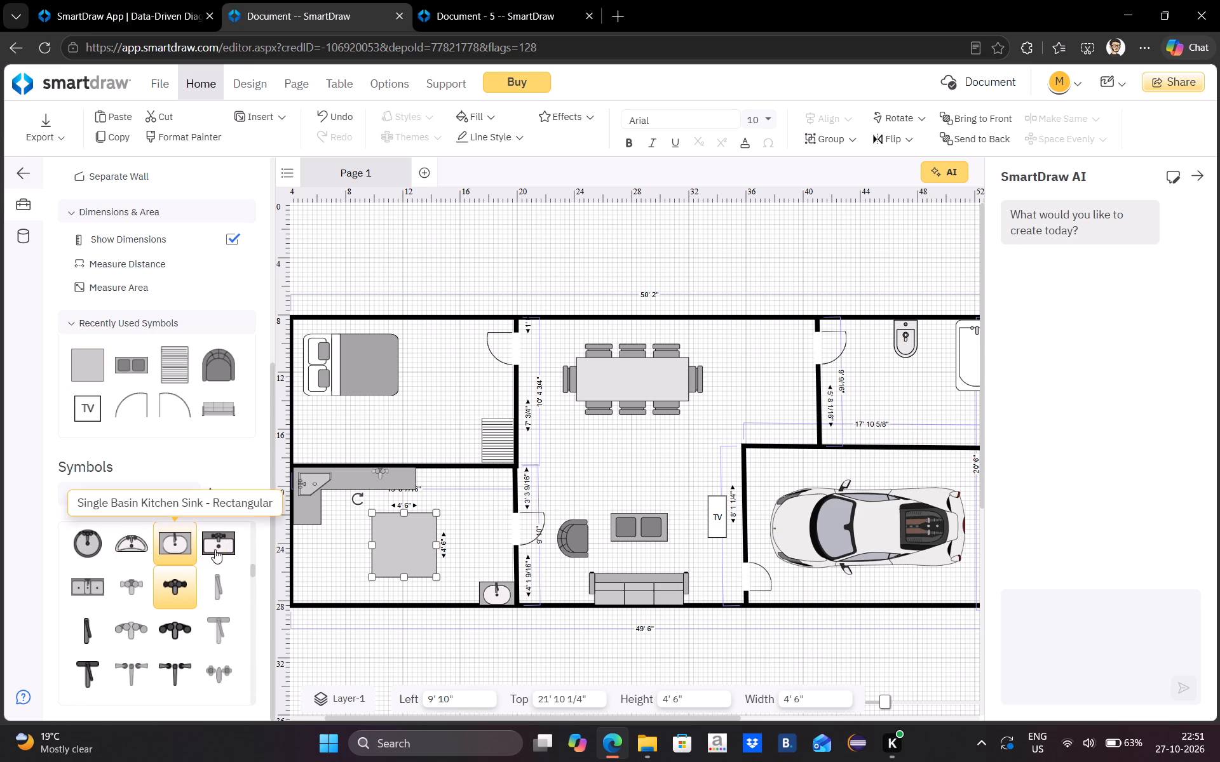
{"action": "left_click_drag", "start_coordinate": [215, 549], "coordinate": [445, 368]}
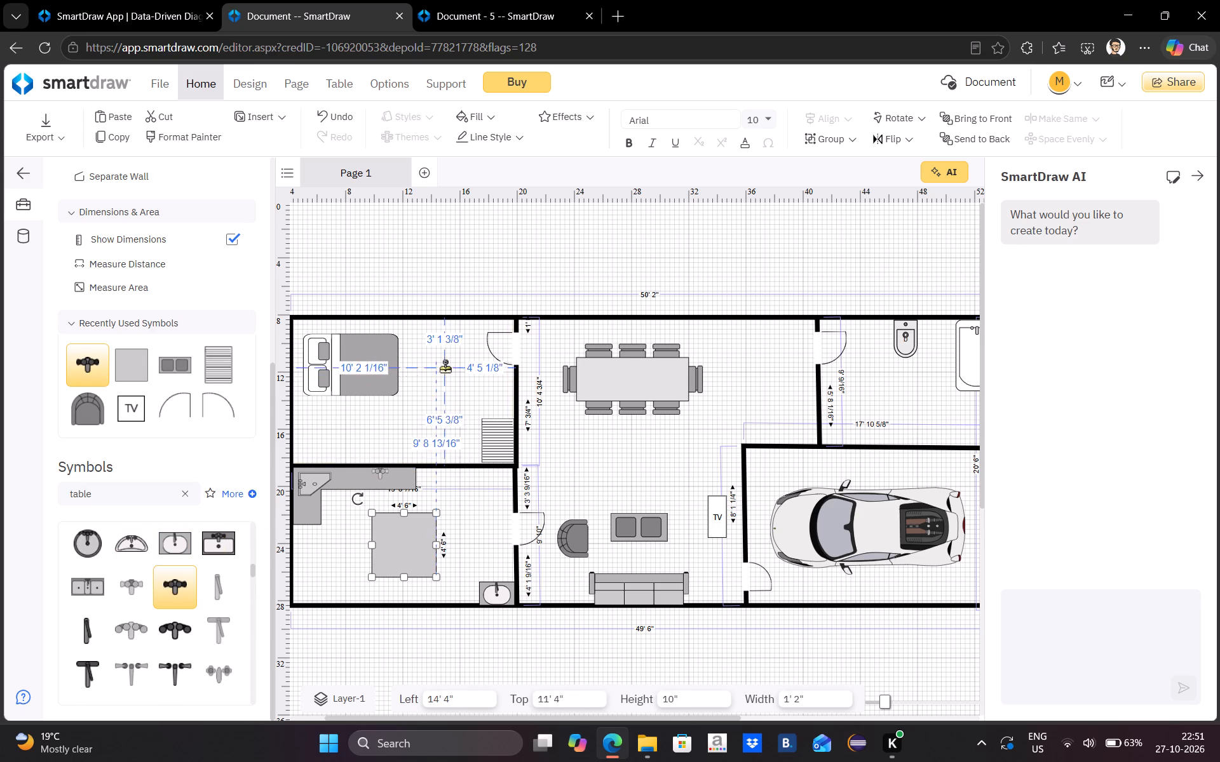
{"action": "left_click_drag", "start_coordinate": [445, 368], "coordinate": [912, 352]}
{"action": "left_click", "coordinate": [882, 356]}
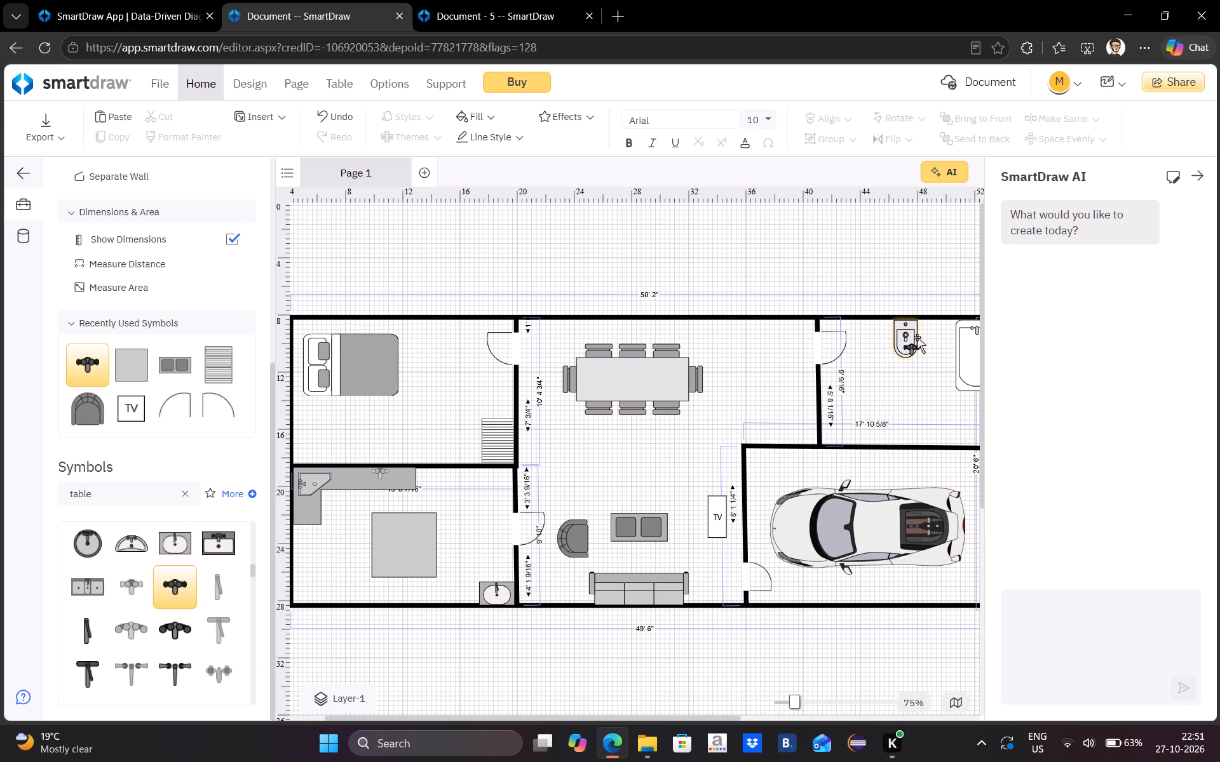
{"action": "left_click_drag", "start_coordinate": [914, 347], "coordinate": [854, 321]}
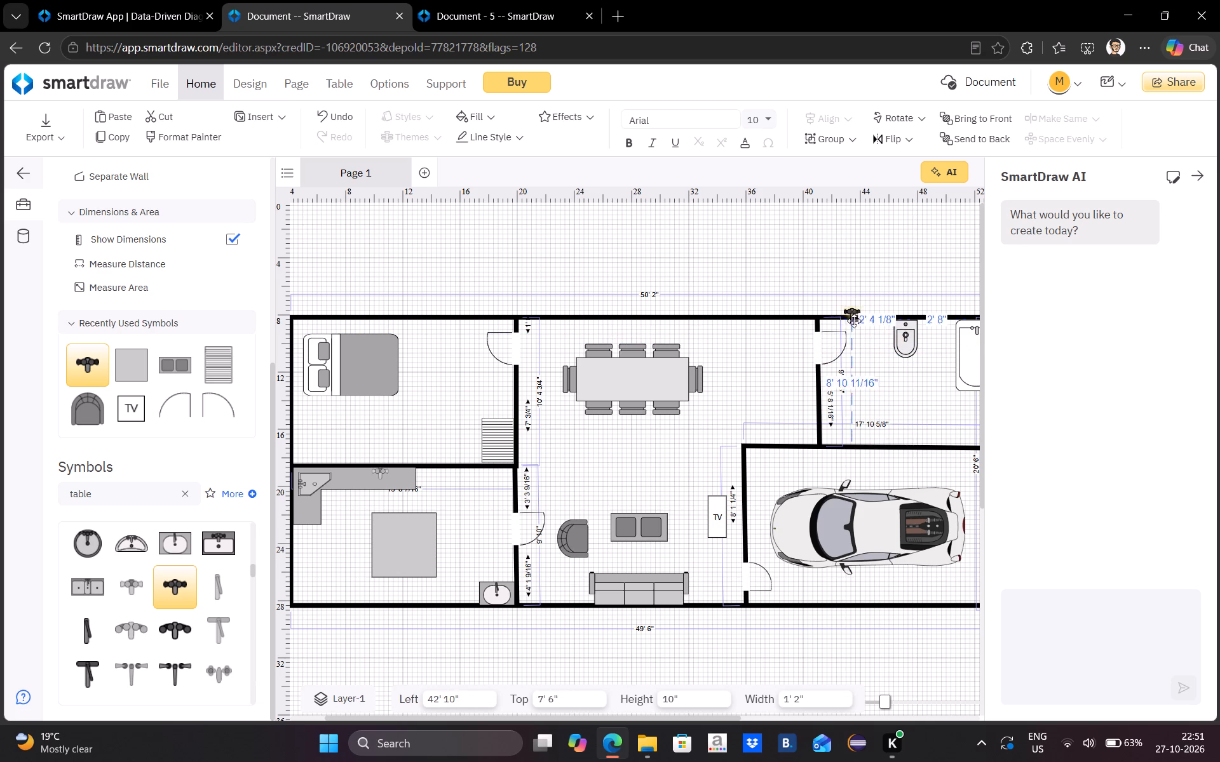
{"action": "left_click_drag", "start_coordinate": [854, 321], "coordinate": [864, 323]}
{"action": "left_click", "coordinate": [907, 389]}
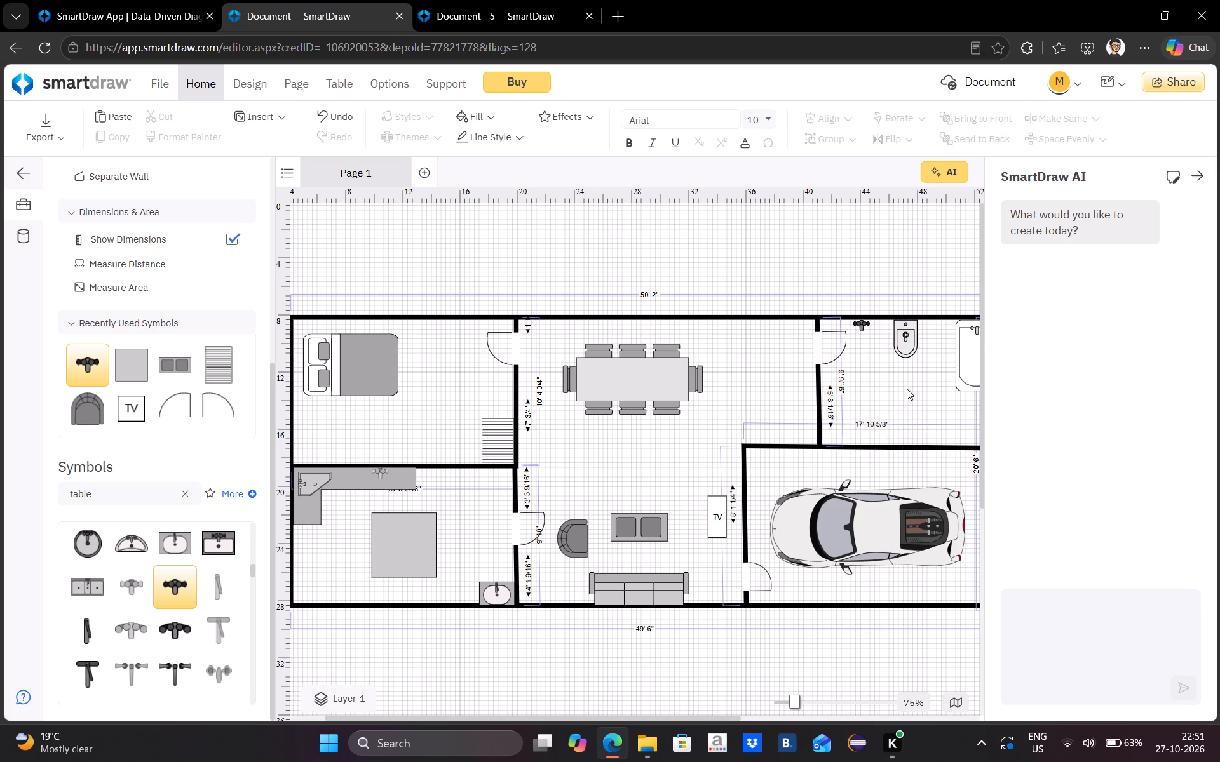
Look through the symbol library's faucets, sinks and cabinets for another piece of furniture to add.
{"action": "scroll", "coordinate": [88, 476], "scroll_direction": "up", "scroll_amount": 1}
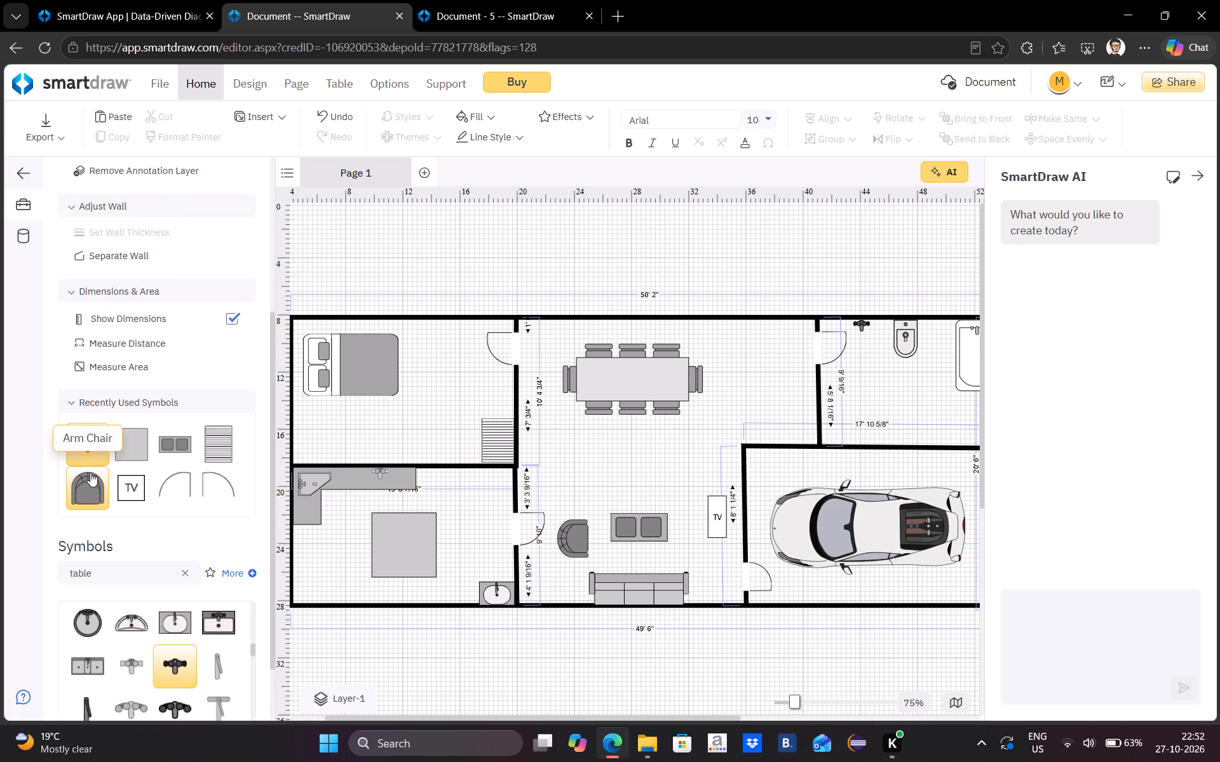
{"action": "scroll", "coordinate": [173, 465], "scroll_direction": "up", "scroll_amount": 2}
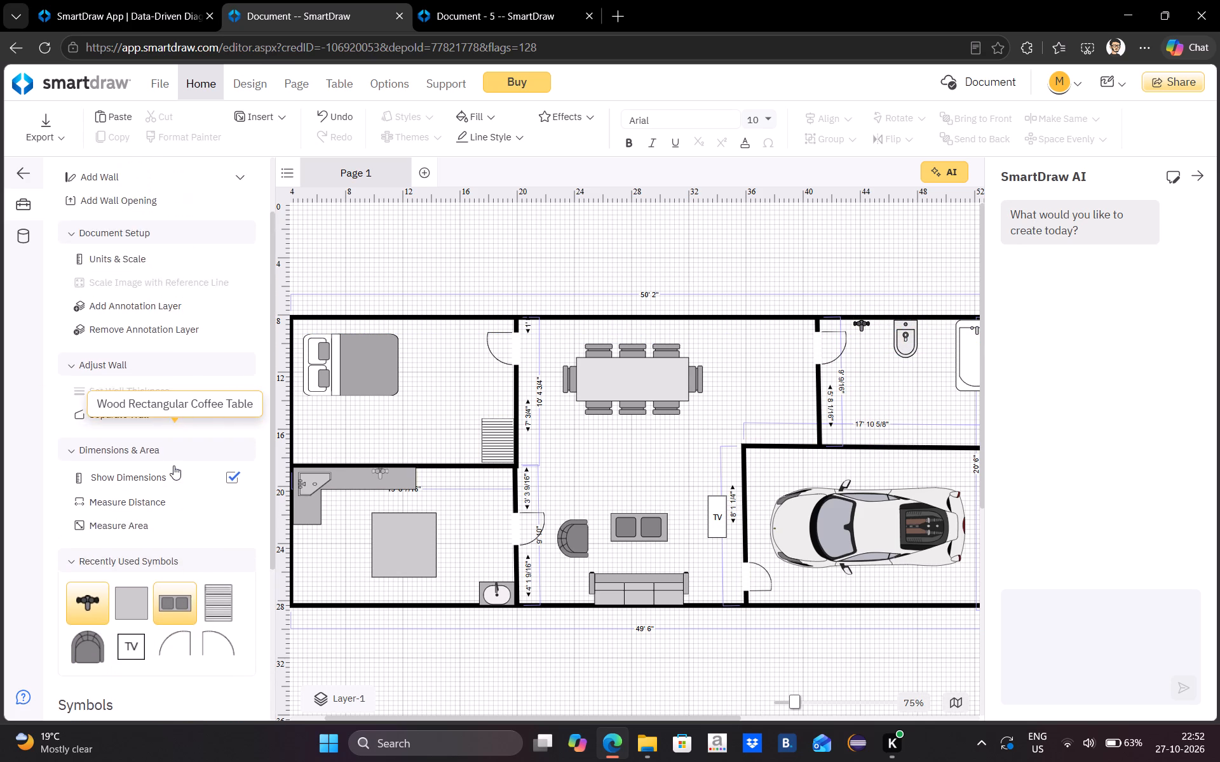
{"action": "scroll", "coordinate": [173, 465], "scroll_direction": "down", "scroll_amount": 10}
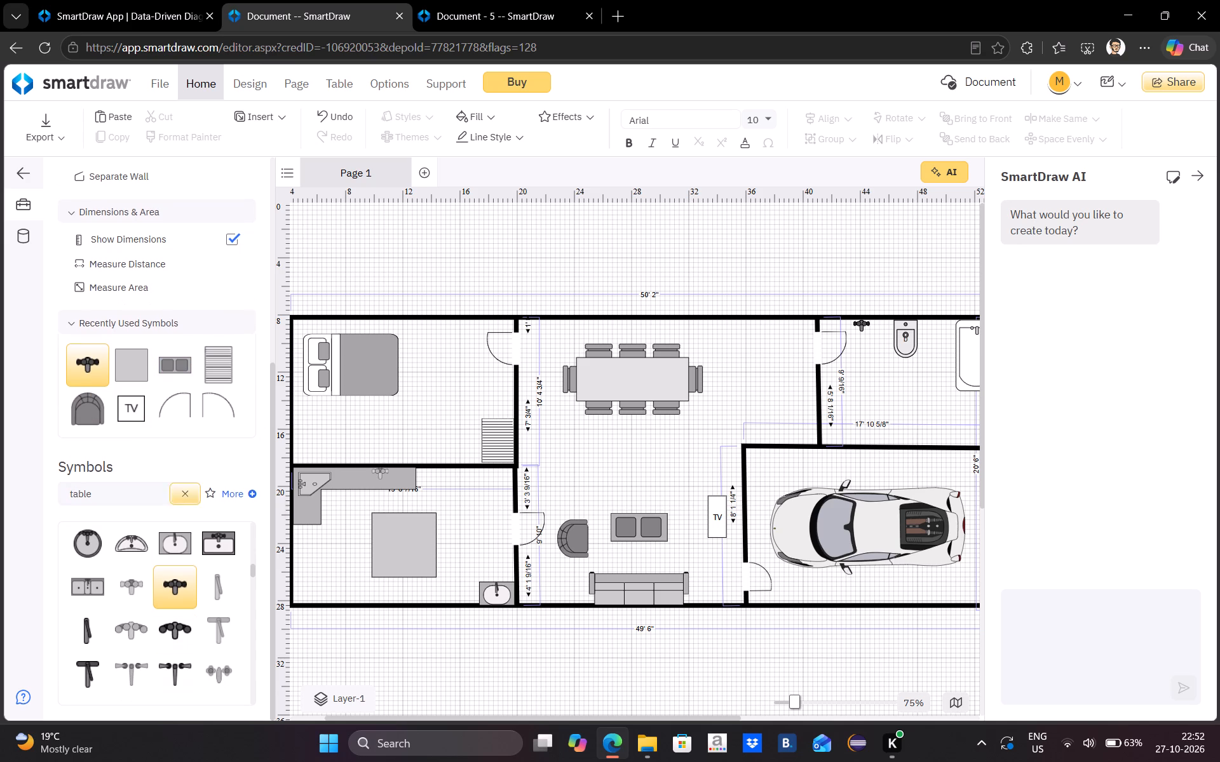
{"action": "scroll", "coordinate": [182, 537], "scroll_direction": "down", "scroll_amount": 4}
{"action": "scroll", "coordinate": [194, 540], "scroll_direction": "up", "scroll_amount": 7}
{"action": "scroll", "coordinate": [197, 535], "scroll_direction": "down", "scroll_amount": 4}
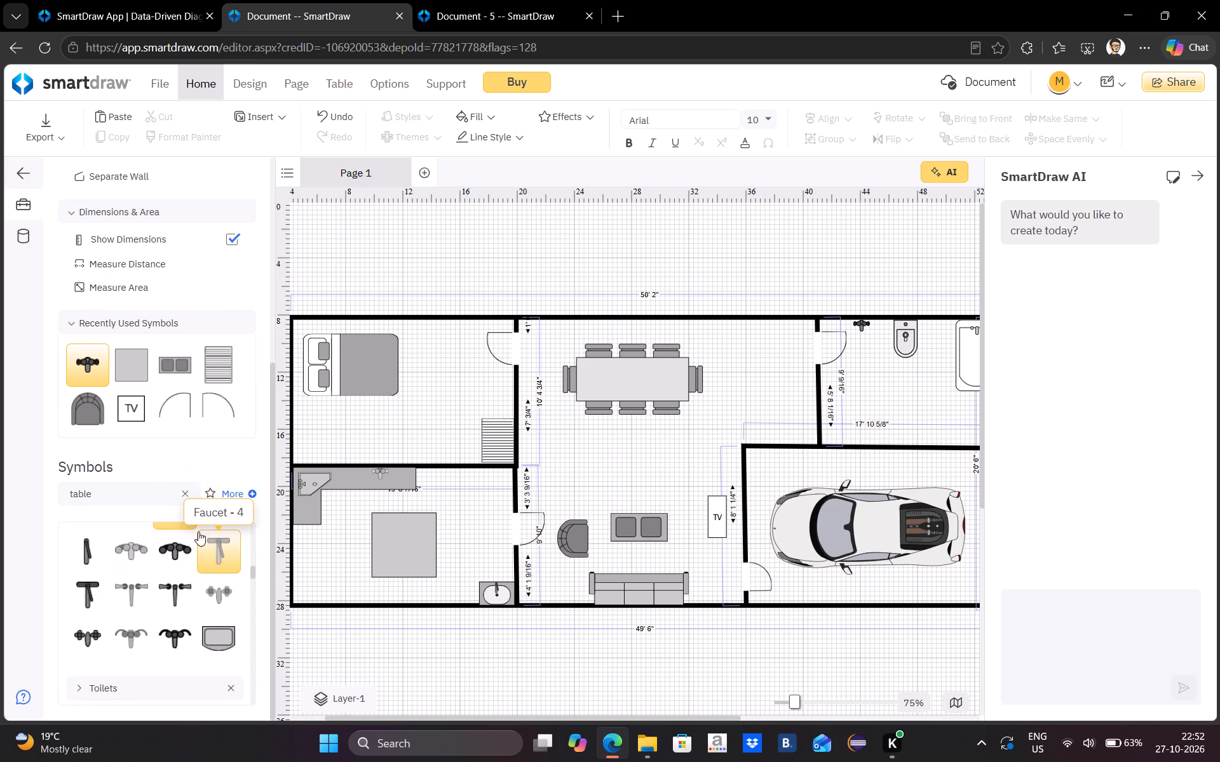
{"action": "scroll", "coordinate": [198, 531], "scroll_direction": "down", "scroll_amount": 2}
{"action": "scroll", "coordinate": [198, 531], "scroll_direction": "up", "scroll_amount": 8}
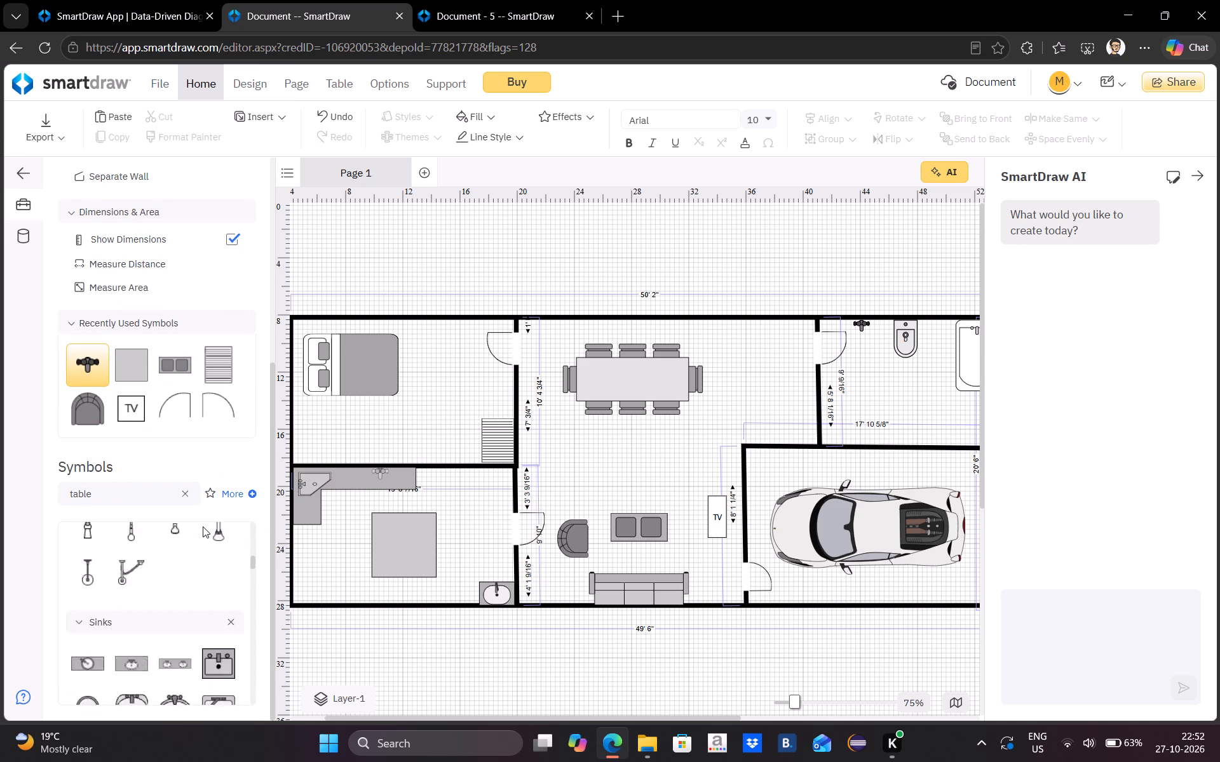
{"action": "scroll", "coordinate": [203, 526], "scroll_direction": "up", "scroll_amount": 5}
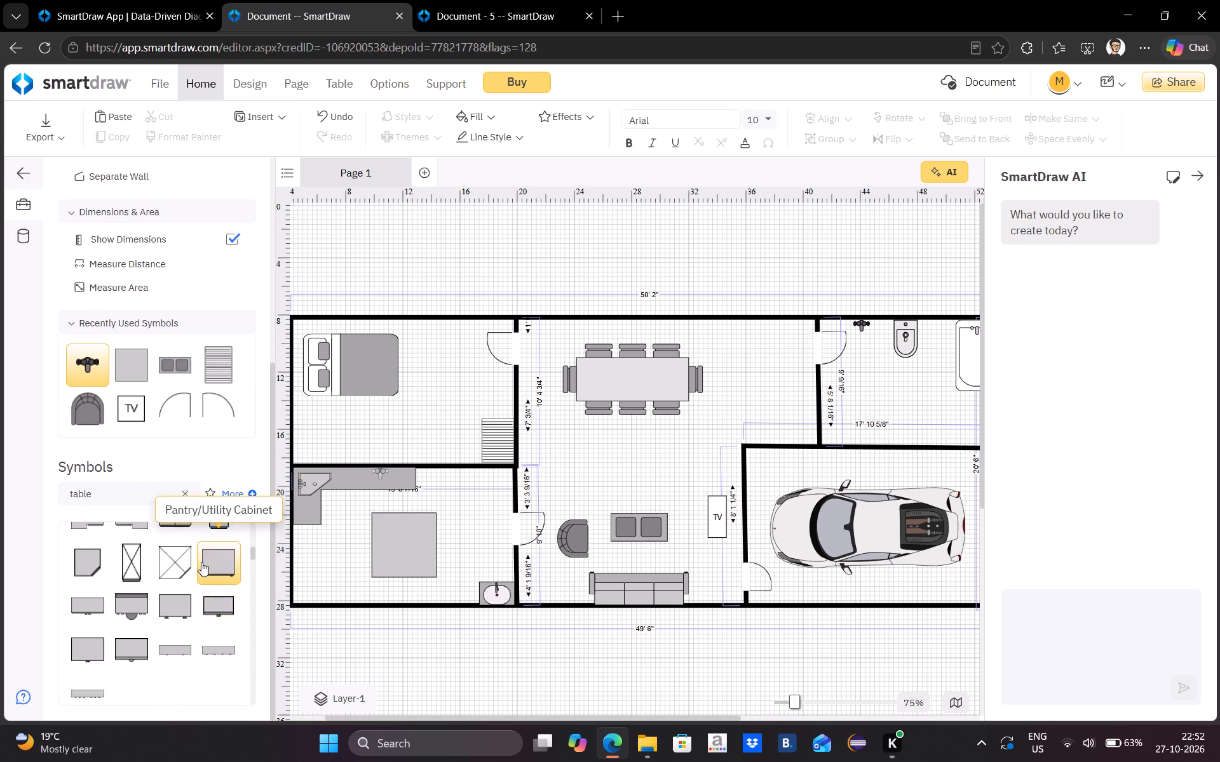
{"action": "scroll", "coordinate": [201, 562], "scroll_direction": "down", "scroll_amount": 1}
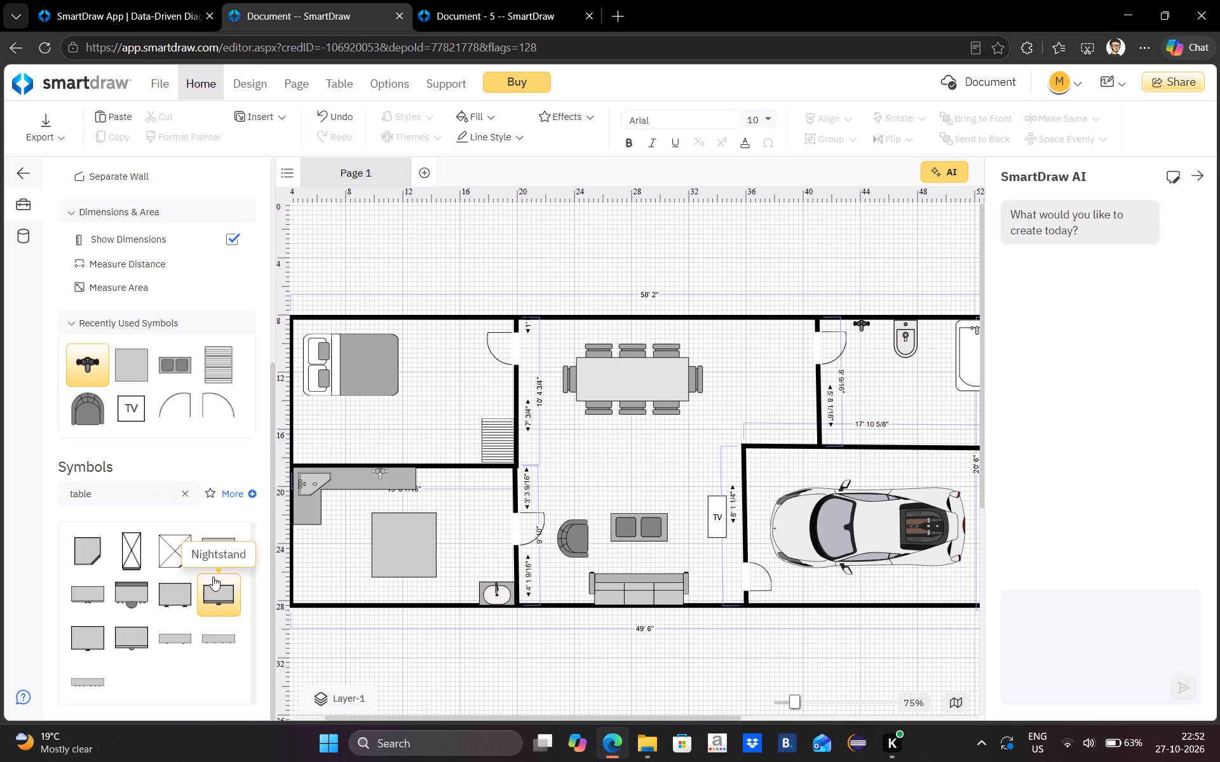
{"action": "scroll", "coordinate": [216, 580], "scroll_direction": "up", "scroll_amount": 3}
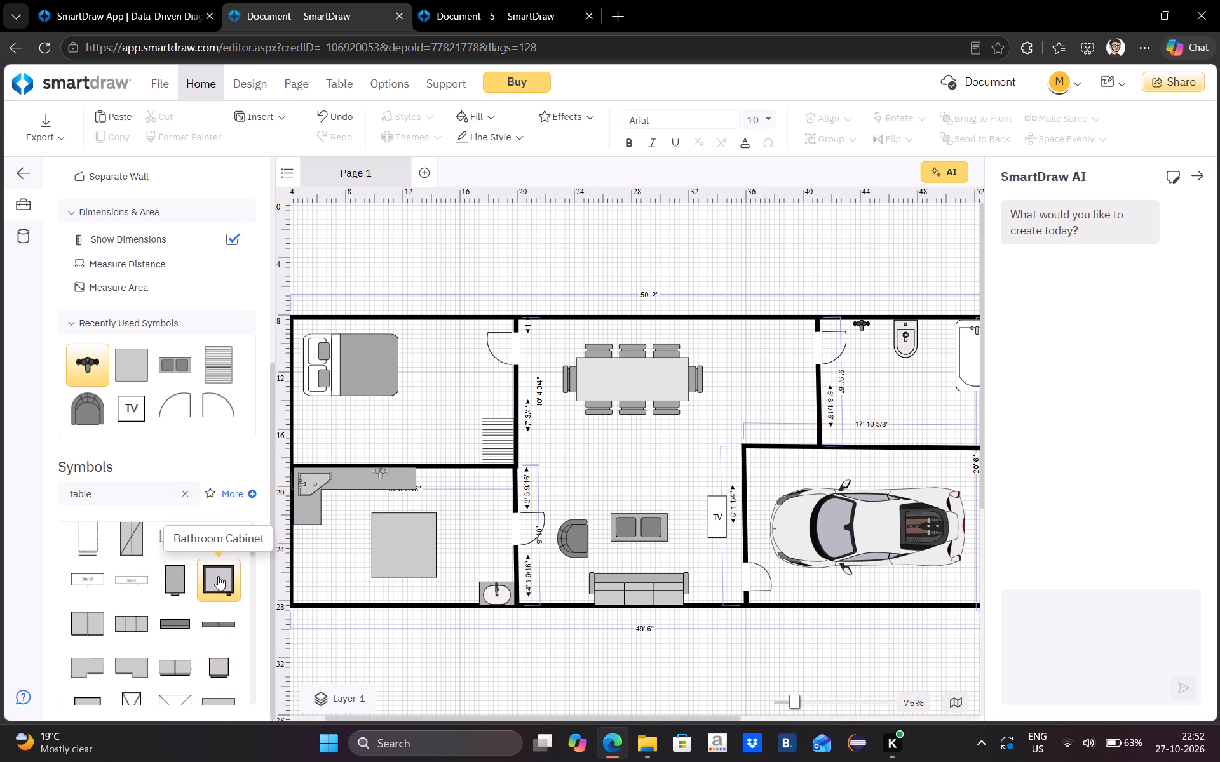
{"action": "scroll", "coordinate": [218, 576], "scroll_direction": "up", "scroll_amount": 1}
{"action": "scroll", "coordinate": [219, 575], "scroll_direction": "down", "scroll_amount": 4}
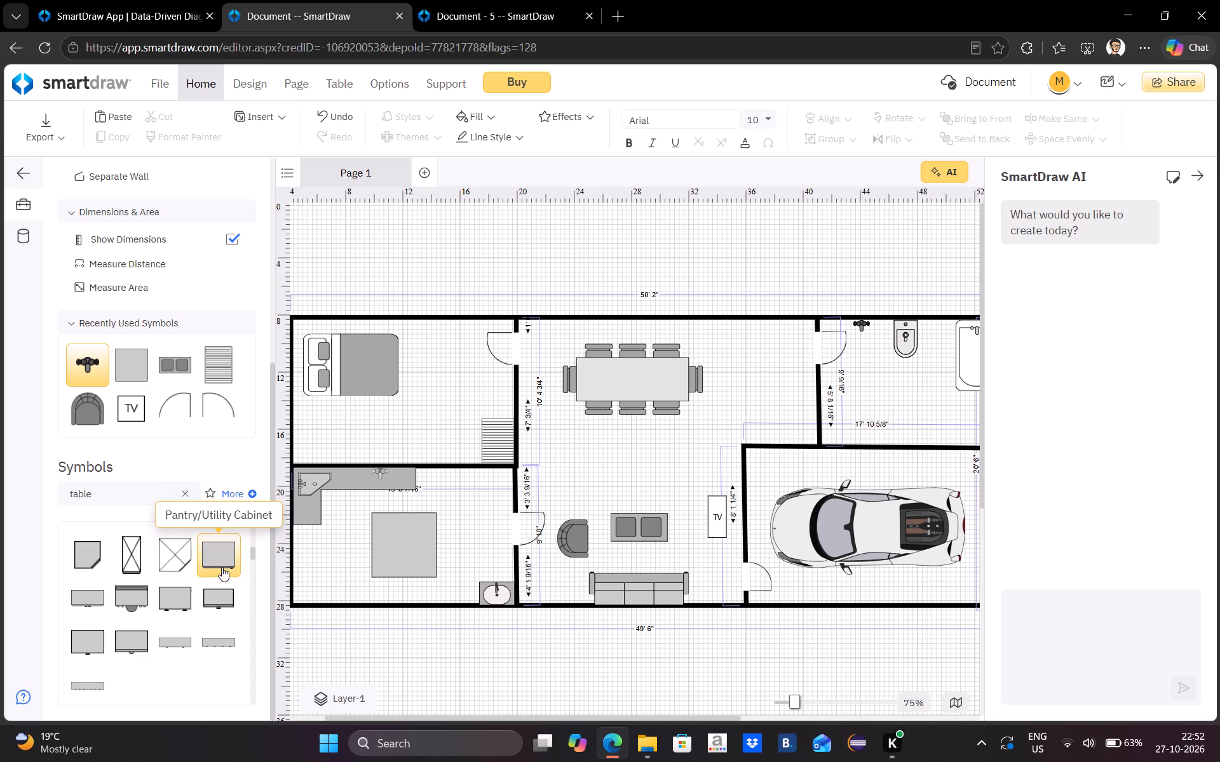
Place a nightstand in the living area above the coffee table and enlarge it to 2' 5 1/2" wide by 2' high.
{"action": "left_click", "coordinate": [227, 558]}
{"action": "left_click", "coordinate": [215, 586]}
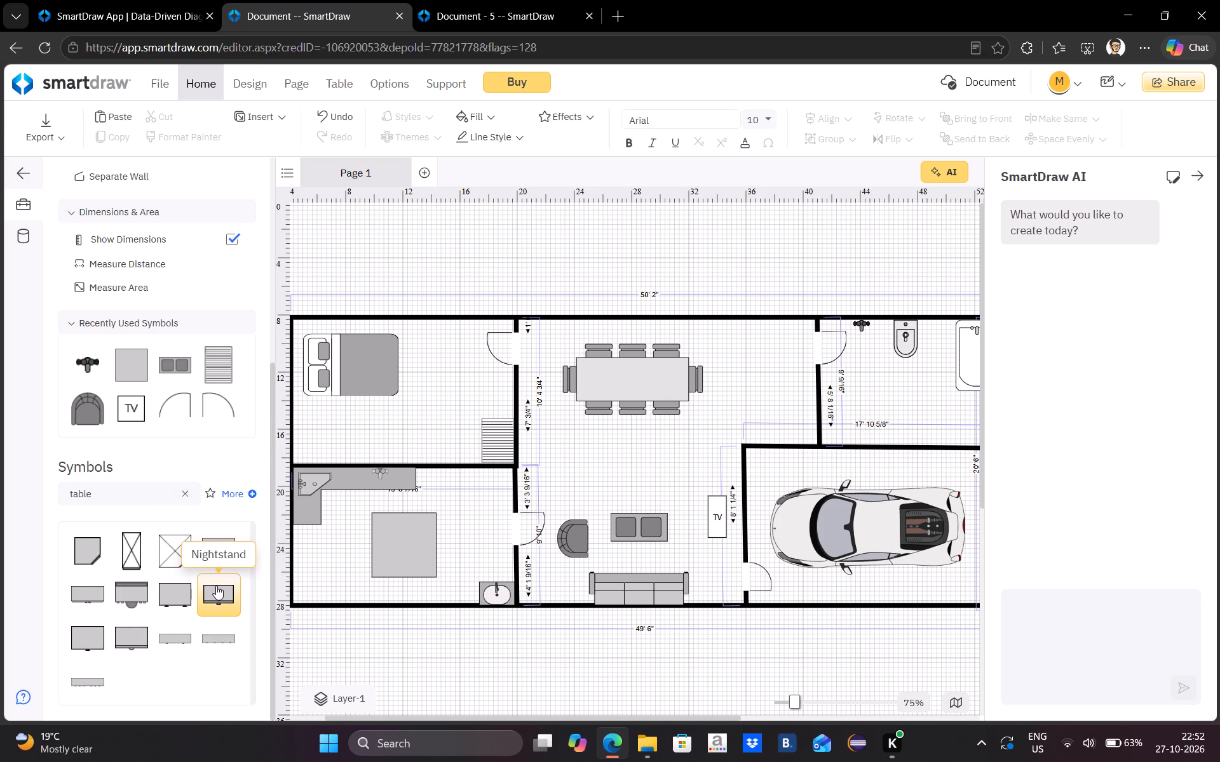
{"action": "left_click_drag", "start_coordinate": [216, 585], "coordinate": [573, 474]}
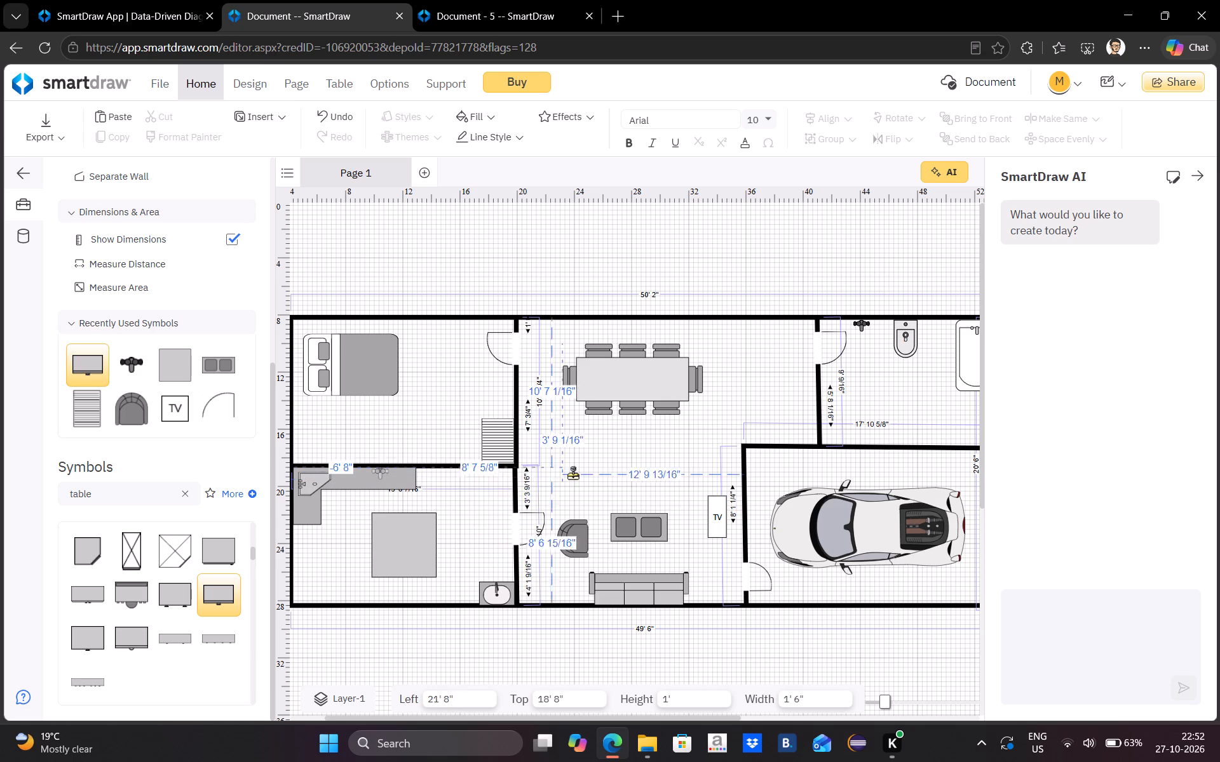
{"action": "left_click_drag", "start_coordinate": [573, 474], "coordinate": [680, 480]}
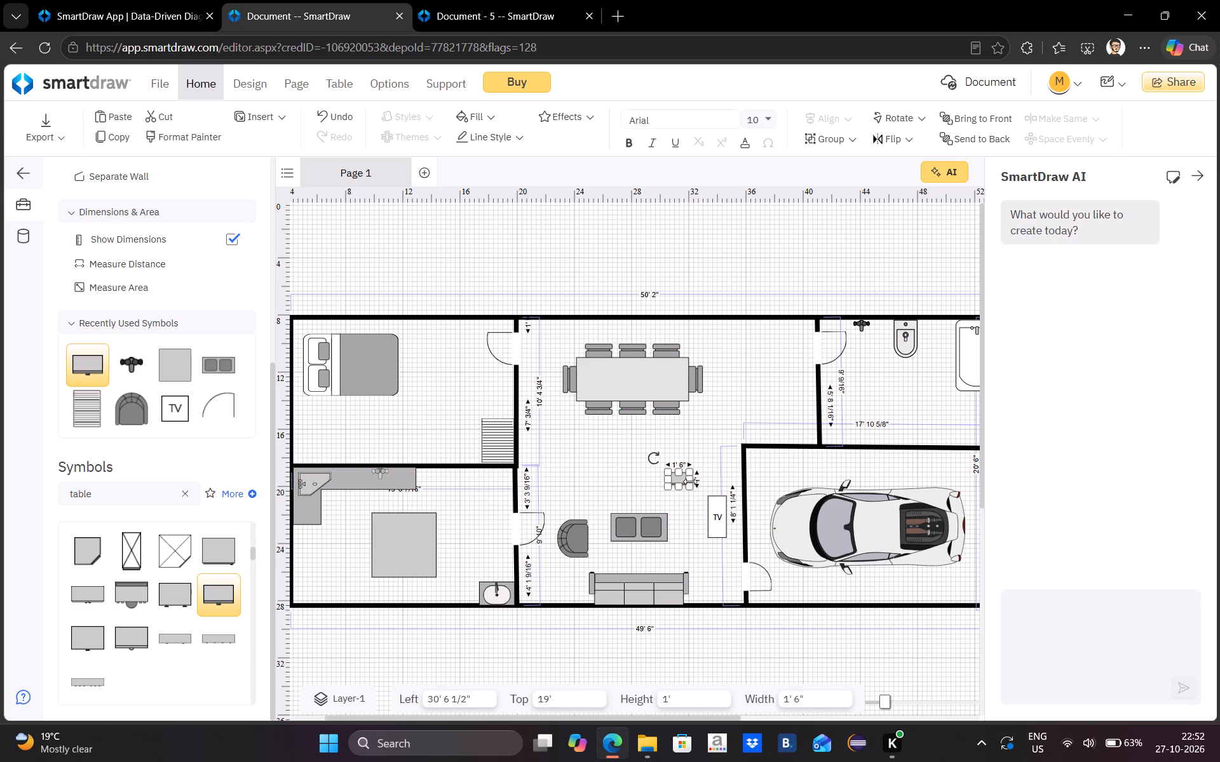
{"action": "left_click_drag", "start_coordinate": [691, 481], "coordinate": [705, 478]}
{"action": "left_click_drag", "start_coordinate": [687, 486], "coordinate": [686, 501]}
Rotate the nightstand to 270° so its front faces away from the garage.
{"action": "left_click_drag", "start_coordinate": [651, 458], "coordinate": [713, 460]}
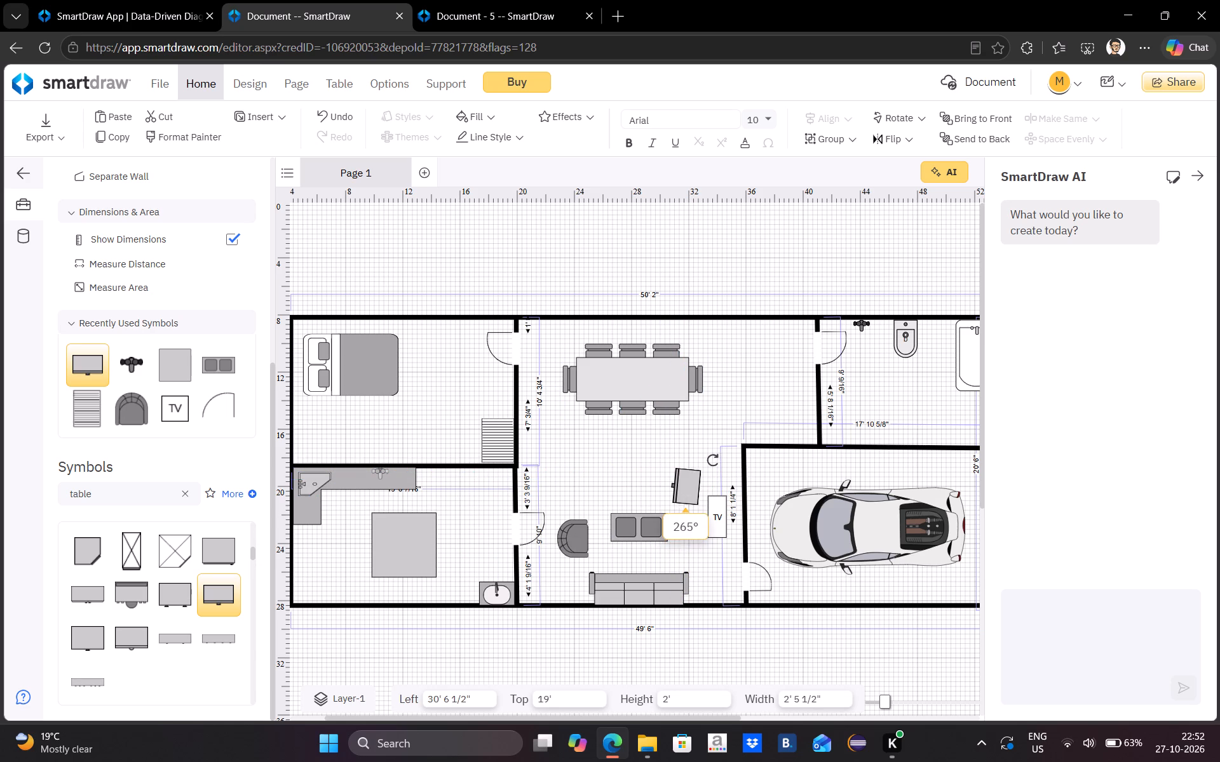
{"action": "left_click_drag", "start_coordinate": [713, 460], "coordinate": [702, 462]}
{"action": "left_click", "coordinate": [702, 462]}
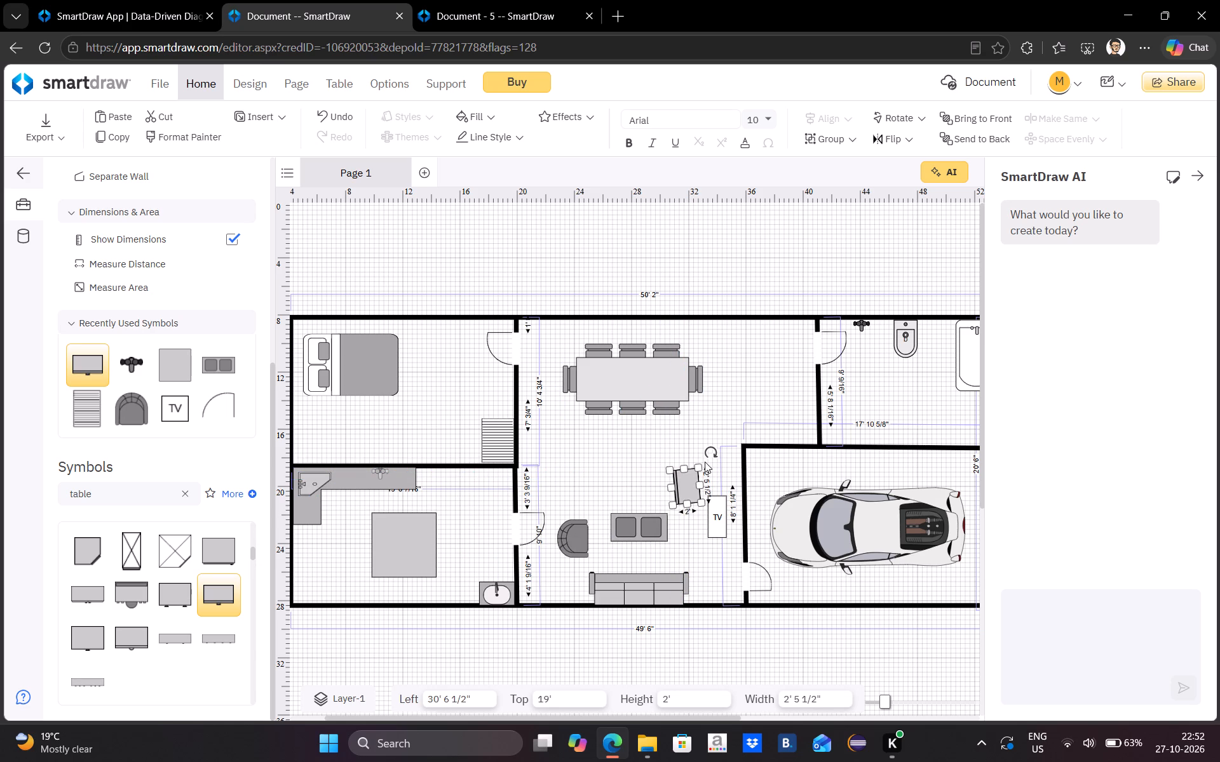
{"action": "left_click", "coordinate": [687, 472]}
{"action": "left_click", "coordinate": [706, 451]}
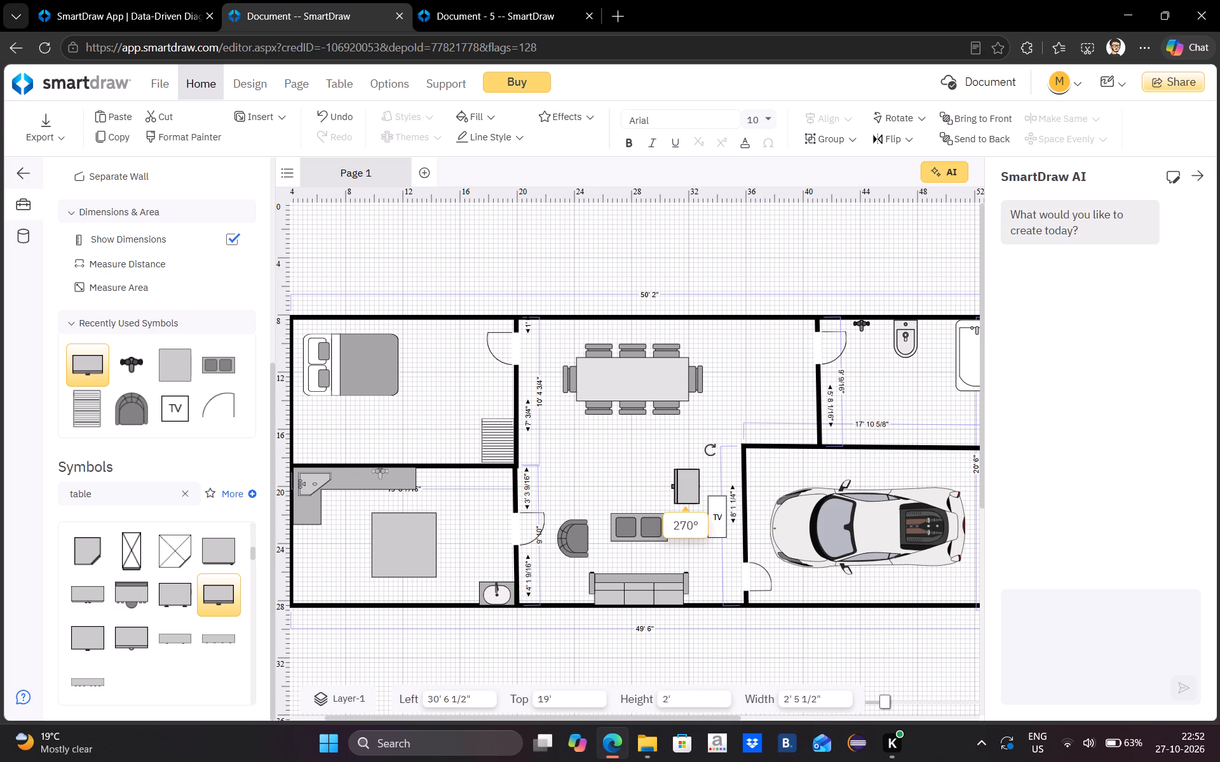
Replace the TV beside the garage wall with the nightstand, deleting the TV and moving the nightstand into its spot.
{"action": "left_click", "coordinate": [714, 508]}
{"action": "key", "text": "Delete"}
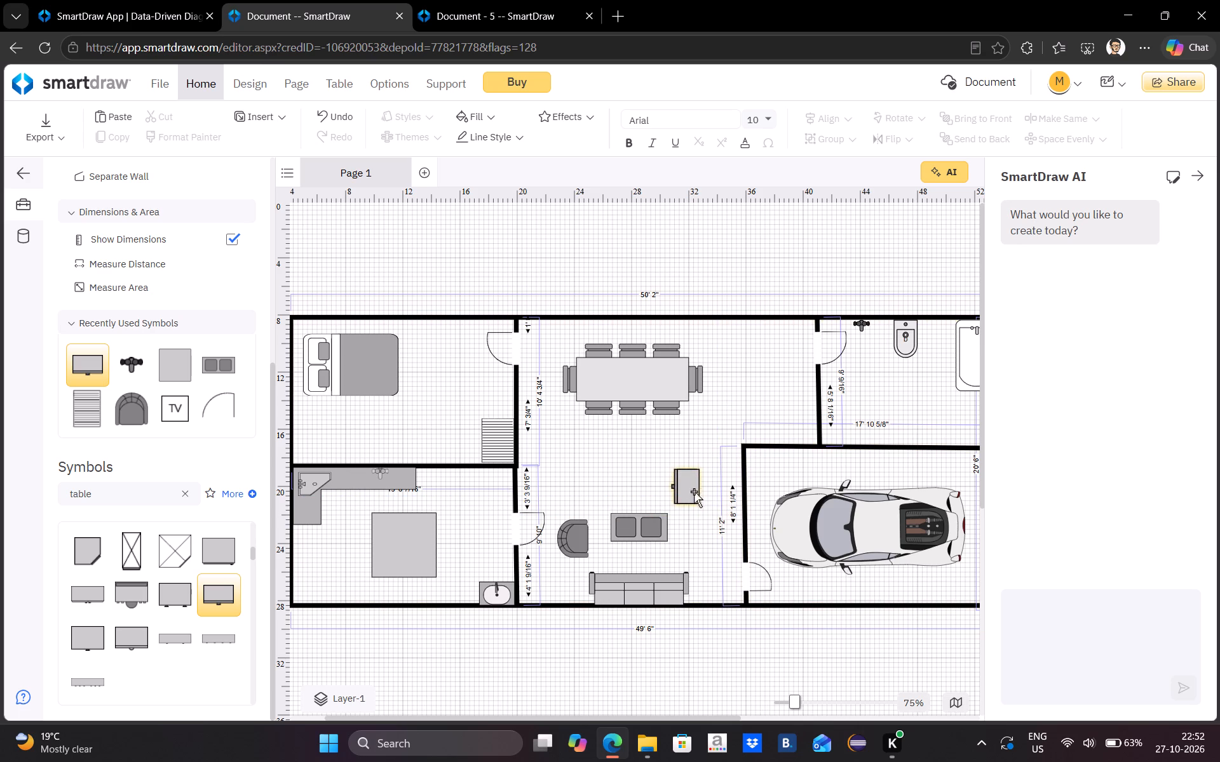
{"action": "left_click_drag", "start_coordinate": [688, 492], "coordinate": [719, 518]}
{"action": "left_click", "coordinate": [661, 481]}
Place a rectangular sink, 2' 3" wide by 1' 10" high, against the dining area's upper wall near the bathroom door.
{"action": "scroll", "coordinate": [140, 616], "scroll_direction": "down", "scroll_amount": 1}
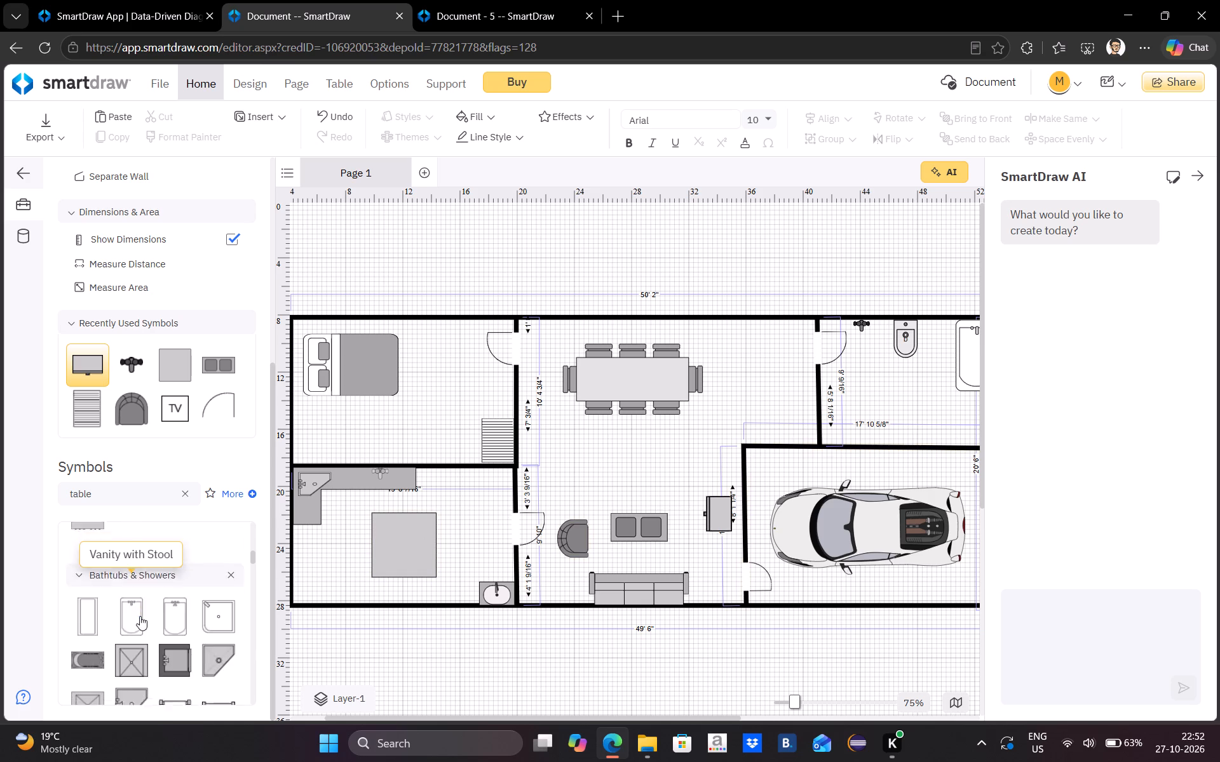
{"action": "scroll", "coordinate": [140, 616], "scroll_direction": "down", "scroll_amount": 4}
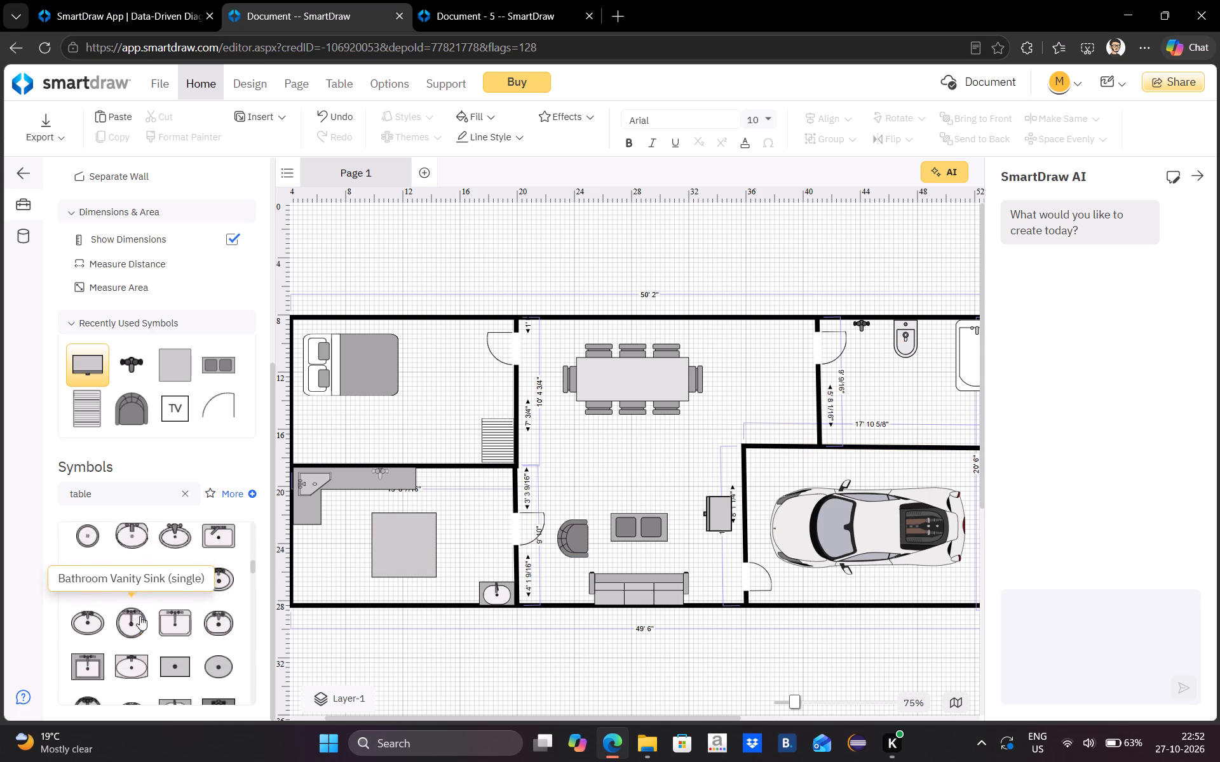
{"action": "scroll", "coordinate": [140, 616], "scroll_direction": "down", "scroll_amount": 1}
{"action": "left_click_drag", "start_coordinate": [184, 587], "coordinate": [378, 450]}
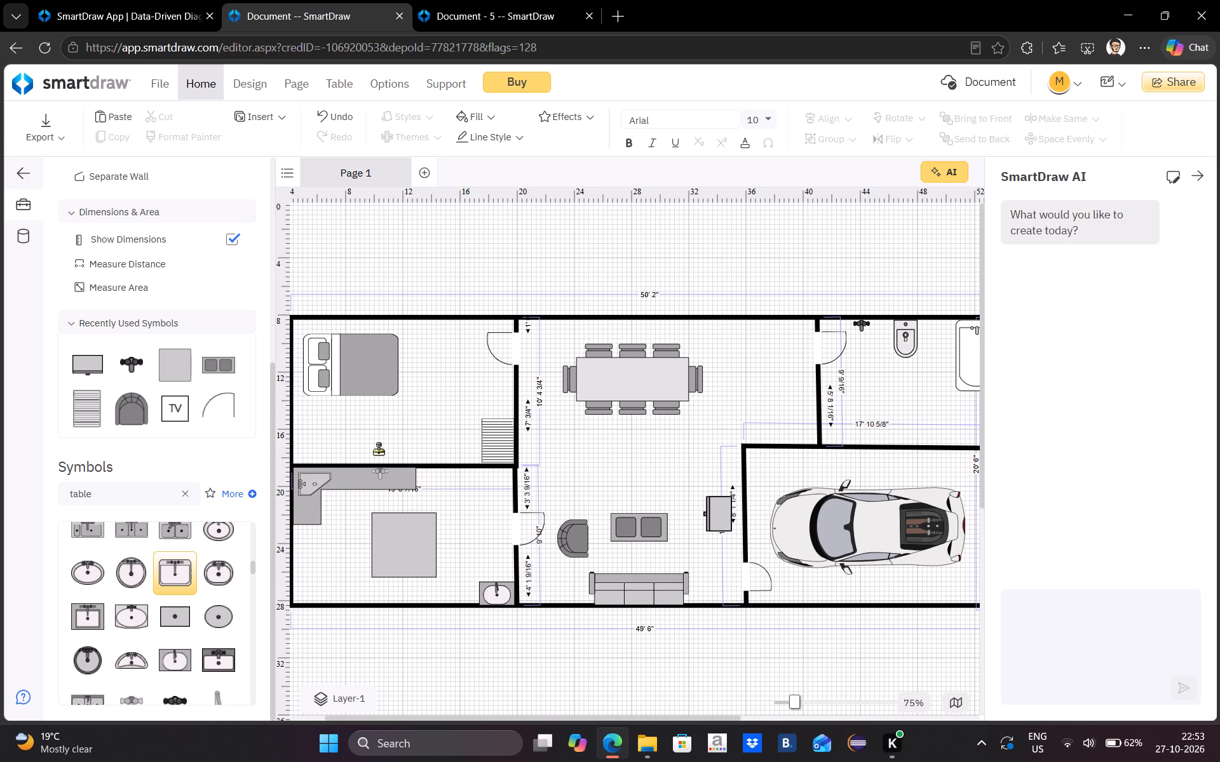
{"action": "left_click_drag", "start_coordinate": [378, 450], "coordinate": [461, 411]}
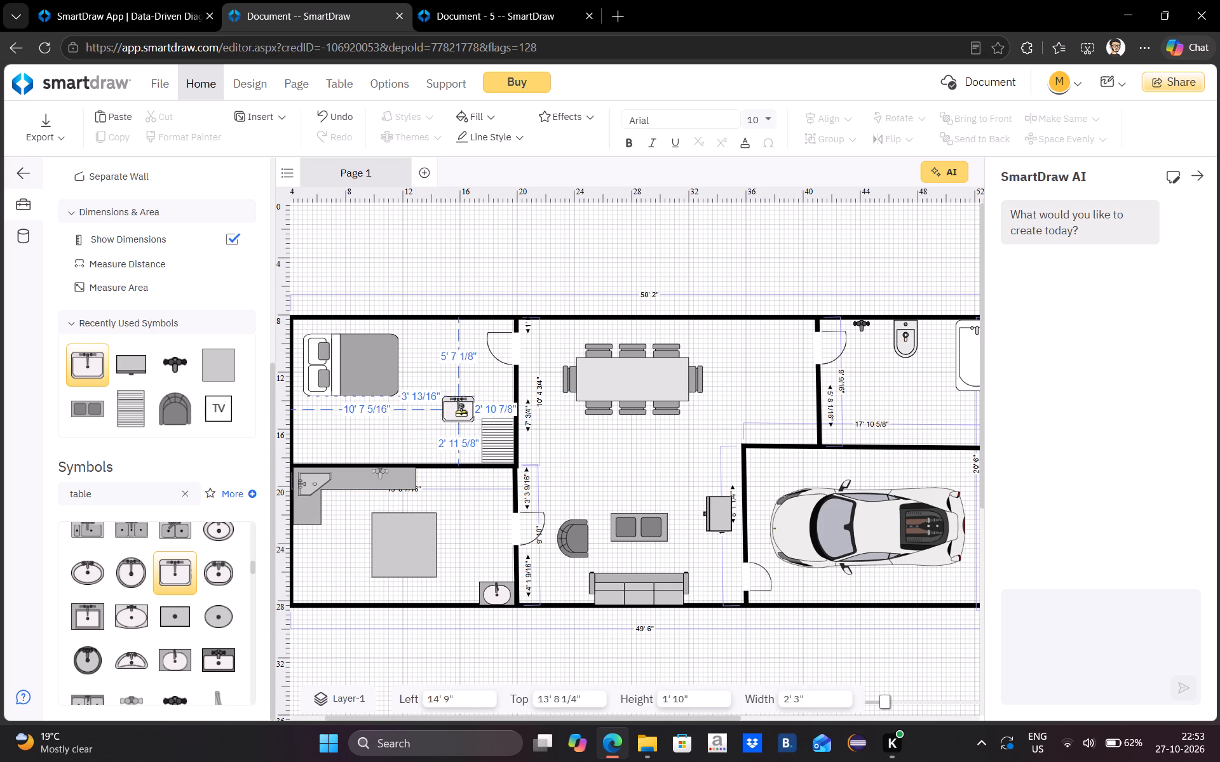
{"action": "left_click_drag", "start_coordinate": [461, 411], "coordinate": [773, 333]}
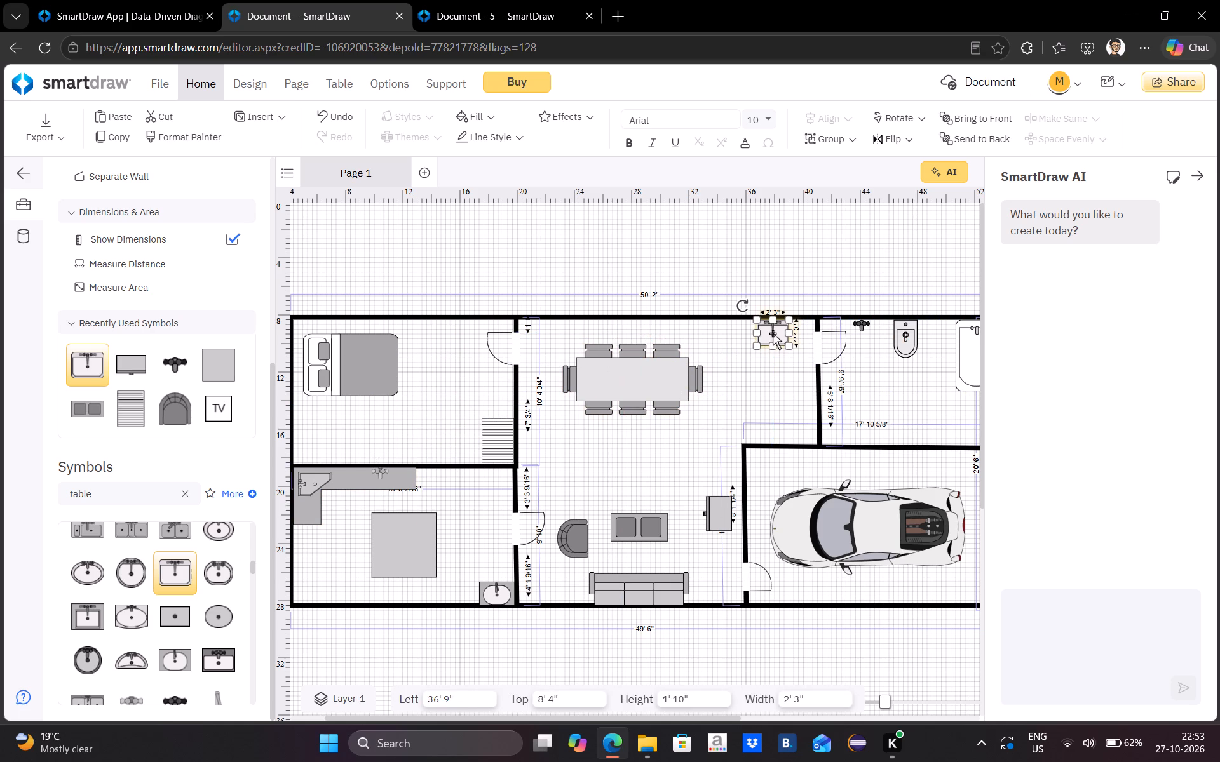
{"action": "left_click", "coordinate": [771, 386]}
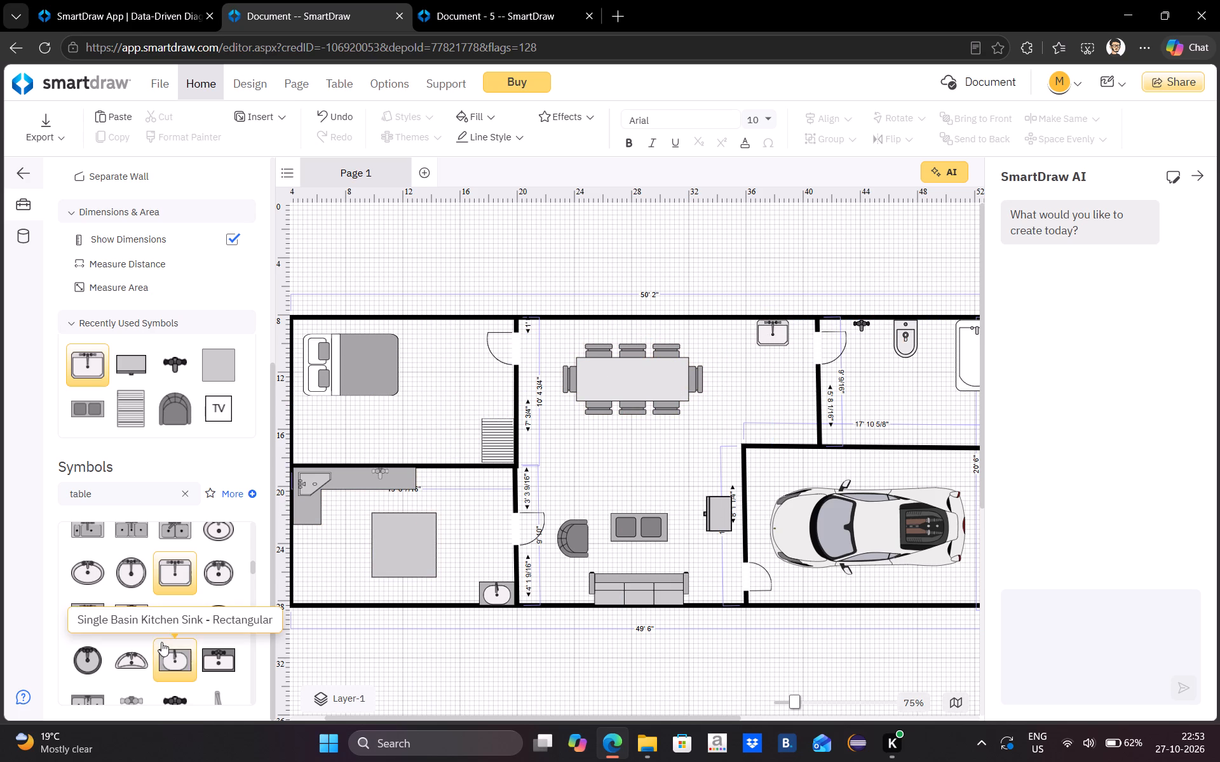
Look through the remaining "table" symbol categories, including Database, Landscape Furniture, Nassi-Schneiderman and Tables, for another piece.
{"action": "scroll", "coordinate": [161, 642], "scroll_direction": "down", "scroll_amount": 4}
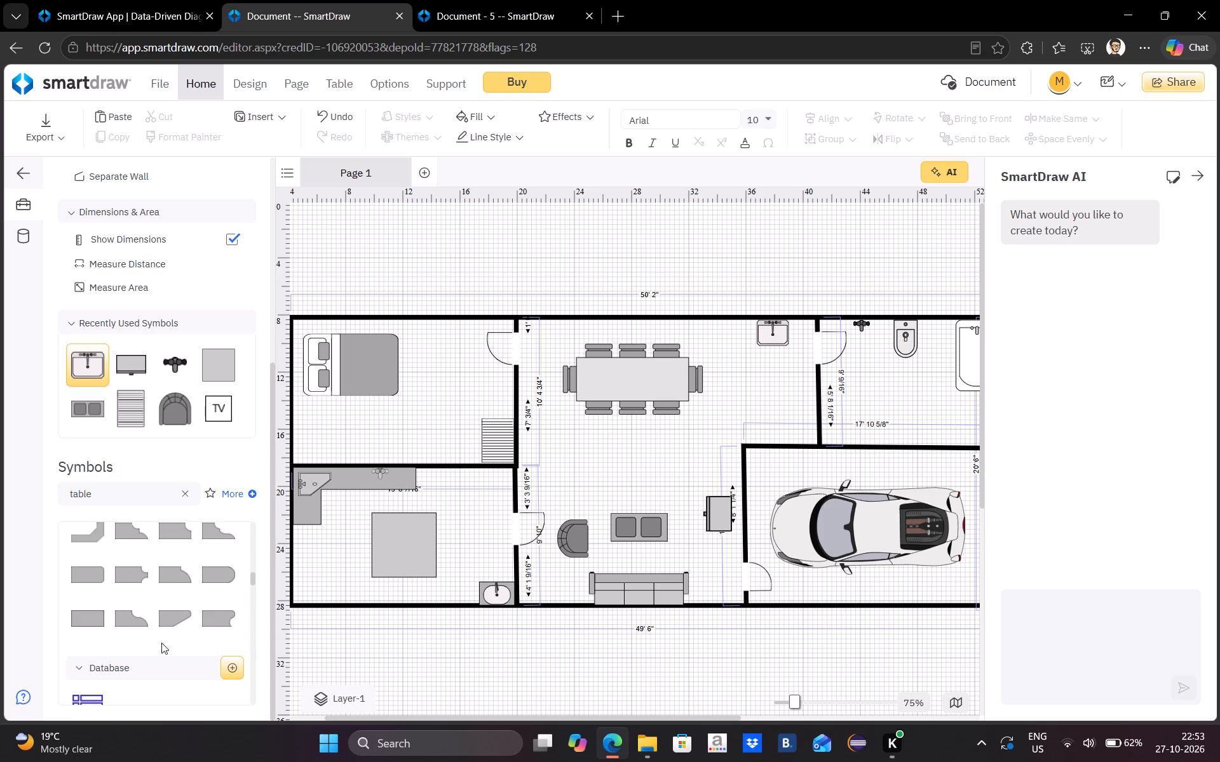
{"action": "scroll", "coordinate": [161, 643], "scroll_direction": "down", "scroll_amount": 1}
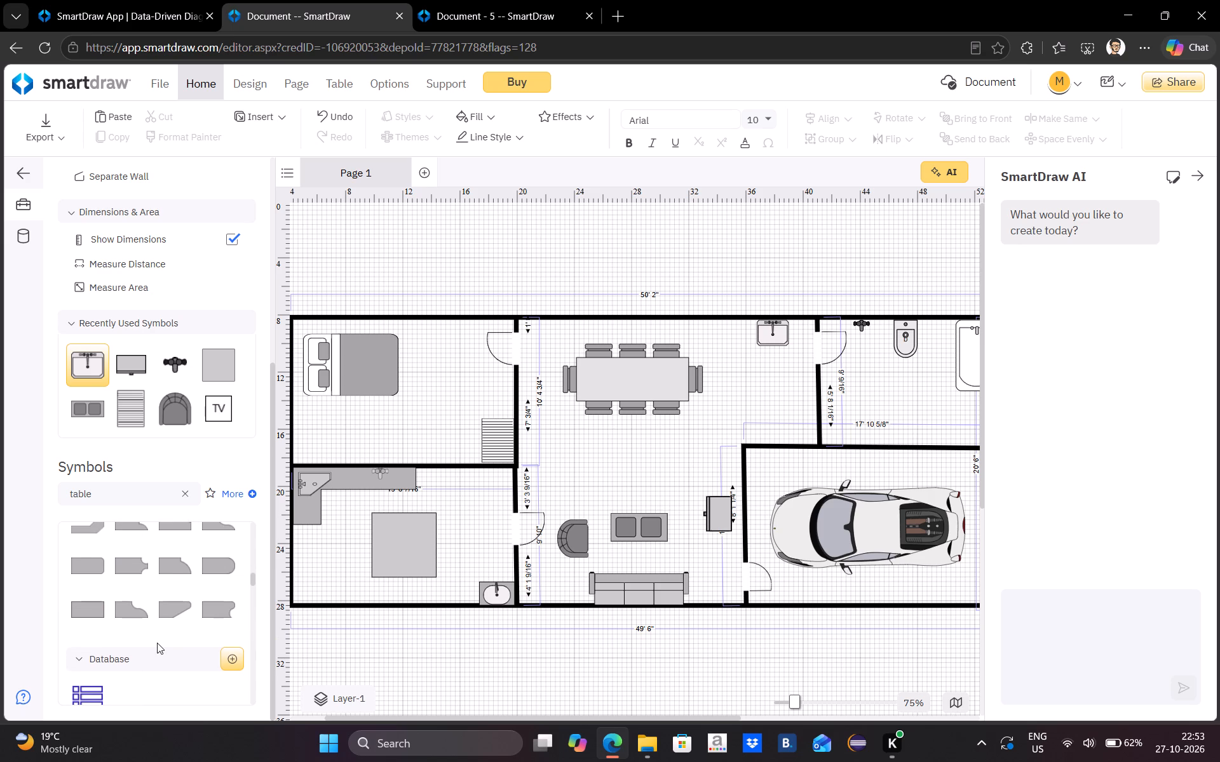
{"action": "scroll", "coordinate": [157, 643], "scroll_direction": "down", "scroll_amount": 5}
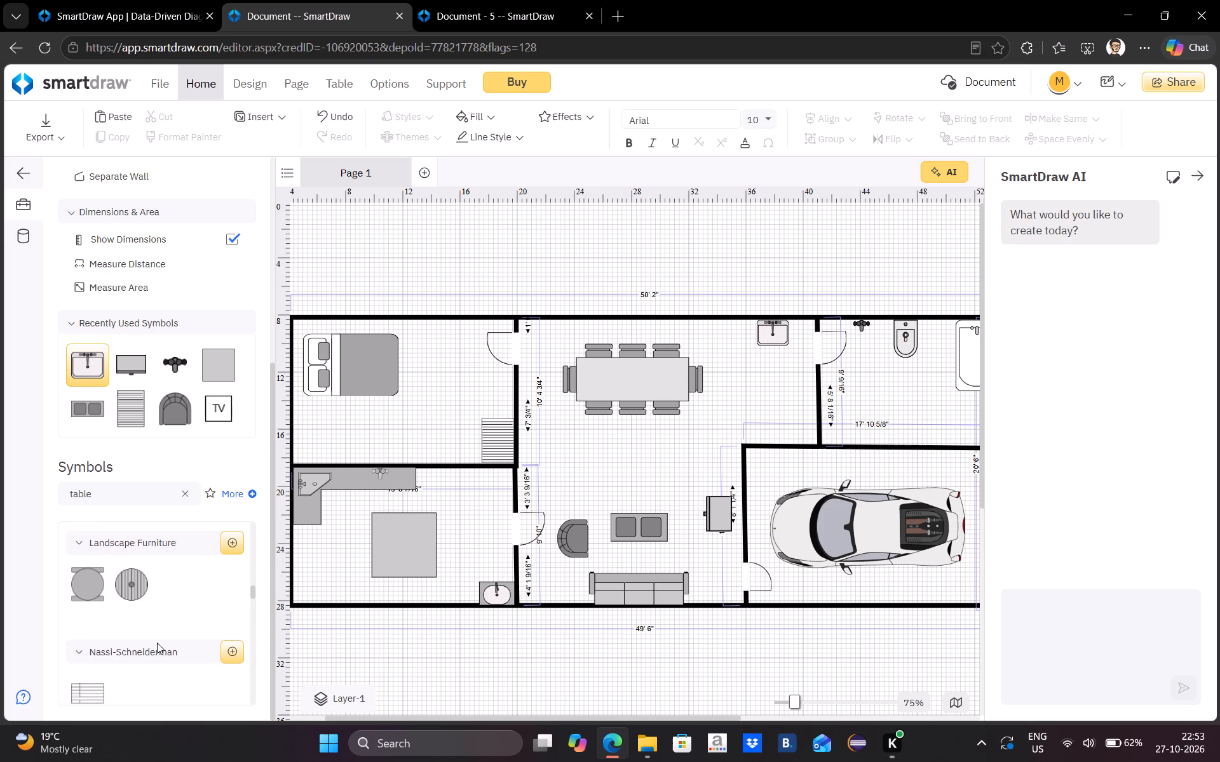
{"action": "scroll", "coordinate": [157, 643], "scroll_direction": "down", "scroll_amount": 5}
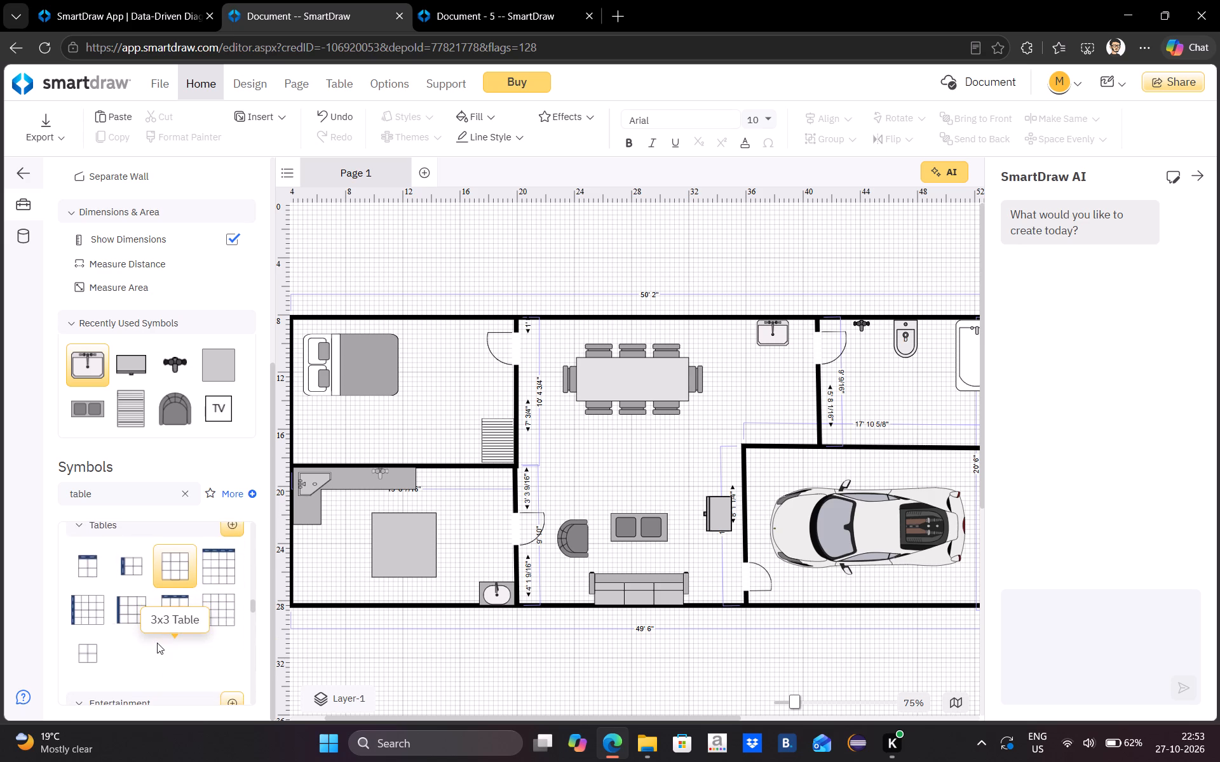
{"action": "scroll", "coordinate": [157, 643], "scroll_direction": "down", "scroll_amount": 3}
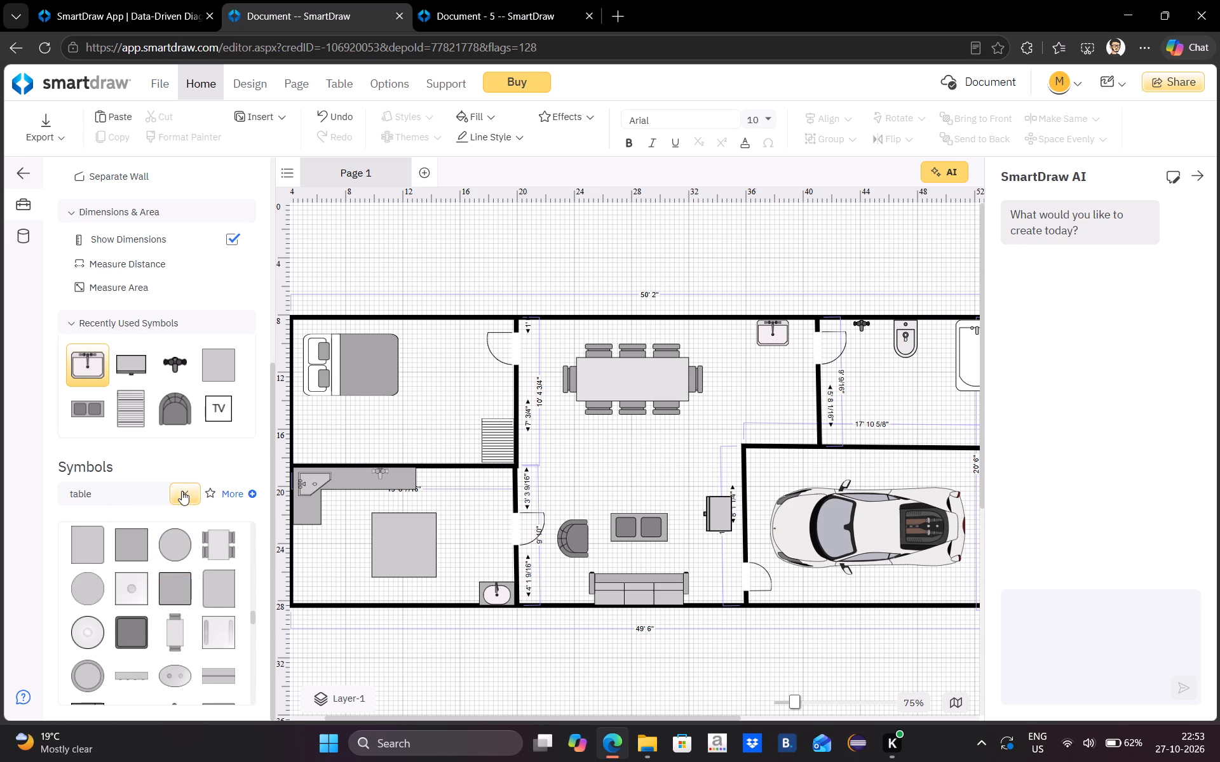
Clear the "table" symbol search and look through the Countertops and faucet symbols for another fixture.
{"action": "left_click", "coordinate": [182, 491]}
{"action": "scroll", "coordinate": [207, 555], "scroll_direction": "down", "scroll_amount": 6}
{"action": "scroll", "coordinate": [157, 604], "scroll_direction": "down", "scroll_amount": 2}
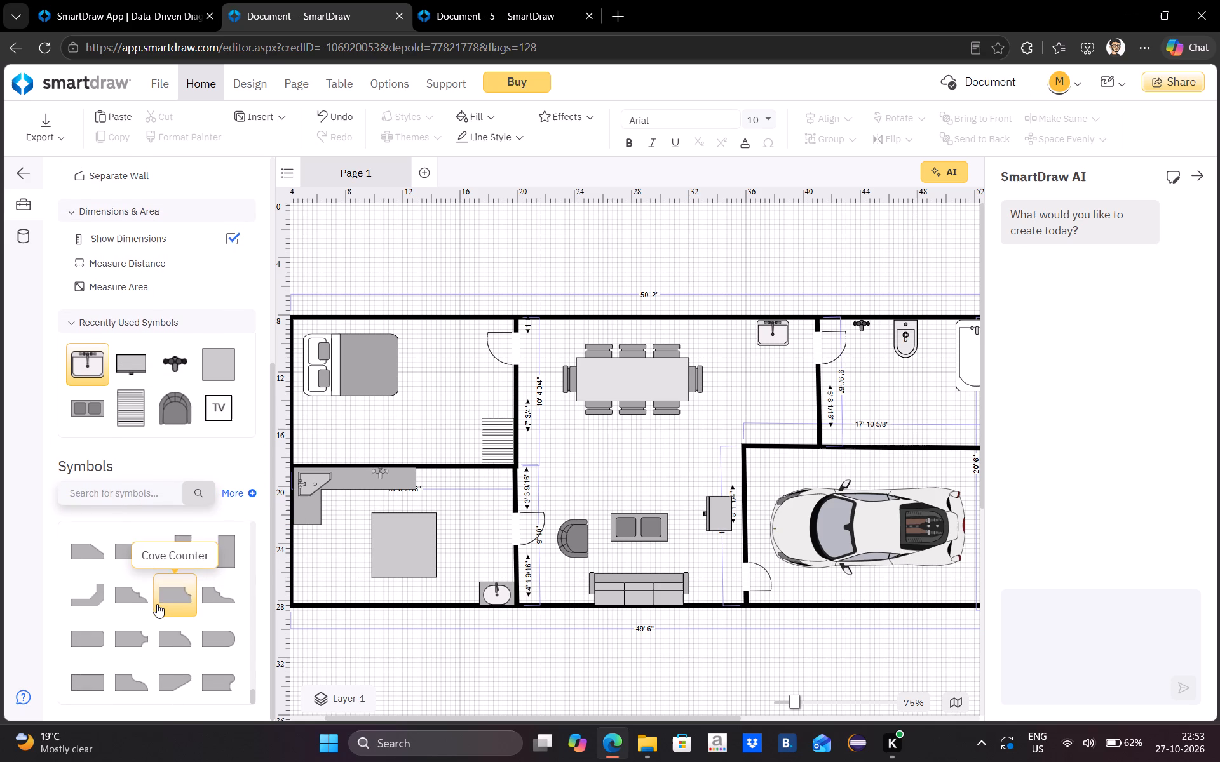
{"action": "scroll", "coordinate": [157, 604], "scroll_direction": "up", "scroll_amount": 1}
{"action": "scroll", "coordinate": [157, 604], "scroll_direction": "down", "scroll_amount": 2}
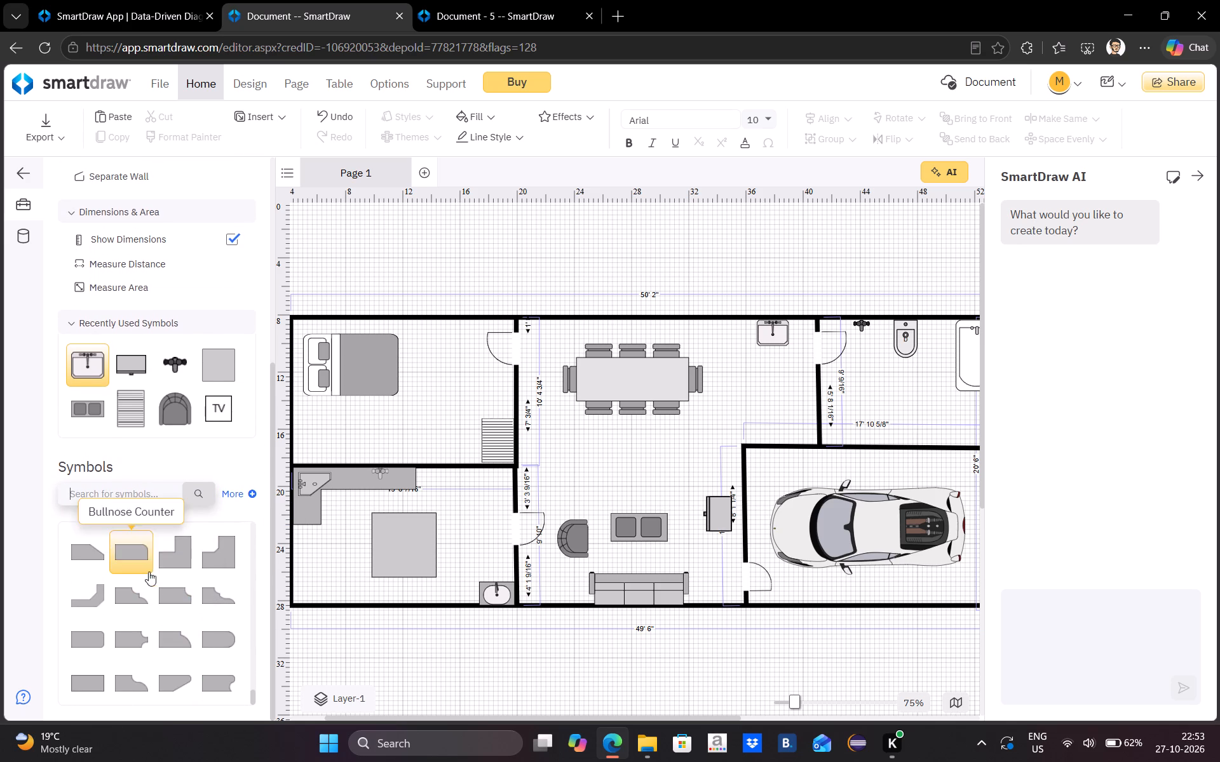
{"action": "scroll", "coordinate": [191, 620], "scroll_direction": "up", "scroll_amount": 5}
{"action": "middle_click", "coordinate": [188, 621]}
{"action": "scroll", "coordinate": [188, 621], "scroll_direction": "up", "scroll_amount": 4}
{"action": "scroll", "coordinate": [189, 615], "scroll_direction": "down", "scroll_amount": 2}
{"action": "middle_click", "coordinate": [192, 608]}
{"action": "scroll", "coordinate": [192, 608], "scroll_direction": "up", "scroll_amount": 4}
{"action": "scroll", "coordinate": [195, 599], "scroll_direction": "down", "scroll_amount": 2}
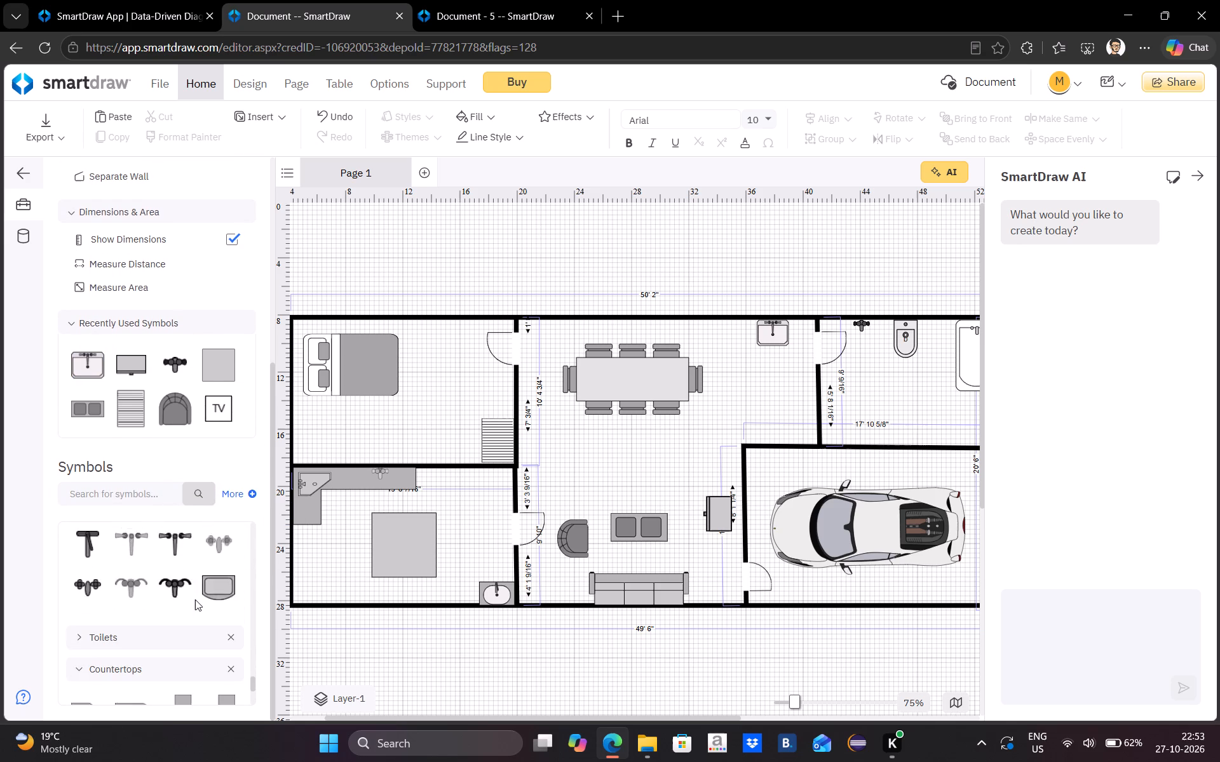
Place a digital scale symbol, 9" wide by 12" high, against the bathroom's lower wall shared with the garage.
{"action": "scroll", "coordinate": [195, 598], "scroll_direction": "down", "scroll_amount": 1}
{"action": "left_click", "coordinate": [77, 559]}
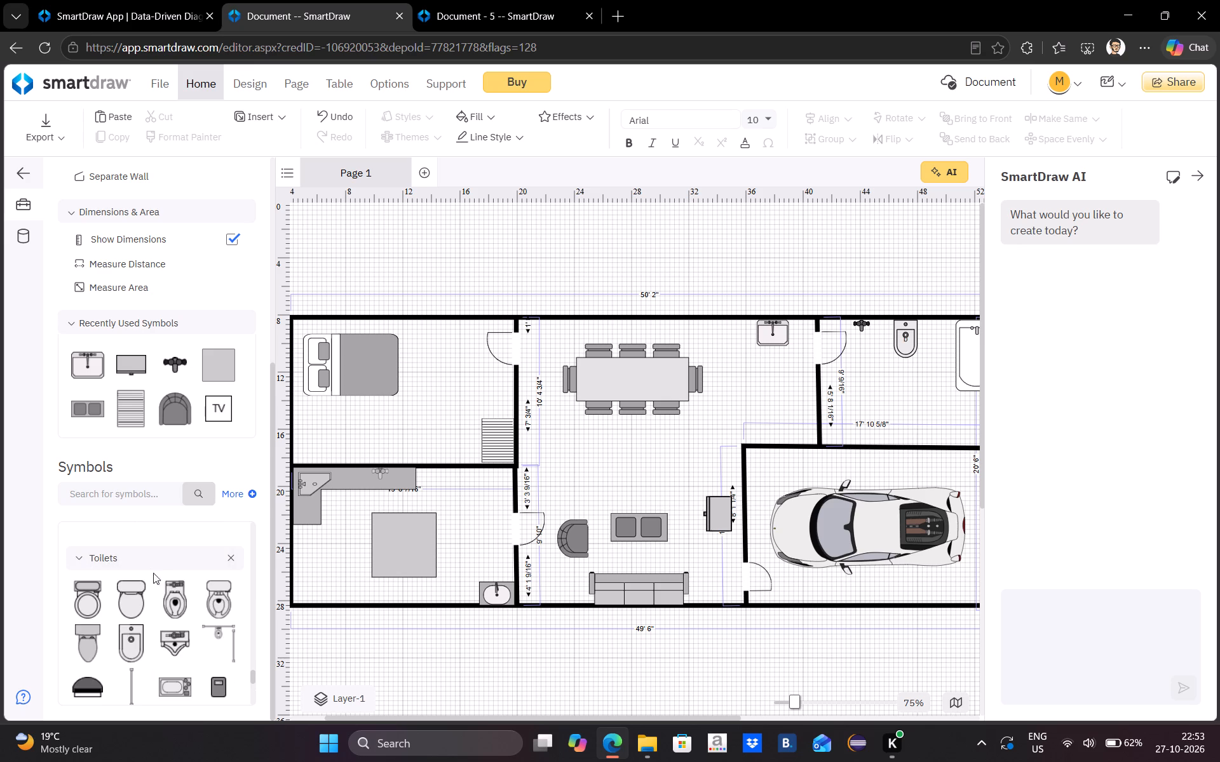
{"action": "scroll", "coordinate": [158, 576], "scroll_direction": "up", "scroll_amount": 1}
{"action": "scroll", "coordinate": [158, 576], "scroll_direction": "down", "scroll_amount": 3}
{"action": "scroll", "coordinate": [158, 575], "scroll_direction": "up", "scroll_amount": 1}
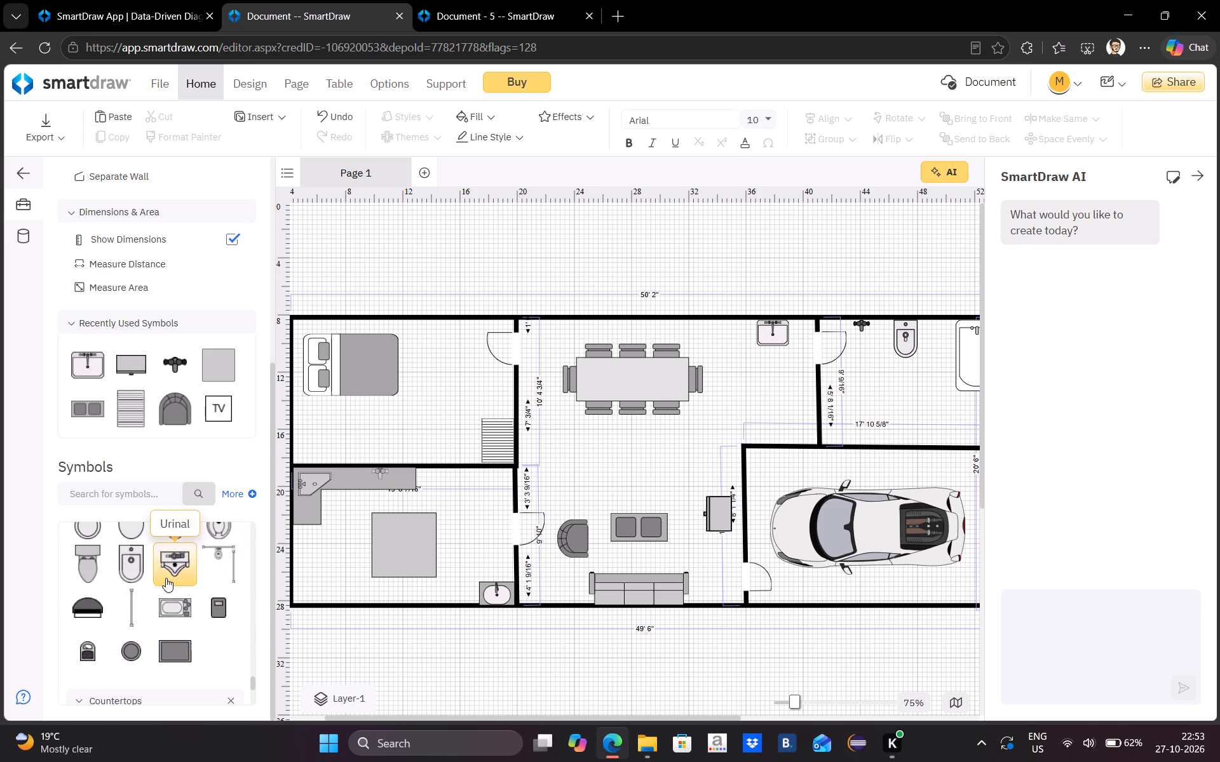
{"action": "left_click_drag", "start_coordinate": [210, 601], "coordinate": [314, 557]}
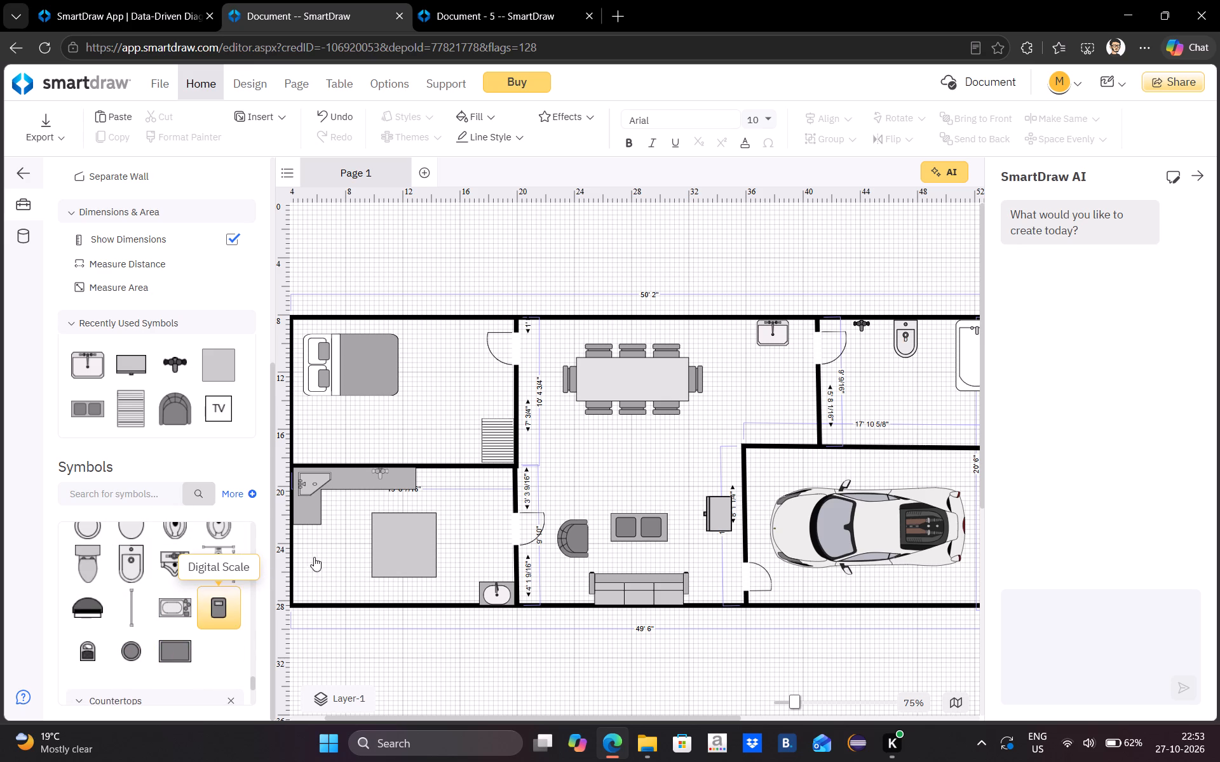
{"action": "left_click_drag", "start_coordinate": [314, 557], "coordinate": [886, 415]}
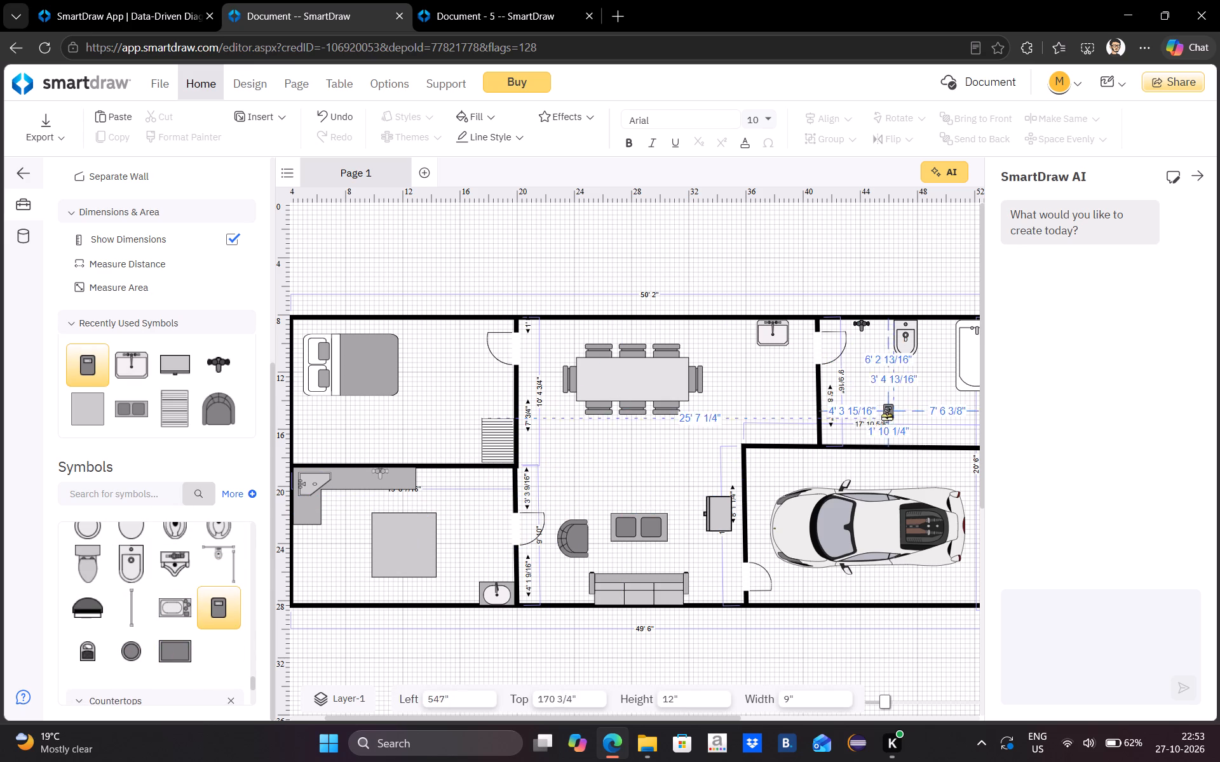
{"action": "left_click_drag", "start_coordinate": [886, 415], "coordinate": [878, 439]}
{"action": "left_click", "coordinate": [898, 409]}
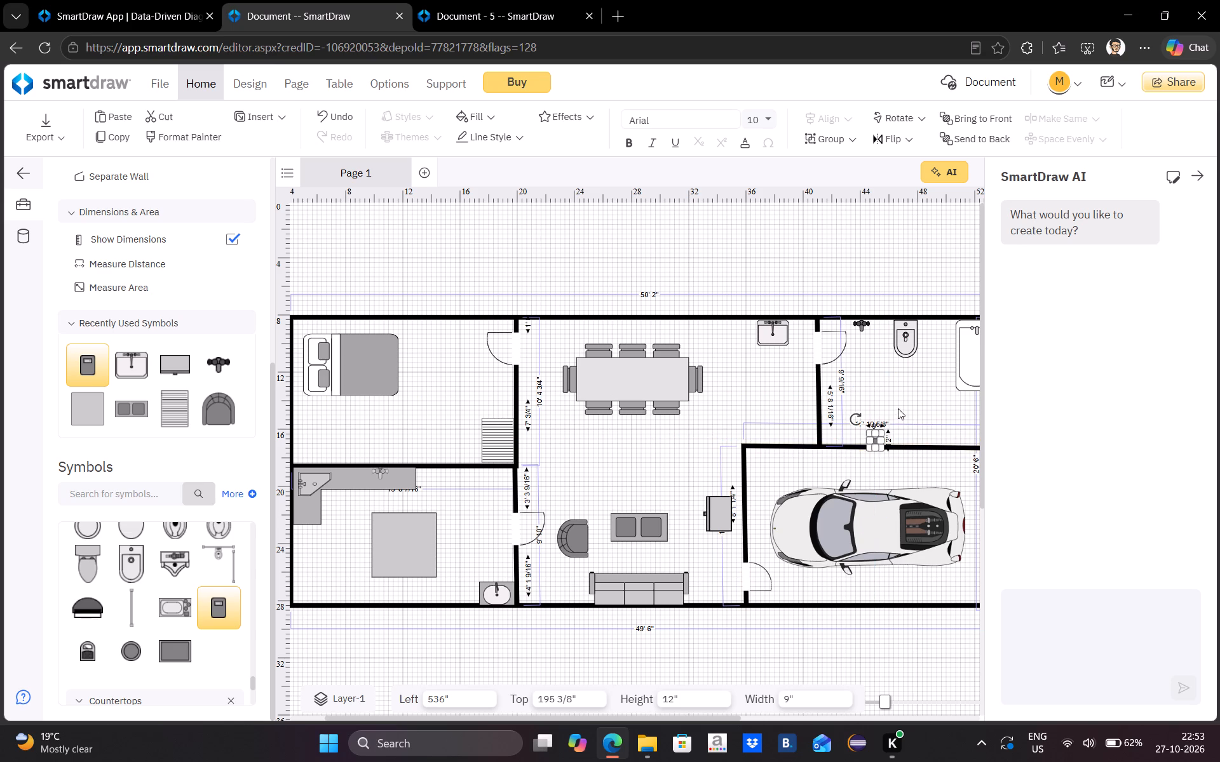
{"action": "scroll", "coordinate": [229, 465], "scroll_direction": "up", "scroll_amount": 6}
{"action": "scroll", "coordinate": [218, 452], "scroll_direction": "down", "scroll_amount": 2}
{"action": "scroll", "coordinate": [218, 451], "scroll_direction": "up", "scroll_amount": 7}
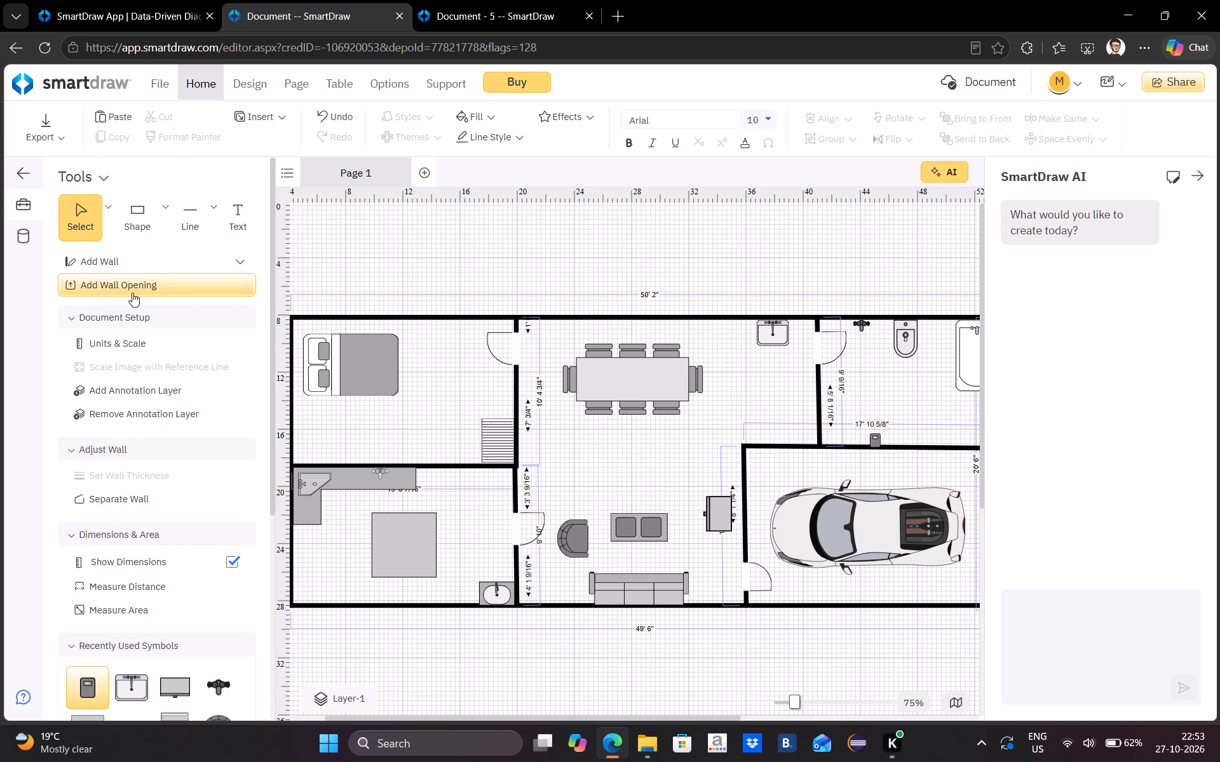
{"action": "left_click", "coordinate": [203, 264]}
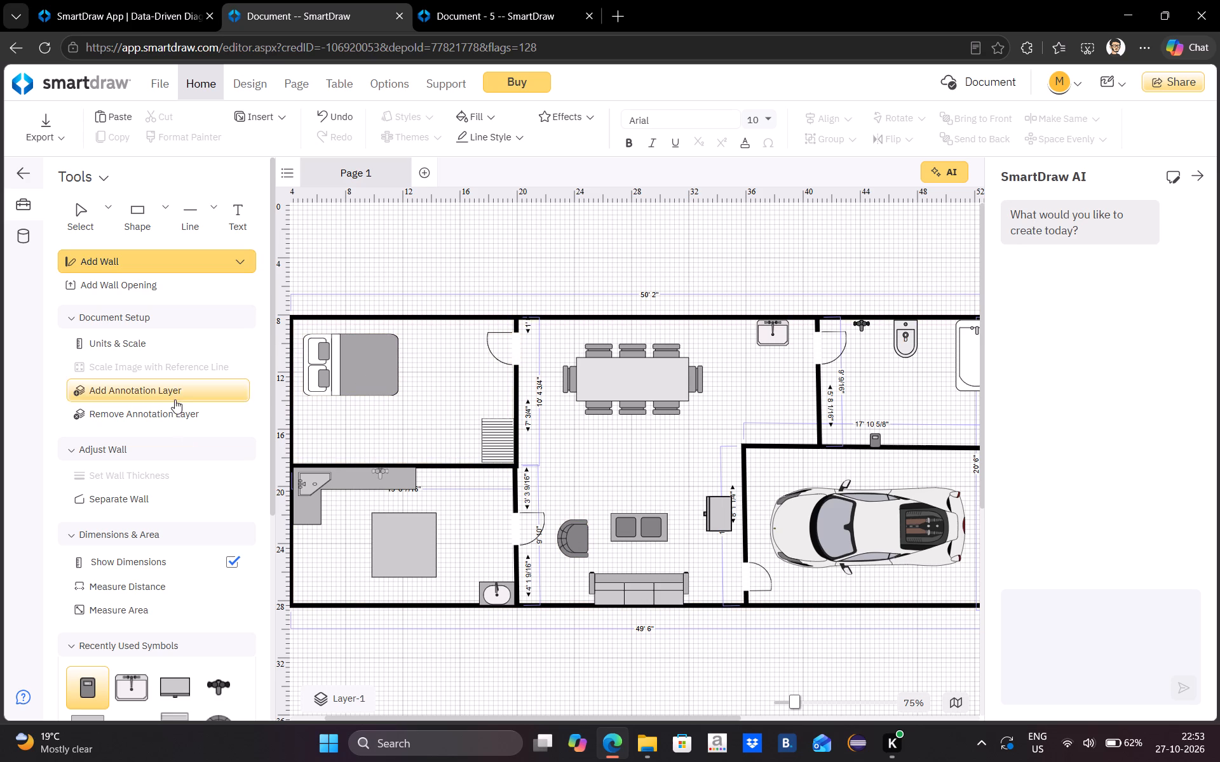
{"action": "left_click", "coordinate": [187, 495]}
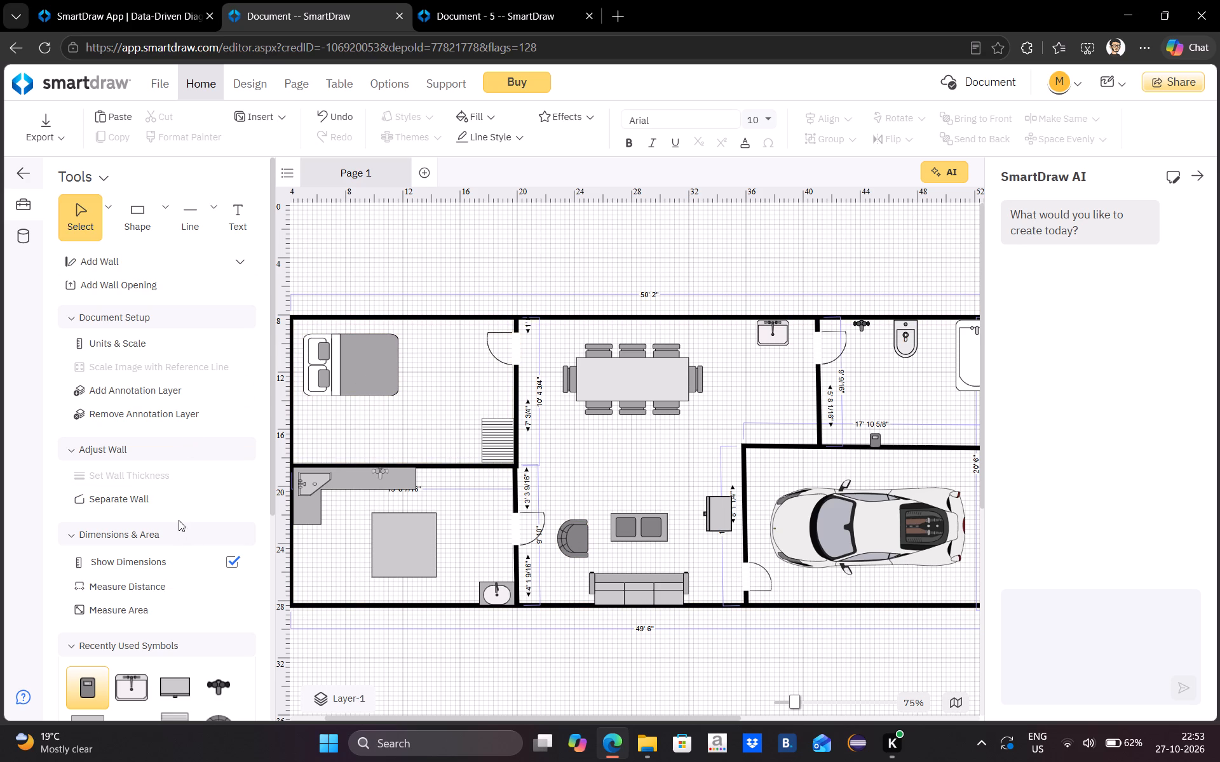
Add the text label "BED ROOM" below the bed in the bedroom.
{"action": "scroll", "coordinate": [187, 458], "scroll_direction": "up", "scroll_amount": 2}
{"action": "left_click", "coordinate": [241, 213]}
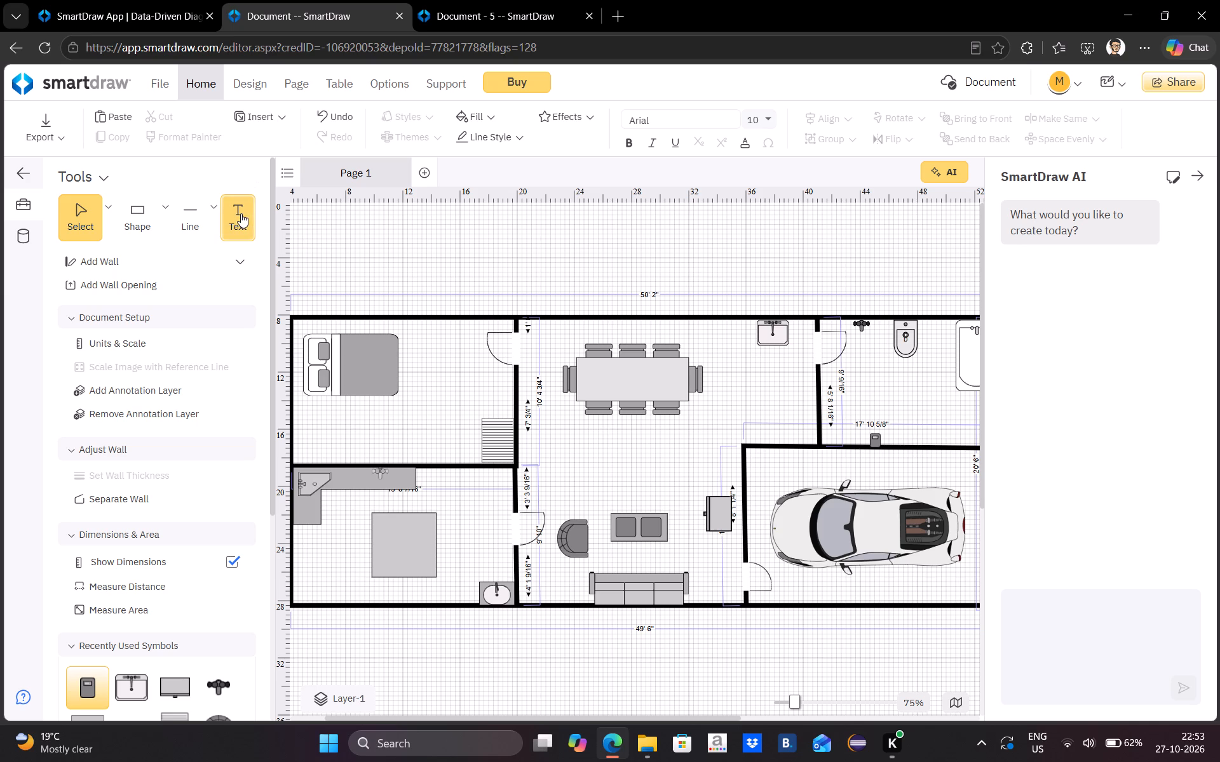
{"action": "left_click_drag", "start_coordinate": [345, 425], "coordinate": [395, 425]}
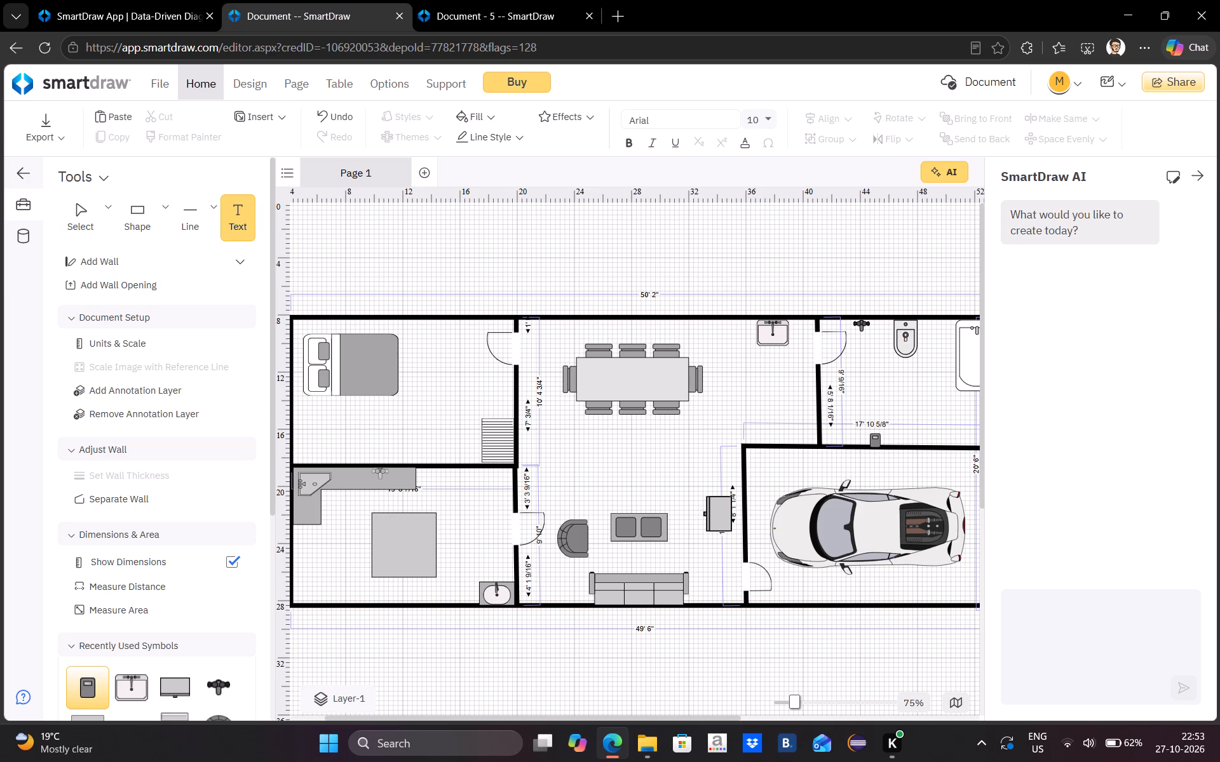
{"action": "left_click_drag", "start_coordinate": [349, 410], "coordinate": [414, 443]}
{"action": "left_click", "coordinate": [377, 421]}
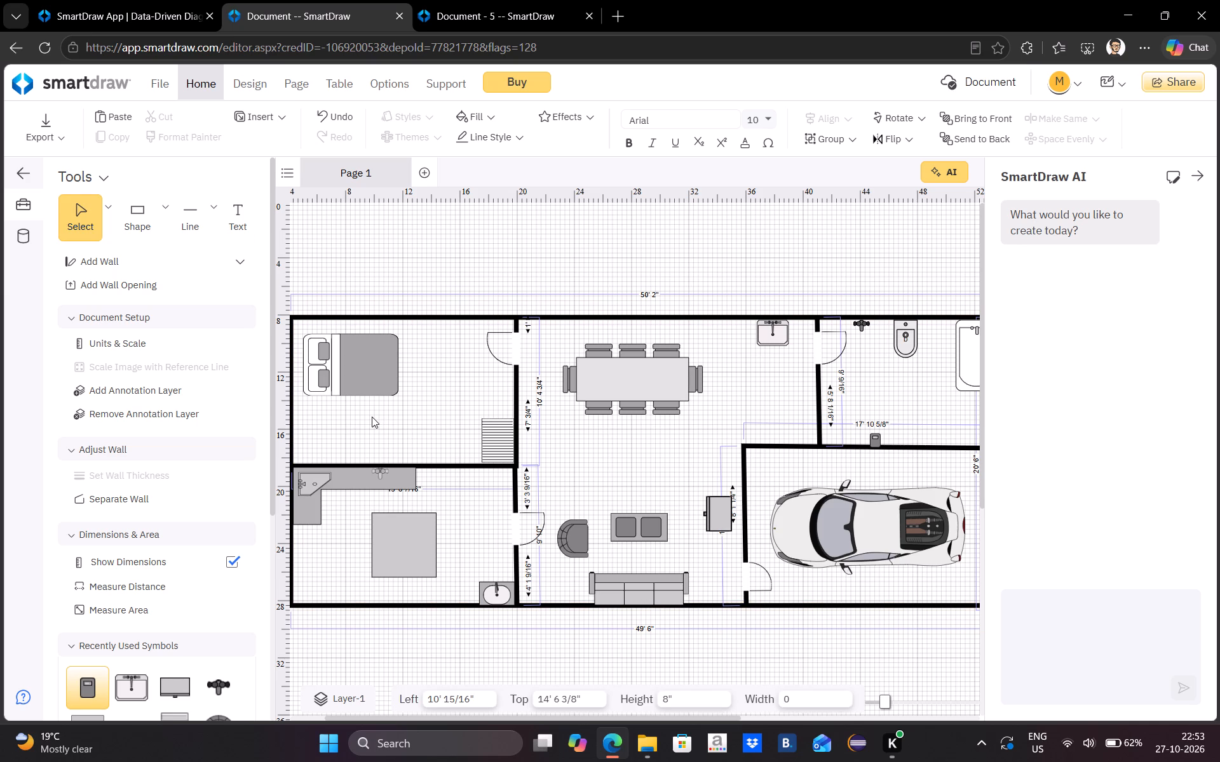
{"action": "type", "text": "bed"}
{"action": "type", "text": "room"}
{"action": "key", "text": "BackSpace"}
{"action": "key", "text": "BackSpace"}
{"action": "key", "text": "BackSpace"}
{"action": "key", "text": "BackSpace"}
{"action": "key", "text": "BackSpace"}
{"action": "key", "text": "BackSpace"}
{"action": "type", "text": "BED ROOM"}
{"action": "key", "text": "space"}
{"action": "left_click", "coordinate": [454, 474]}
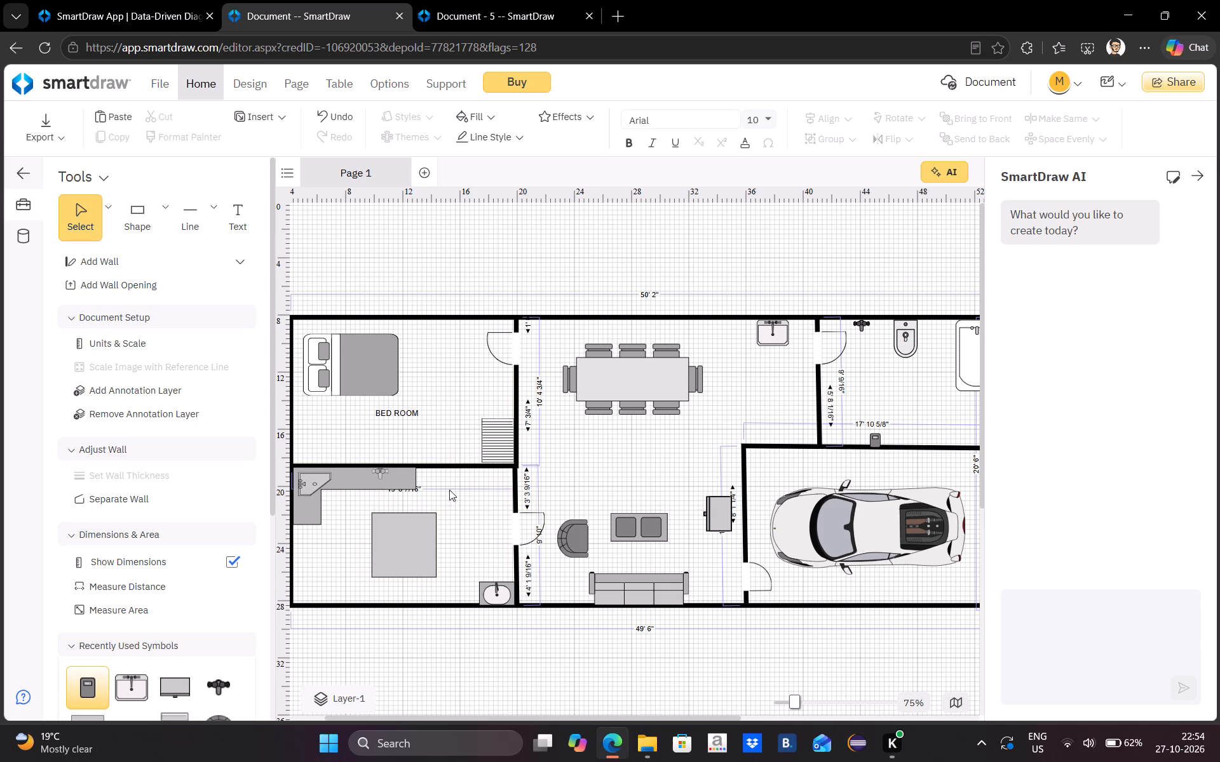
Add the text label "KITCHEN" in the kitchen, in the open floor beside the square table.
{"action": "left_click_drag", "start_coordinate": [337, 531], "coordinate": [402, 556]}
{"action": "type", "text": "KI"}
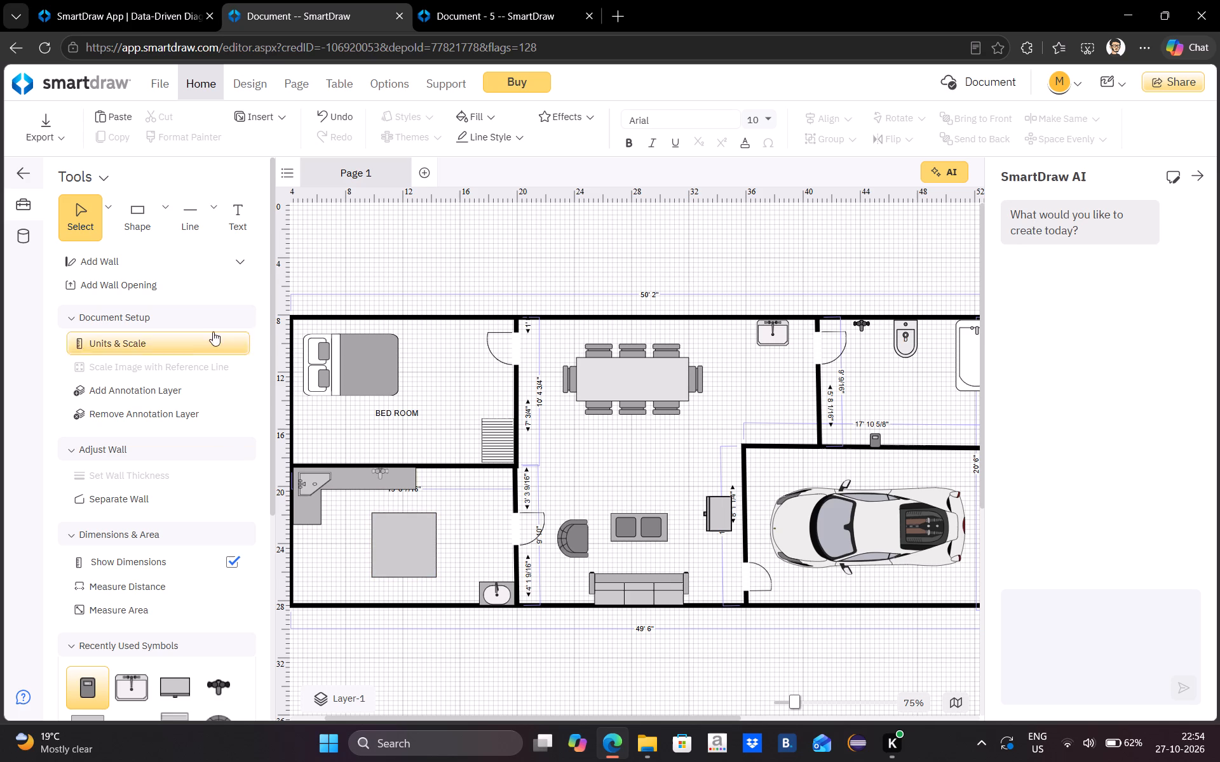
{"action": "left_click", "coordinate": [231, 213]}
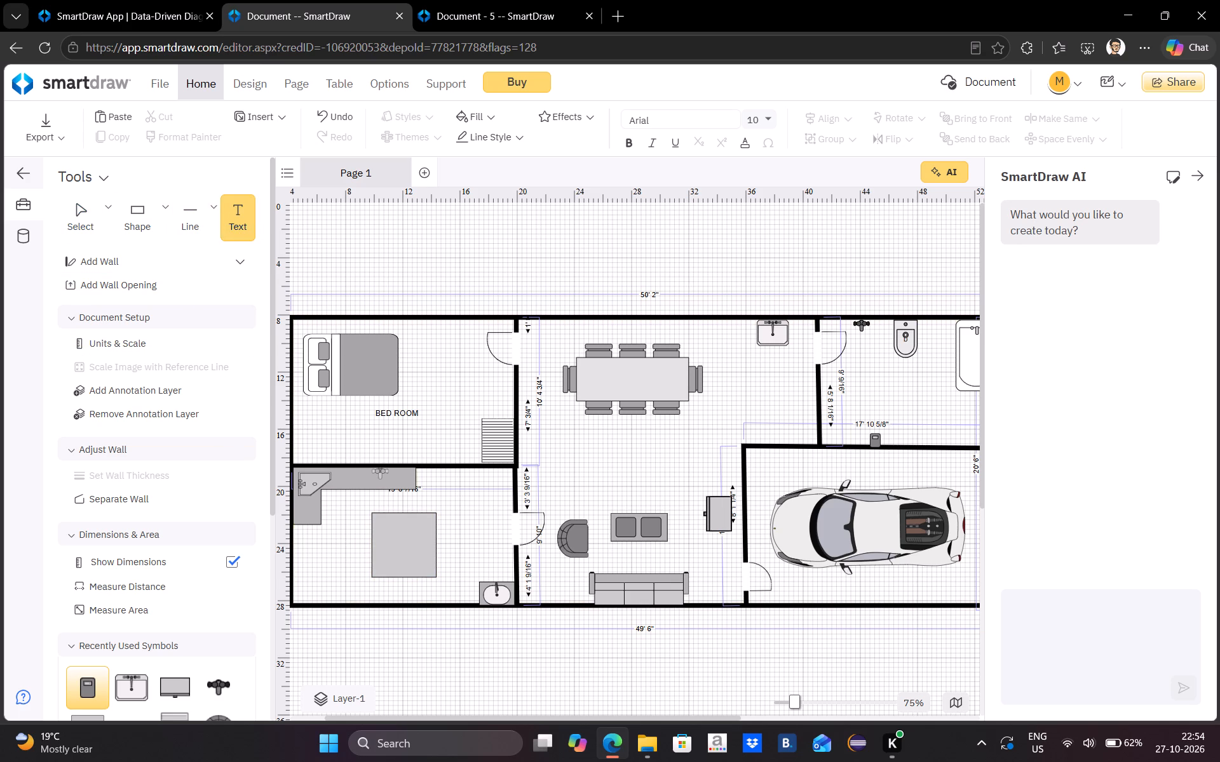
{"action": "left_click", "coordinate": [301, 430]}
{"action": "left_click_drag", "start_coordinate": [315, 547], "coordinate": [369, 565]}
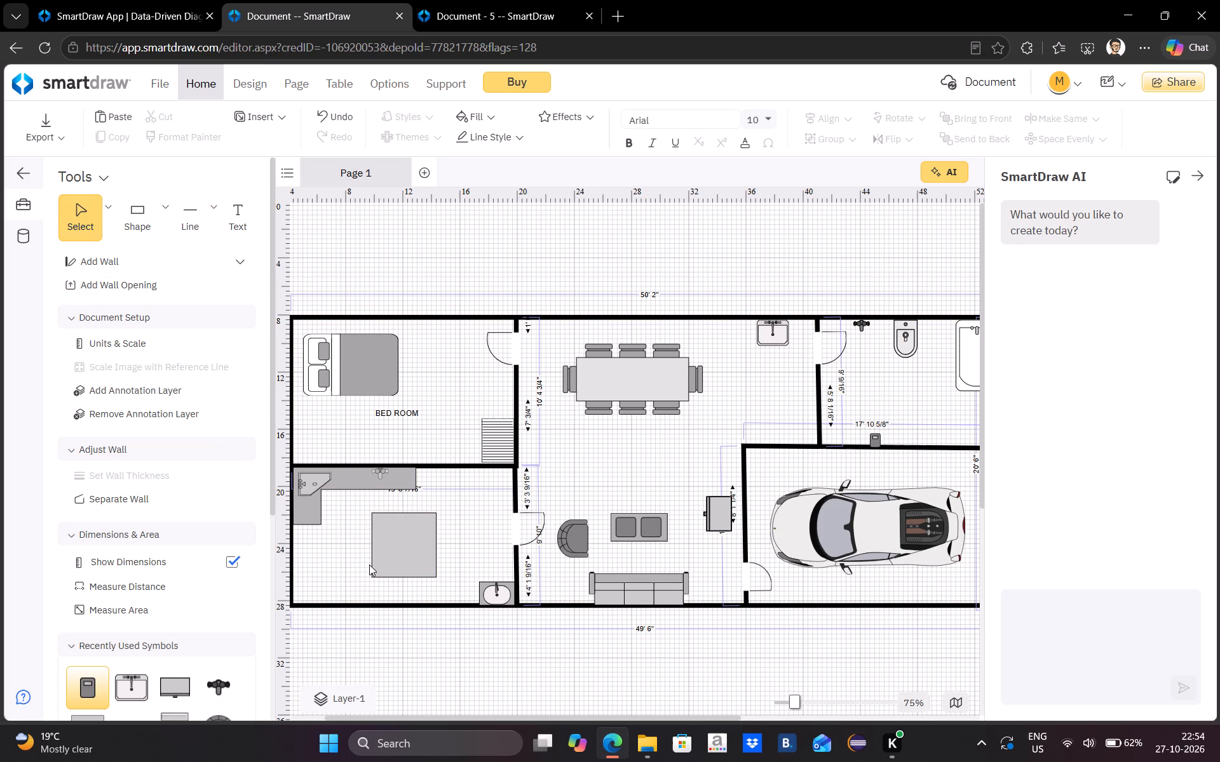
{"action": "left_click", "coordinate": [337, 558]}
{"action": "type", "text": "KI"}
{"action": "left_click", "coordinate": [239, 231]}
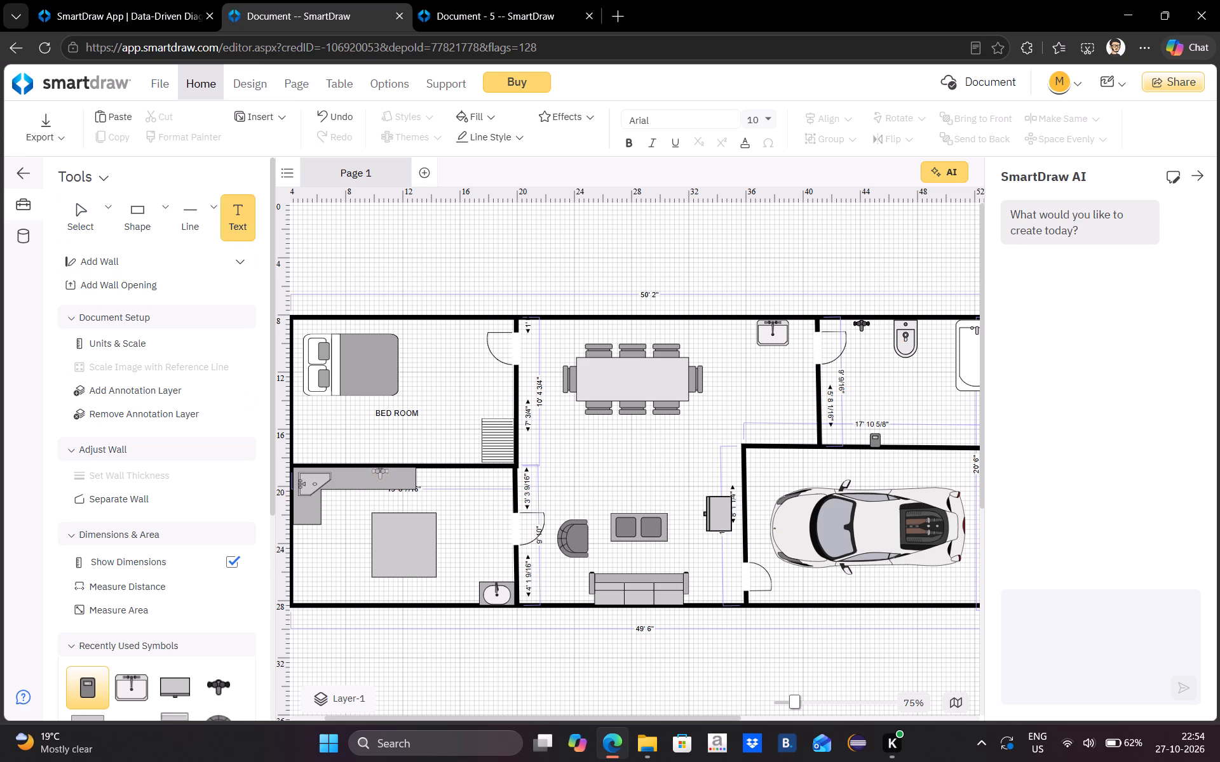
{"action": "left_click", "coordinate": [323, 558]}
{"action": "type", "text": "KI"}
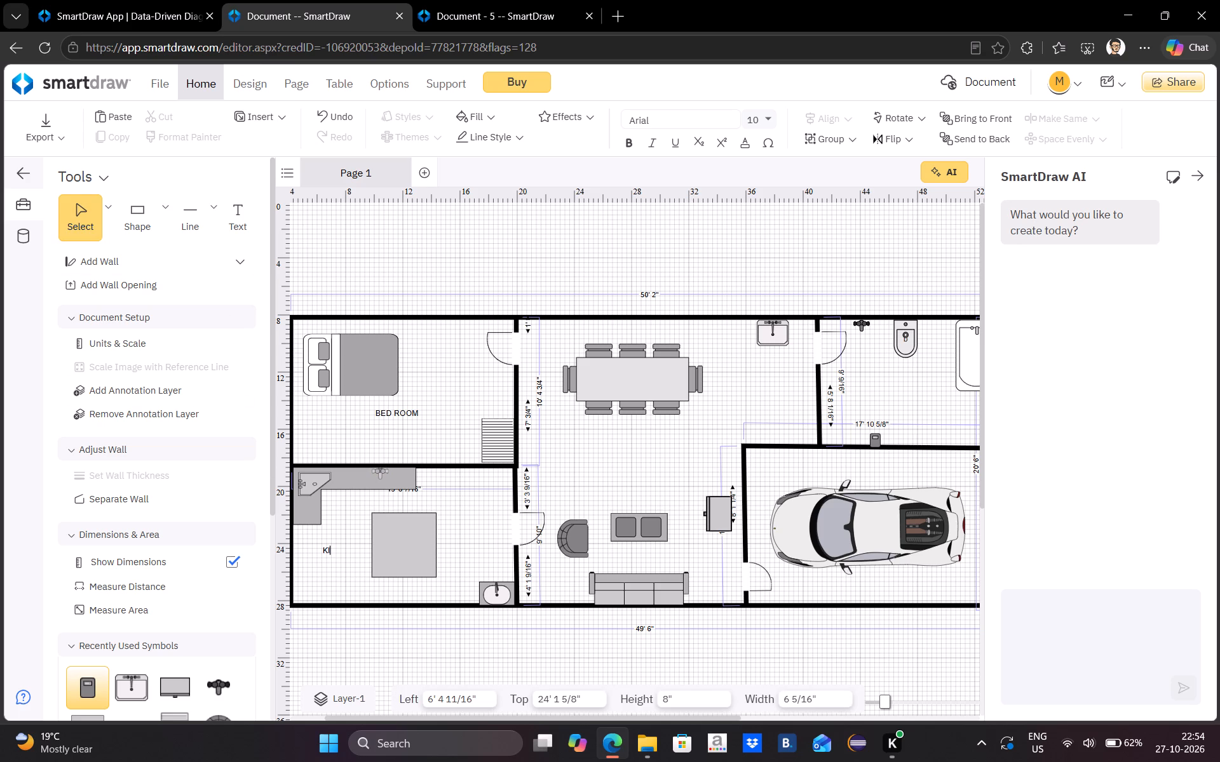
{"action": "type", "text": "TCHEN"}
Add the text label "MAIN HALL/LIVING ROOM" between the dining table and the living room seating.
{"action": "left_click", "coordinate": [226, 212]}
{"action": "left_click", "coordinate": [647, 453]}
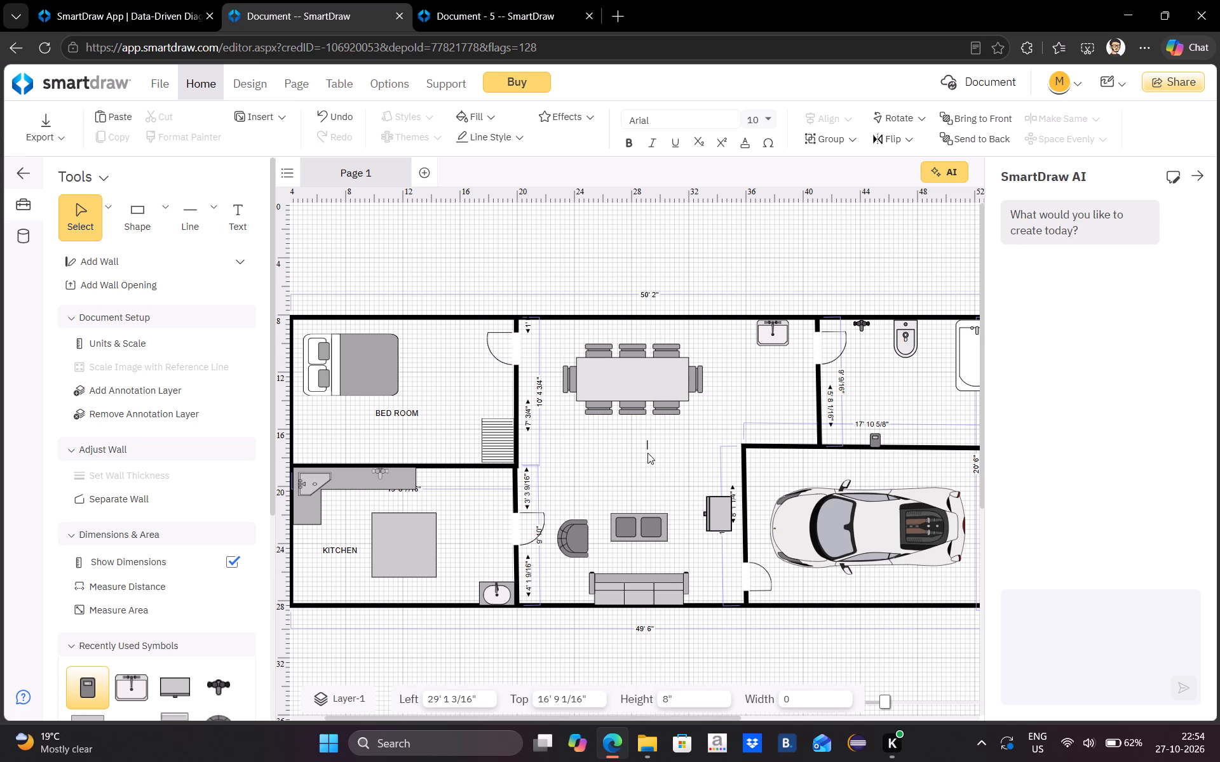
{"action": "type", "text": "MAIJN"}
{"action": "key", "text": "BackSpace"}
{"action": "key", "text": "BackSpace"}
{"action": "type", "text": "N HALL"}
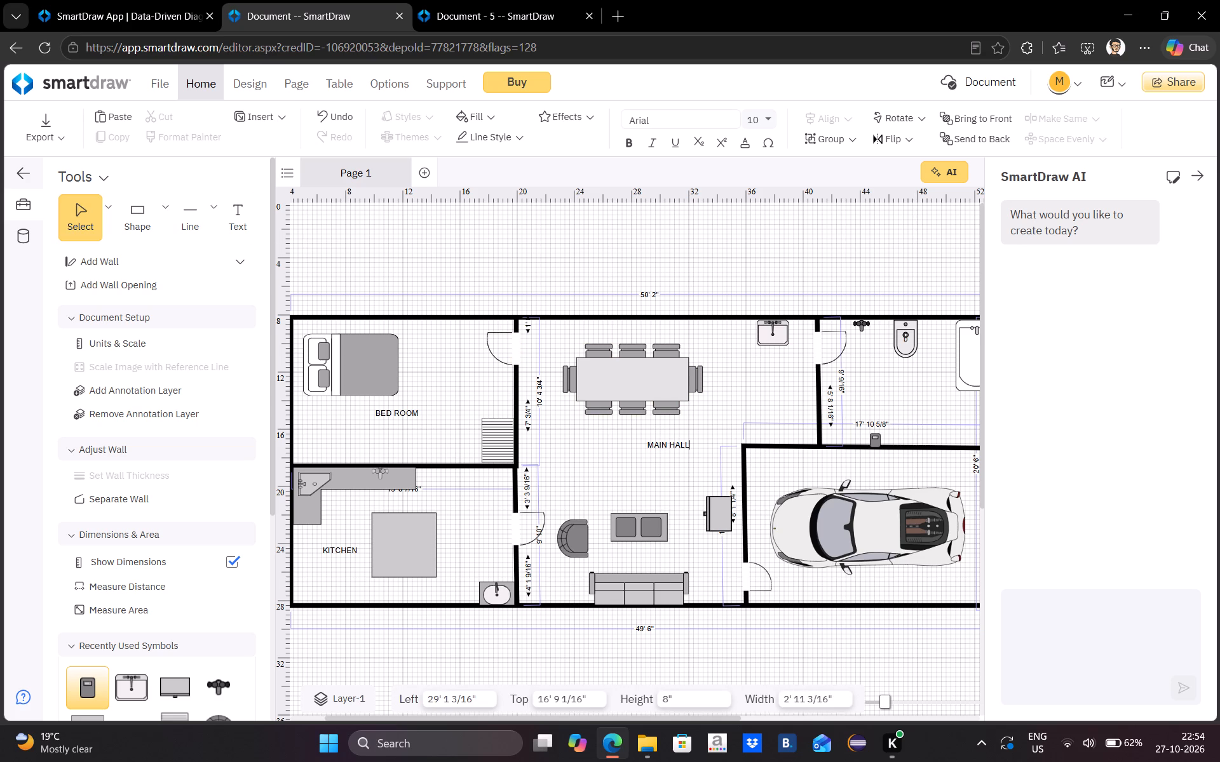
{"action": "key", "text": "slash"}
{"action": "type", "text": "LIVING T"}
{"action": "key", "text": "BackSpace"}
{"action": "type", "text": "ROOM"}
{"action": "key", "text": "space"}
Move the main hall label away from the garage wall, to about 25' 5" from the left and 17' 3" from the top.
{"action": "left_click", "coordinate": [662, 441]}
{"action": "left_click_drag", "start_coordinate": [681, 444], "coordinate": [631, 447]}
{"action": "left_click", "coordinate": [679, 440]}
{"action": "key", "text": "Left"}
{"action": "key", "text": "BackSpace"}
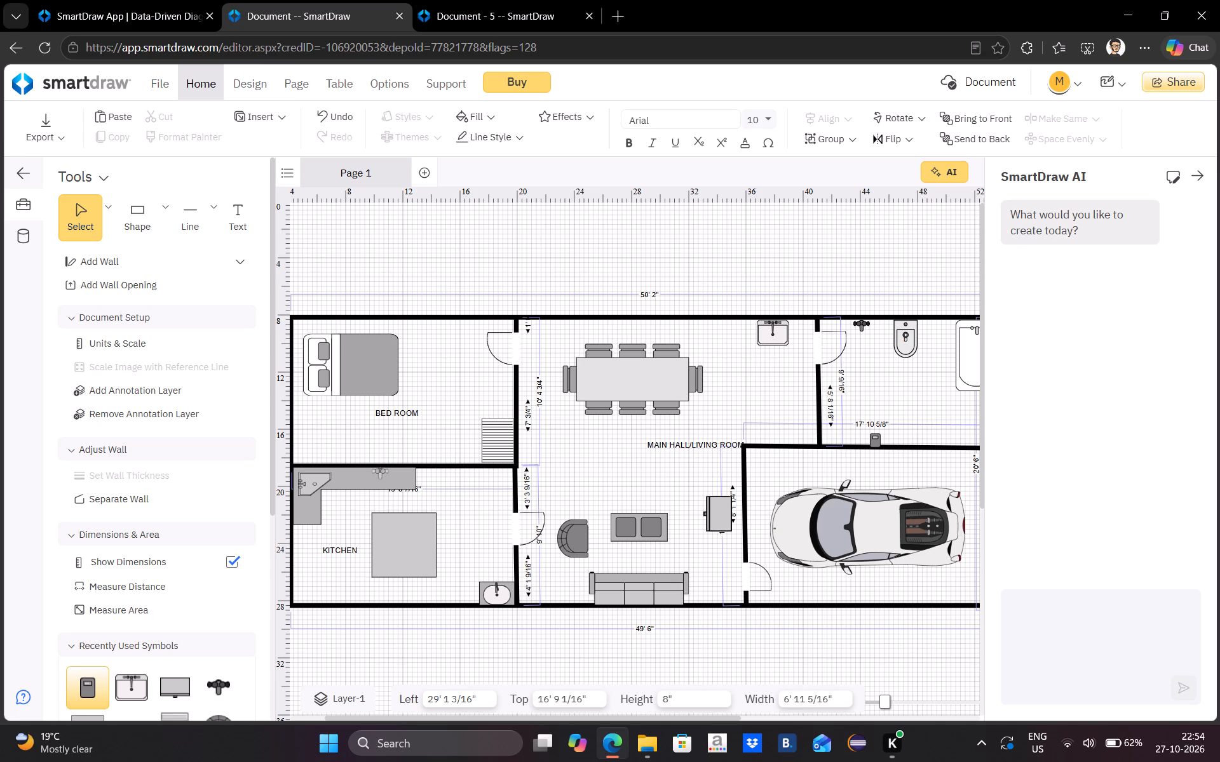
{"action": "key", "text": "BackSpace"}
{"action": "key", "text": "BackSpace"}
{"action": "left_click", "coordinate": [707, 450]}
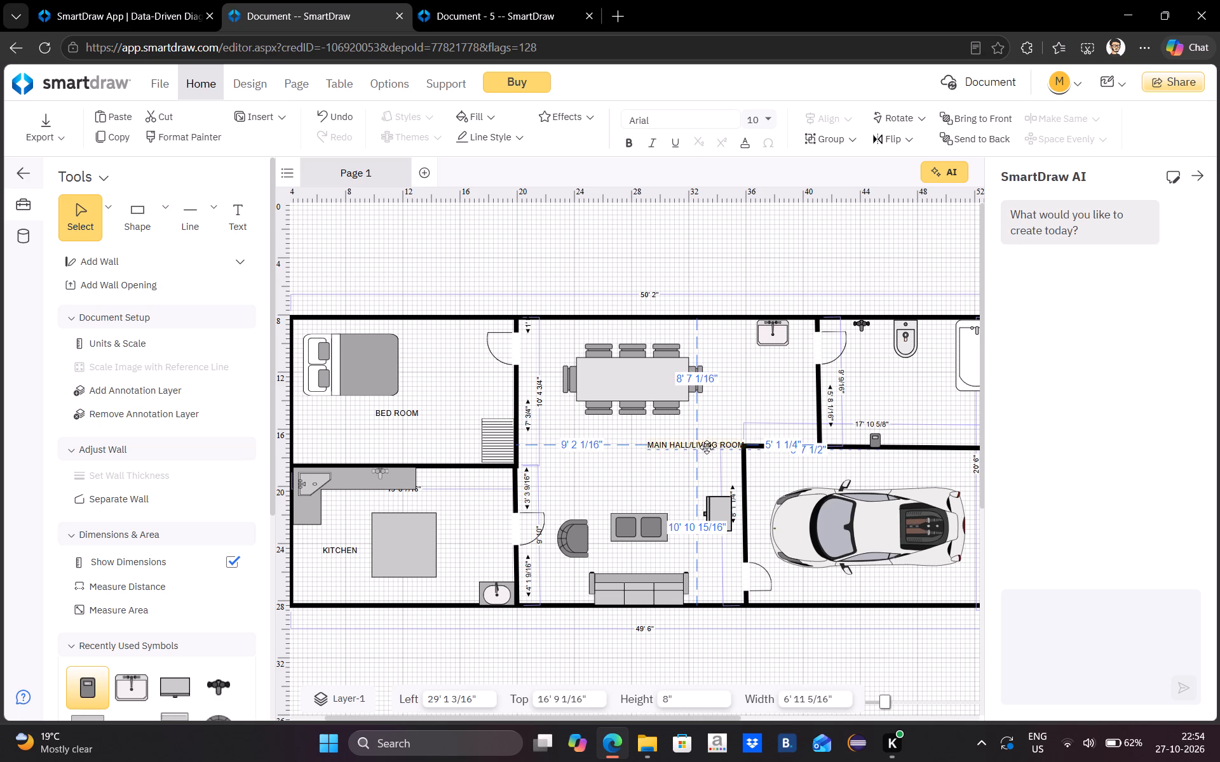
{"action": "left_click", "coordinate": [707, 447]}
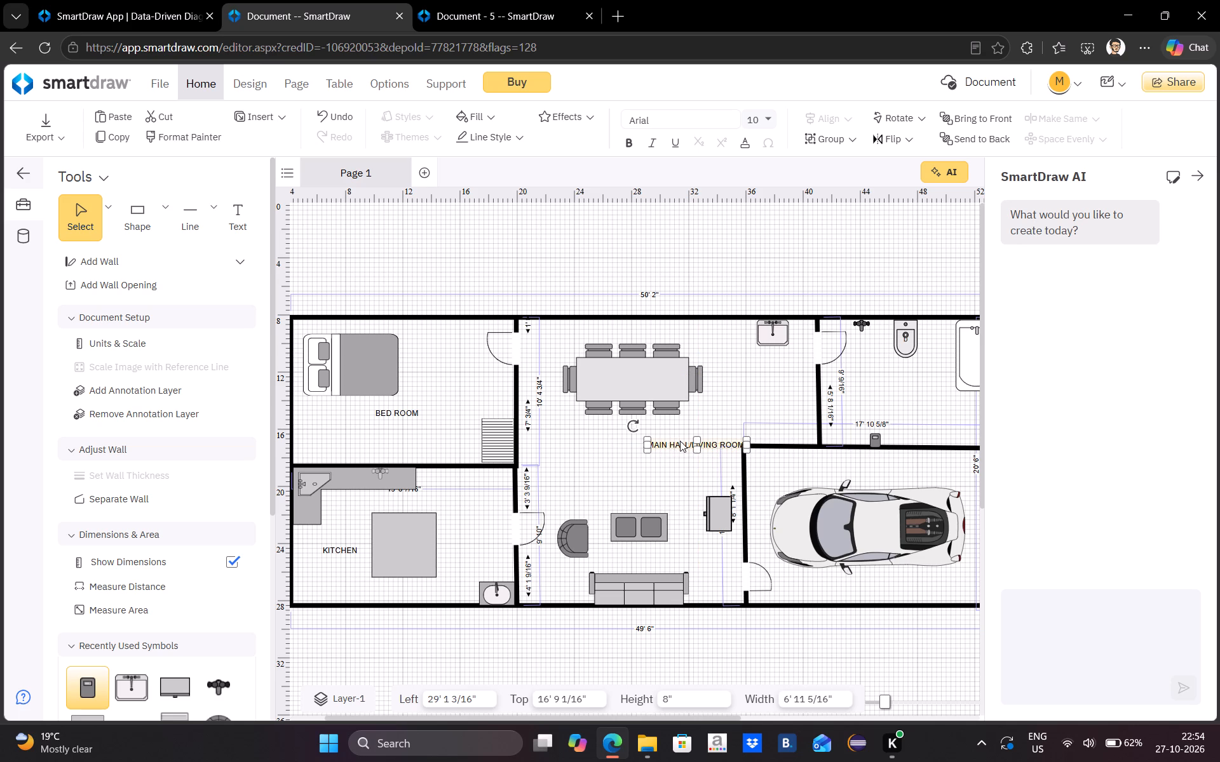
{"action": "left_click_drag", "start_coordinate": [680, 441], "coordinate": [627, 446]}
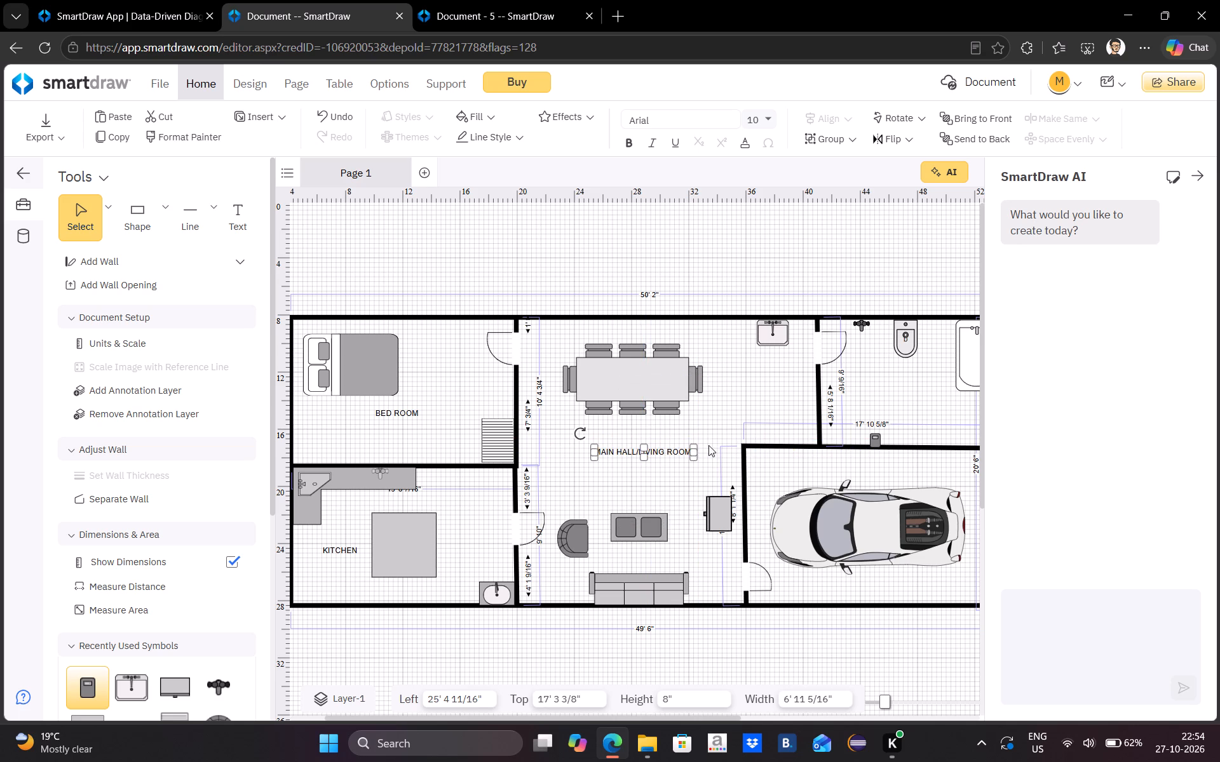
{"action": "left_click", "coordinate": [701, 373]}
Add the text label "bATHROOM" in the bathroom's open floor below the faucet and toilet.
{"action": "scroll", "coordinate": [784, 373], "scroll_direction": "right", "scroll_amount": 1}
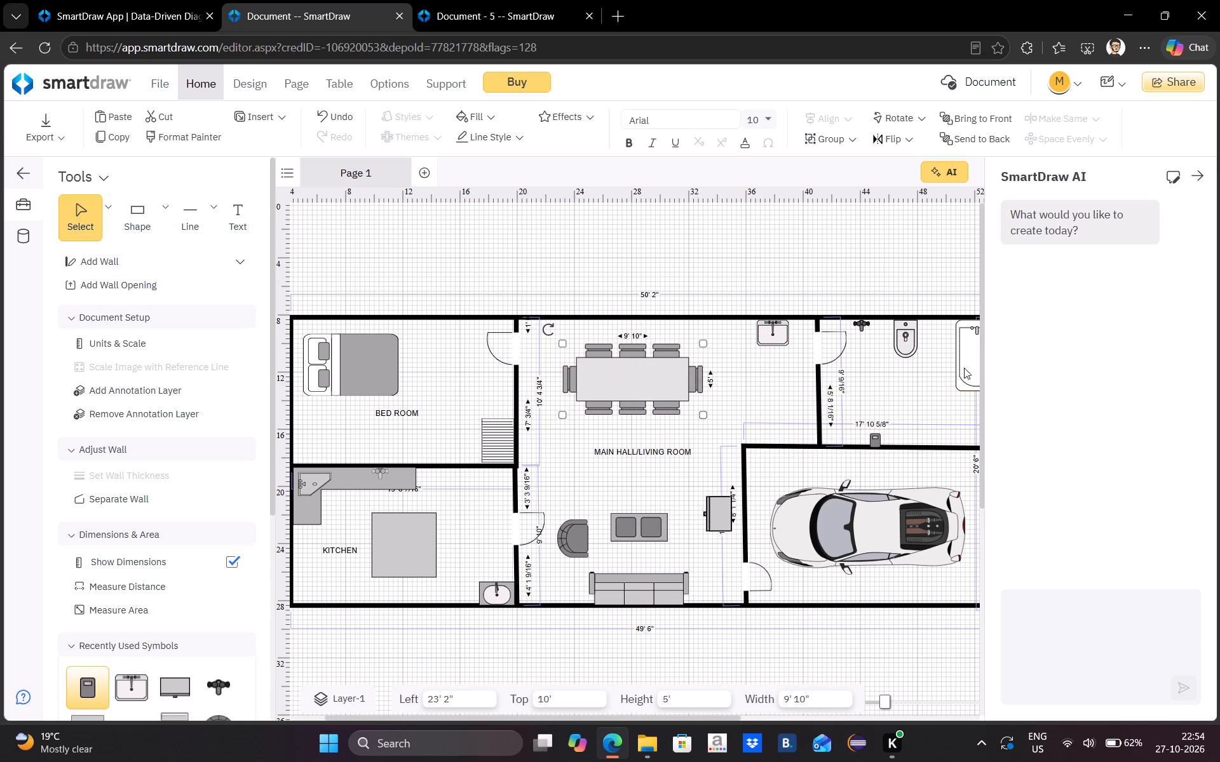
{"action": "left_click", "coordinate": [241, 218]}
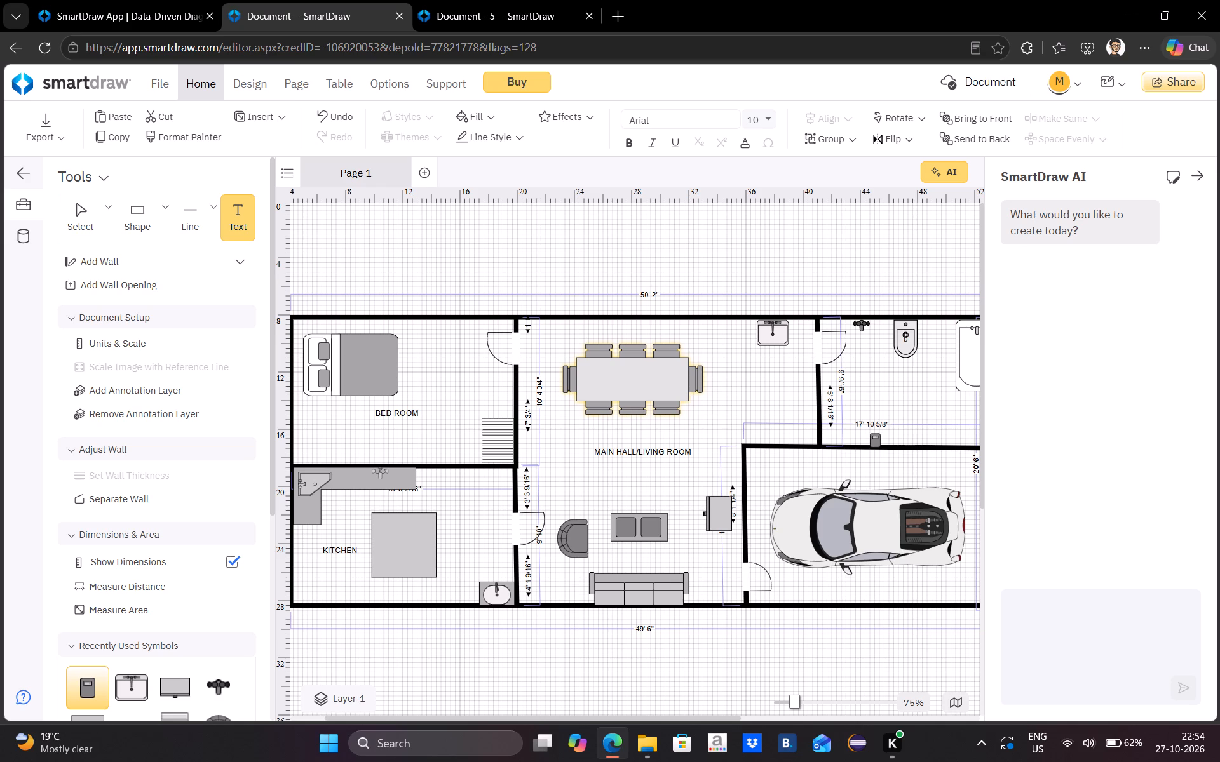
{"action": "left_click", "coordinate": [865, 386]}
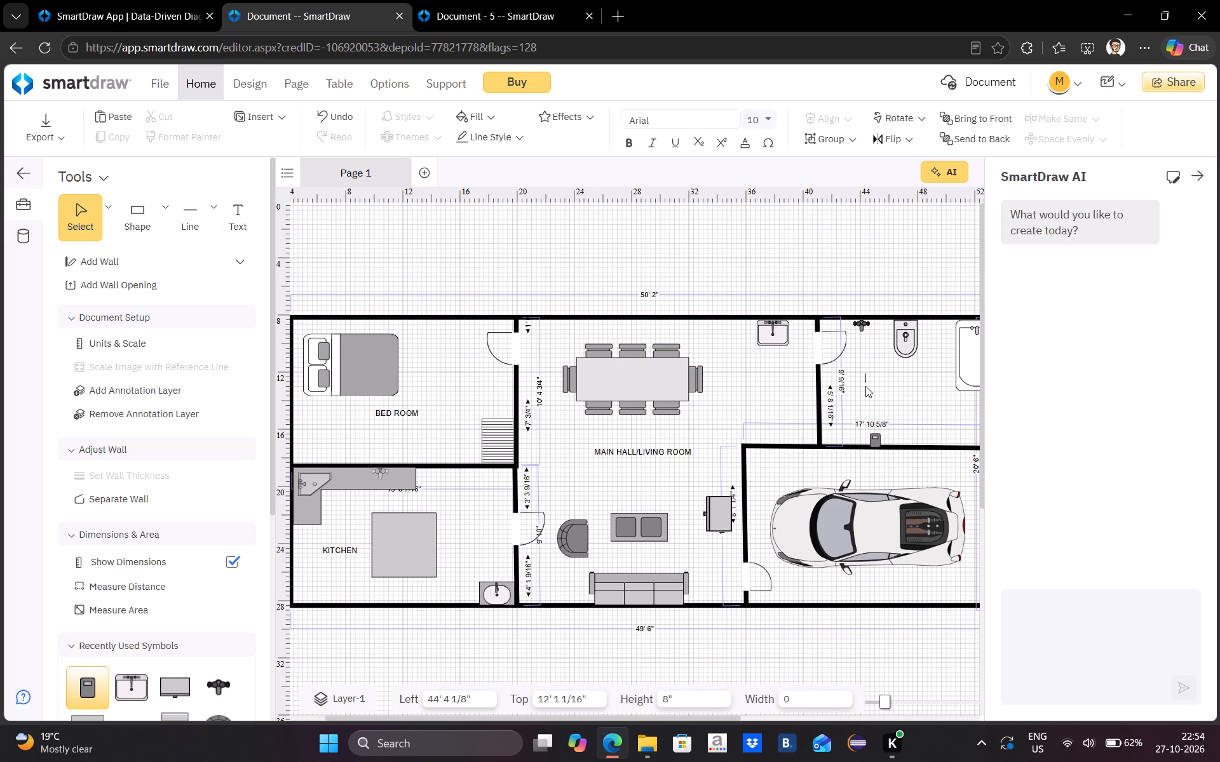
{"action": "type", "text": "bATHROOM"}
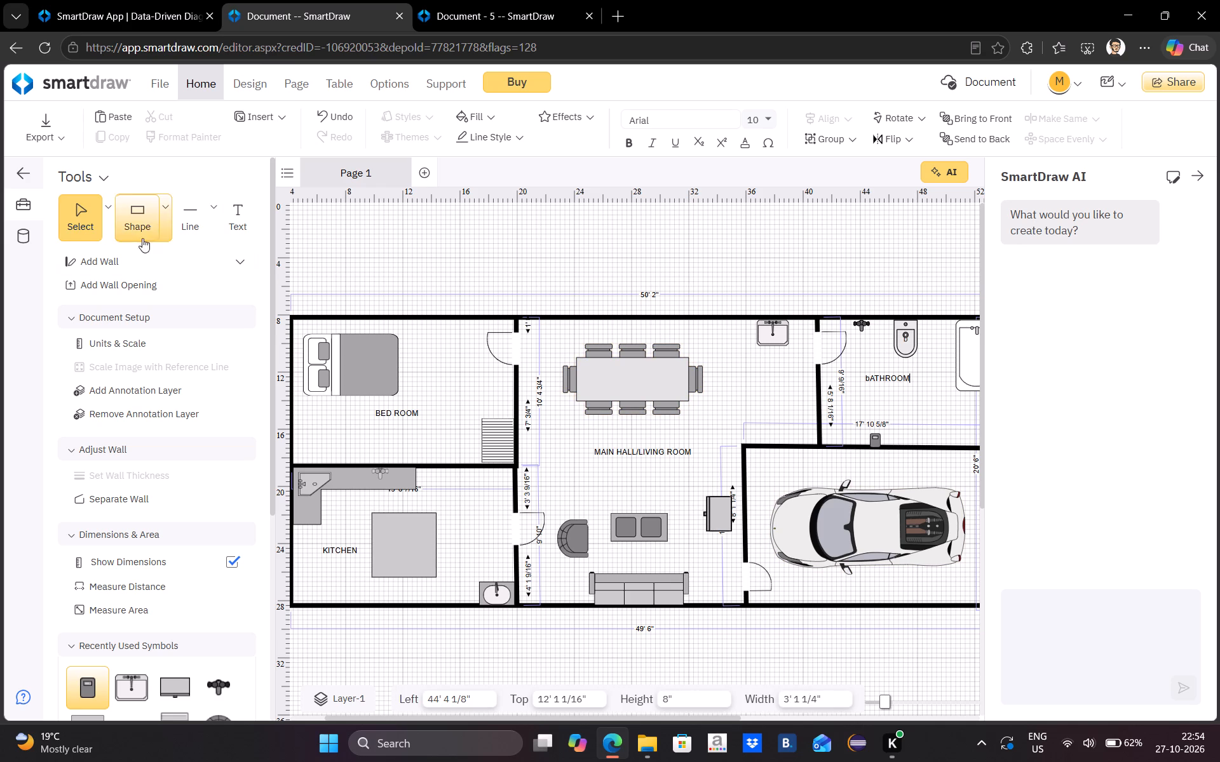
Add the text label "PARKING" in the garage, above the front of the car.
{"action": "left_click", "coordinate": [234, 219]}
{"action": "left_click_drag", "start_coordinate": [762, 464], "coordinate": [839, 447]}
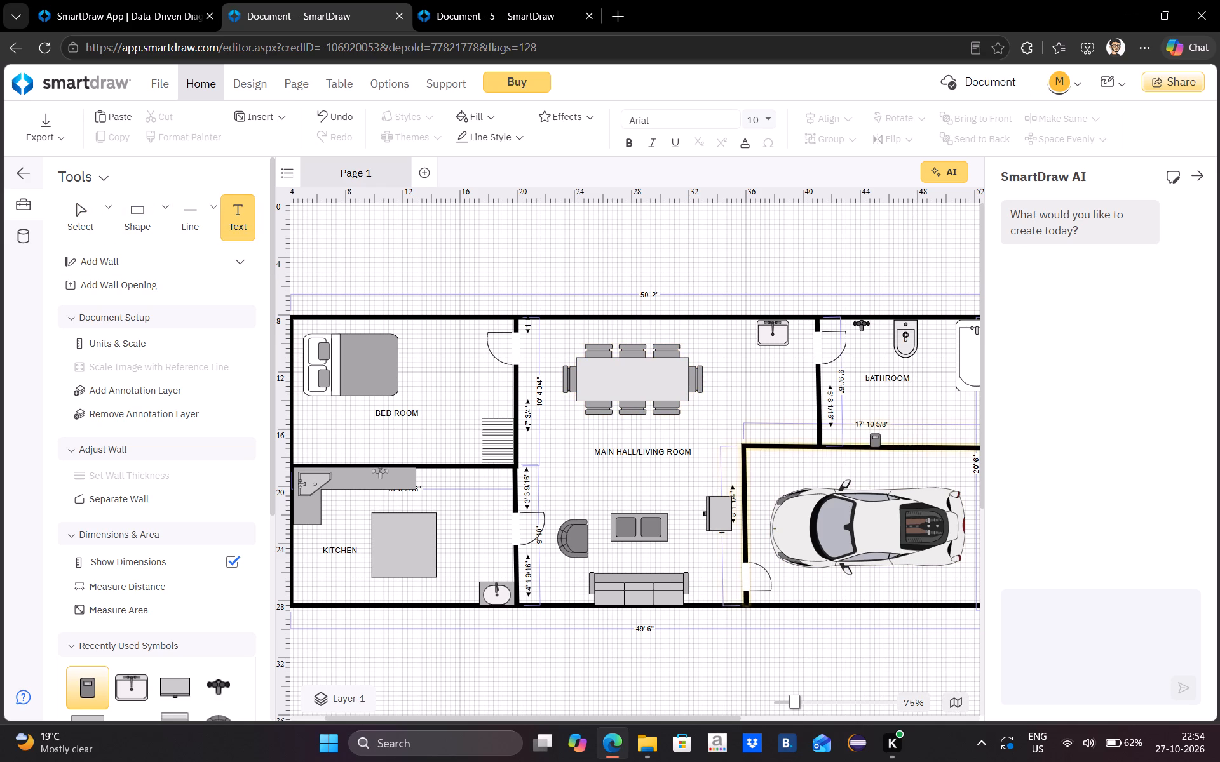
{"action": "left_click", "coordinate": [776, 471]}
{"action": "type", "text": "PARKING"}
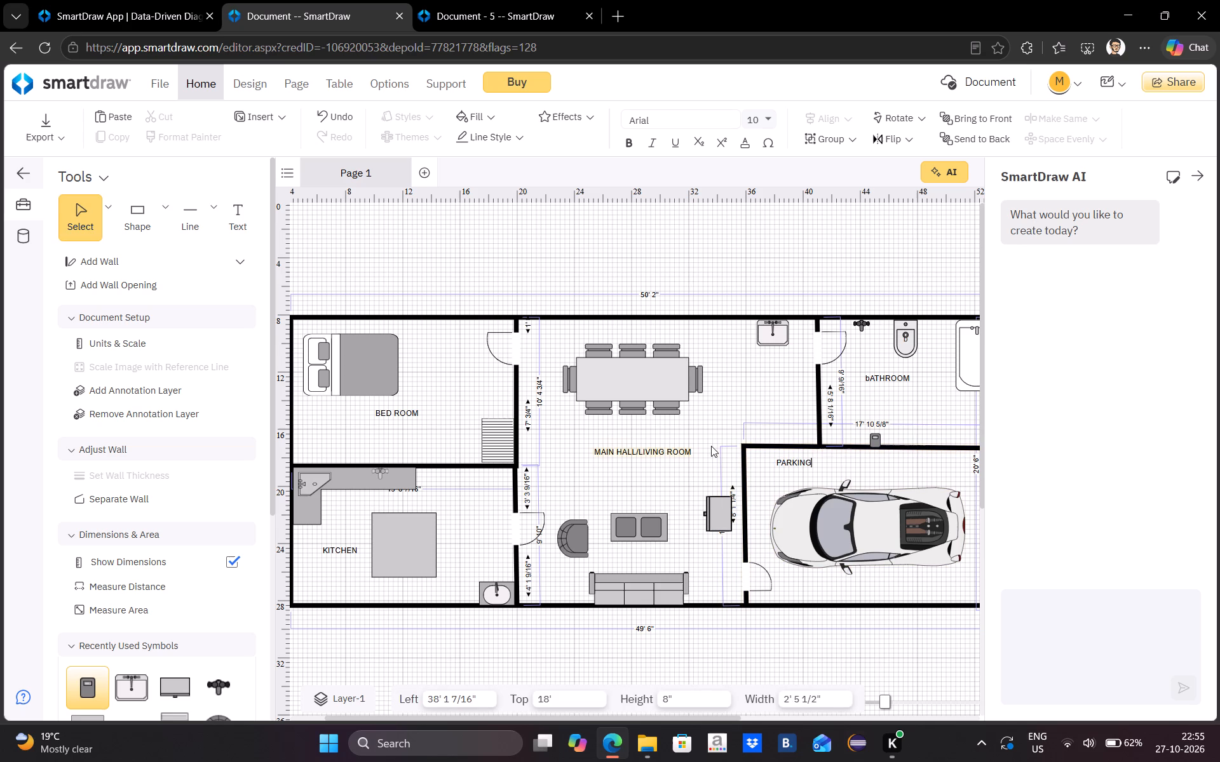
{"action": "left_click", "coordinate": [682, 355]}
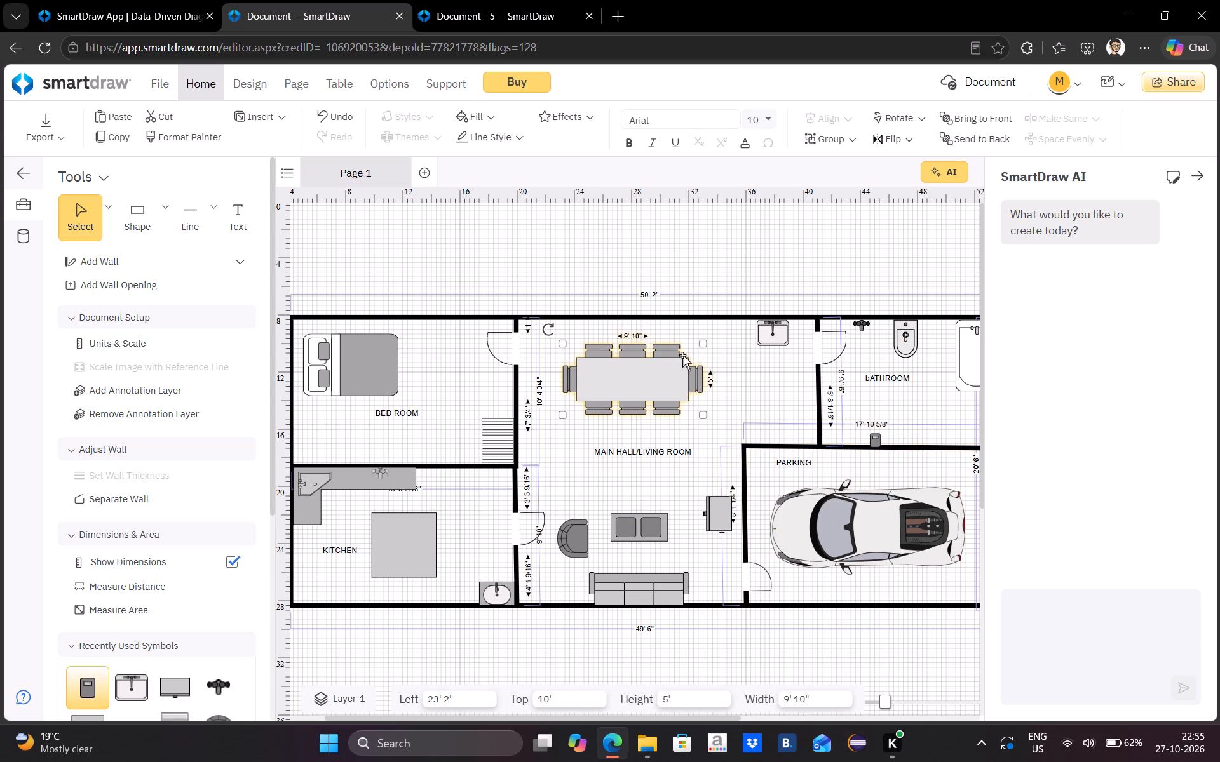
Save the floor plan document.
{"action": "key", "text": "ctrl+s"}
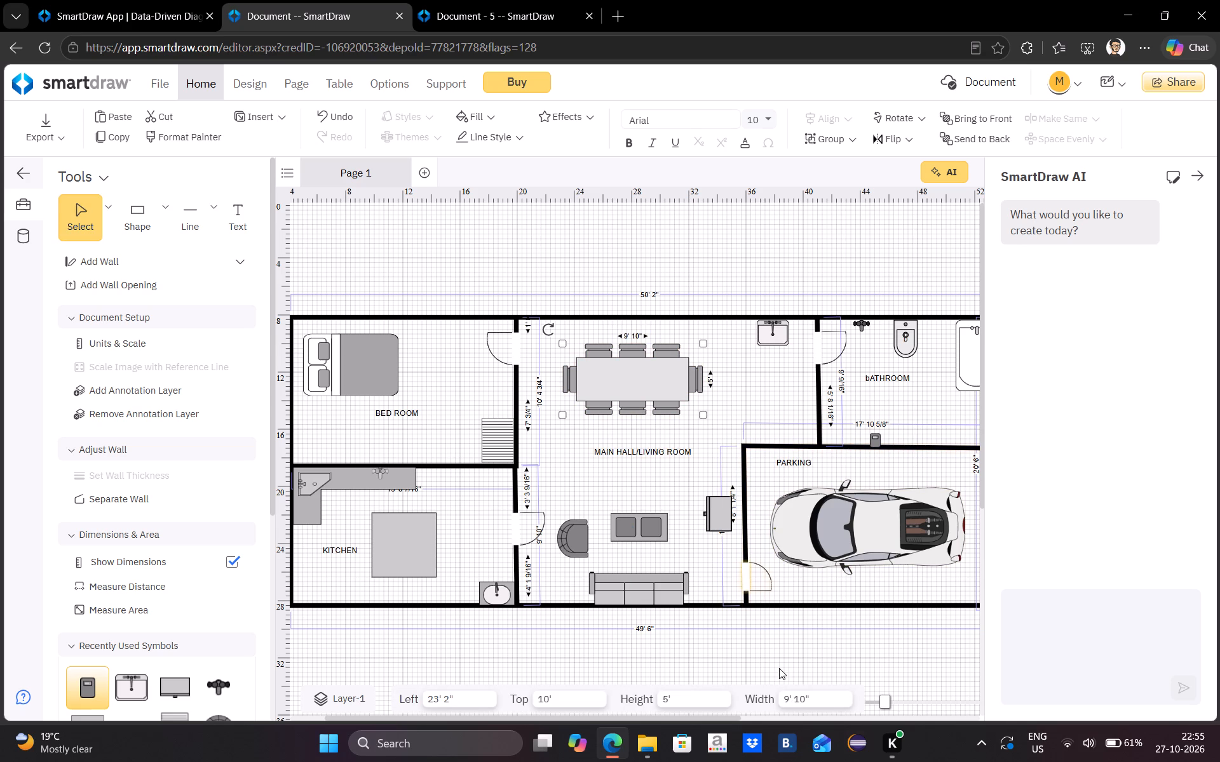
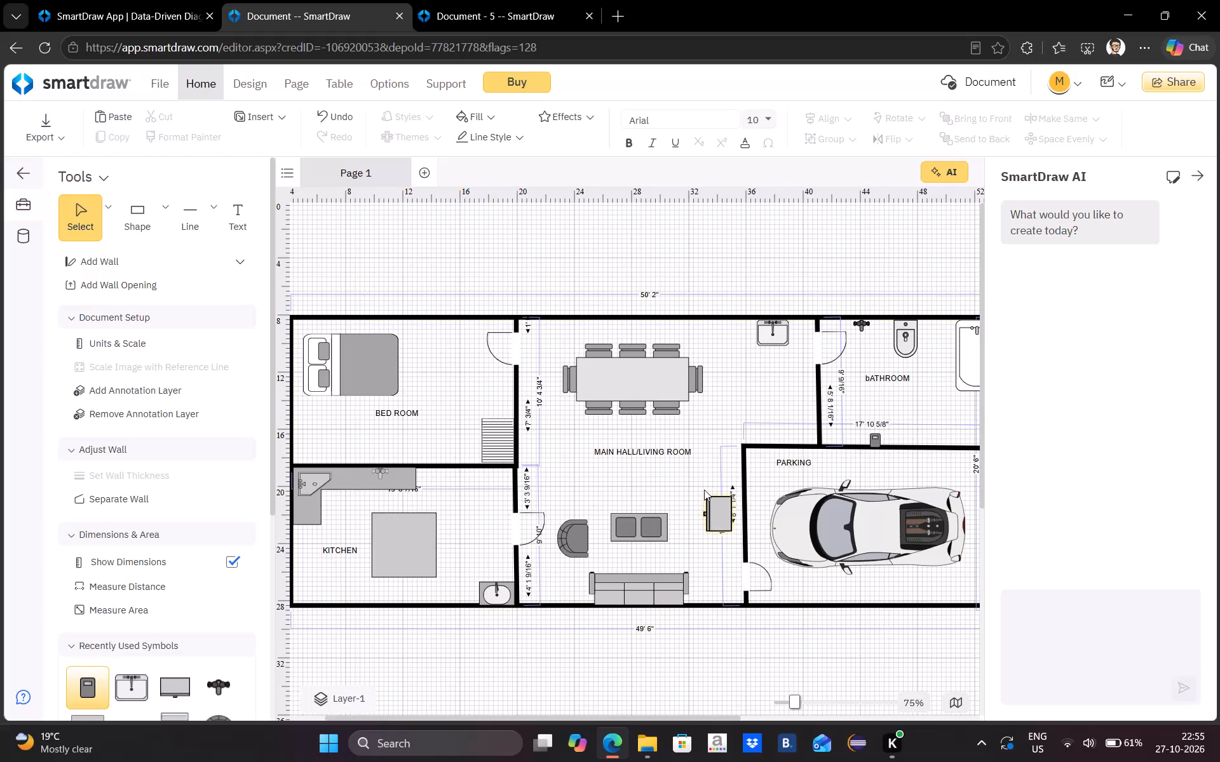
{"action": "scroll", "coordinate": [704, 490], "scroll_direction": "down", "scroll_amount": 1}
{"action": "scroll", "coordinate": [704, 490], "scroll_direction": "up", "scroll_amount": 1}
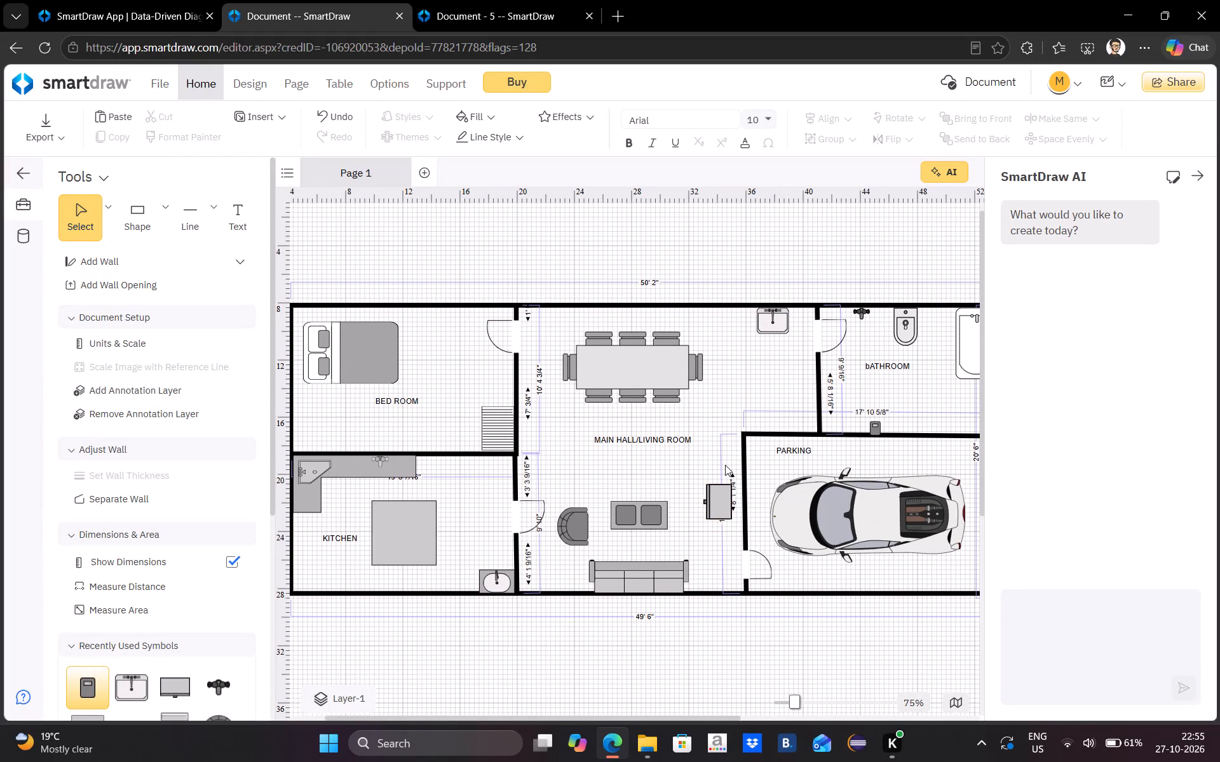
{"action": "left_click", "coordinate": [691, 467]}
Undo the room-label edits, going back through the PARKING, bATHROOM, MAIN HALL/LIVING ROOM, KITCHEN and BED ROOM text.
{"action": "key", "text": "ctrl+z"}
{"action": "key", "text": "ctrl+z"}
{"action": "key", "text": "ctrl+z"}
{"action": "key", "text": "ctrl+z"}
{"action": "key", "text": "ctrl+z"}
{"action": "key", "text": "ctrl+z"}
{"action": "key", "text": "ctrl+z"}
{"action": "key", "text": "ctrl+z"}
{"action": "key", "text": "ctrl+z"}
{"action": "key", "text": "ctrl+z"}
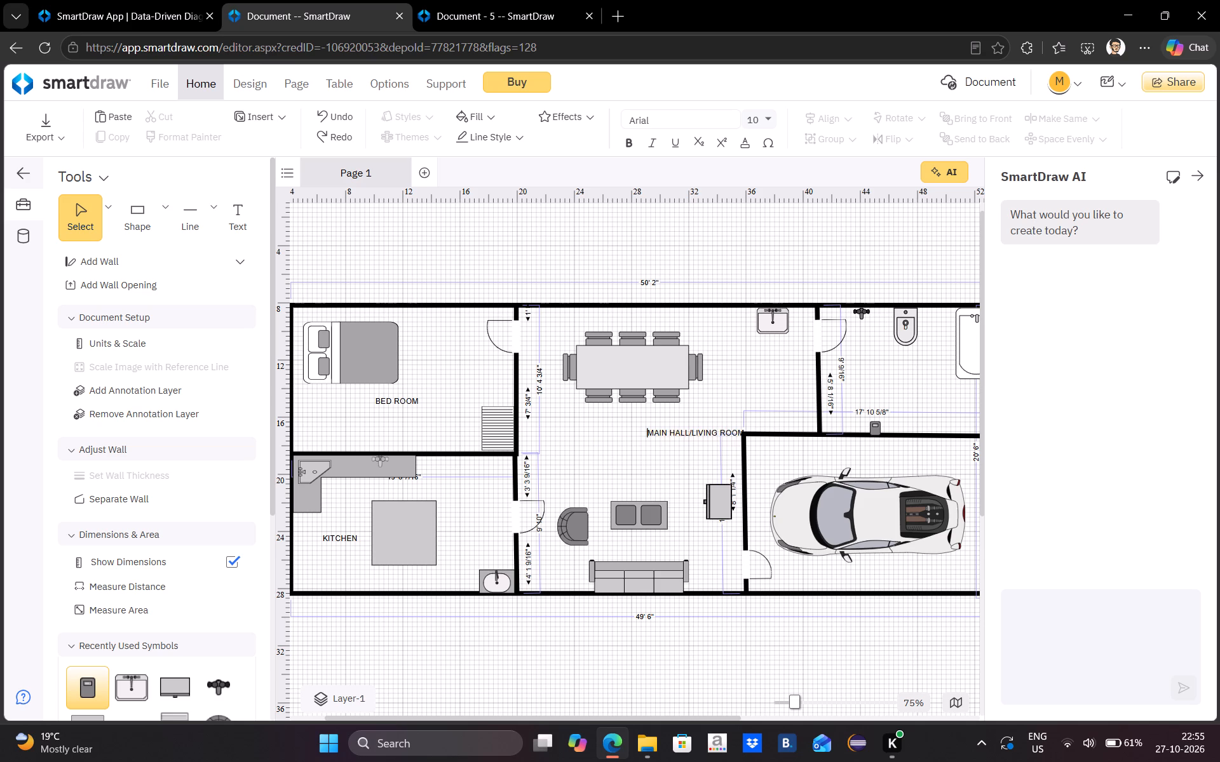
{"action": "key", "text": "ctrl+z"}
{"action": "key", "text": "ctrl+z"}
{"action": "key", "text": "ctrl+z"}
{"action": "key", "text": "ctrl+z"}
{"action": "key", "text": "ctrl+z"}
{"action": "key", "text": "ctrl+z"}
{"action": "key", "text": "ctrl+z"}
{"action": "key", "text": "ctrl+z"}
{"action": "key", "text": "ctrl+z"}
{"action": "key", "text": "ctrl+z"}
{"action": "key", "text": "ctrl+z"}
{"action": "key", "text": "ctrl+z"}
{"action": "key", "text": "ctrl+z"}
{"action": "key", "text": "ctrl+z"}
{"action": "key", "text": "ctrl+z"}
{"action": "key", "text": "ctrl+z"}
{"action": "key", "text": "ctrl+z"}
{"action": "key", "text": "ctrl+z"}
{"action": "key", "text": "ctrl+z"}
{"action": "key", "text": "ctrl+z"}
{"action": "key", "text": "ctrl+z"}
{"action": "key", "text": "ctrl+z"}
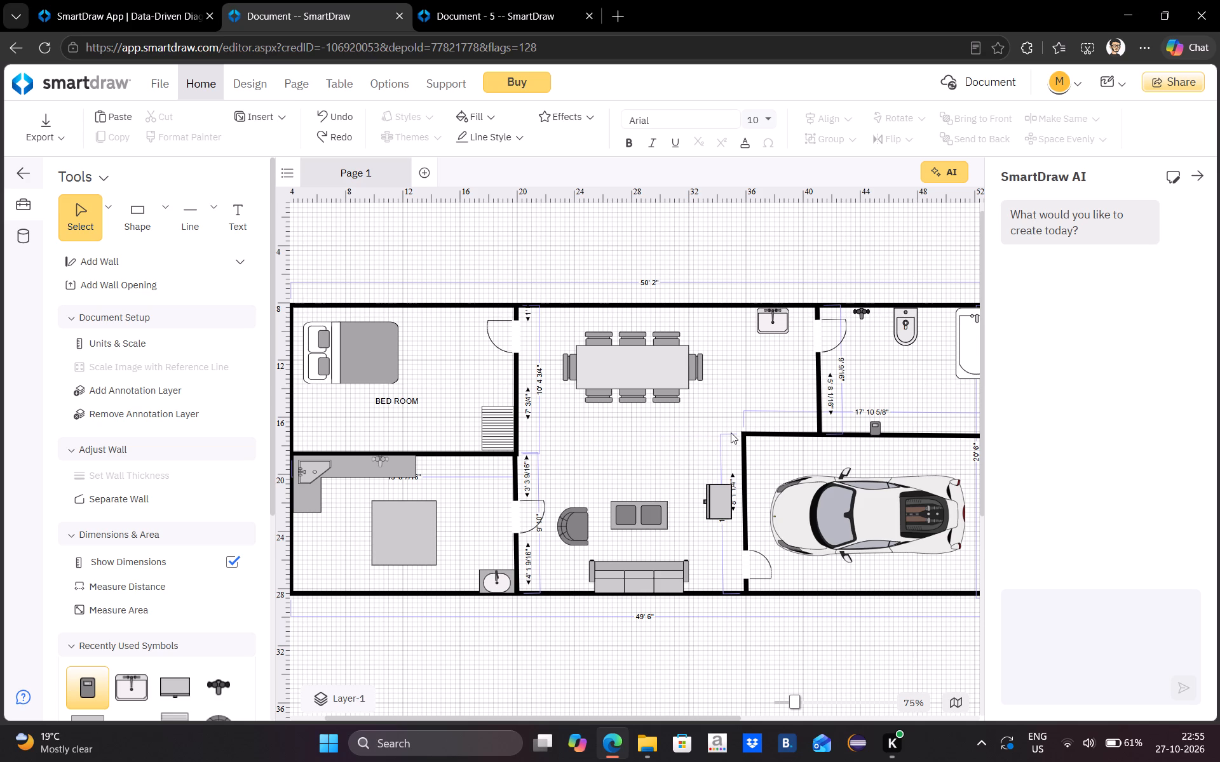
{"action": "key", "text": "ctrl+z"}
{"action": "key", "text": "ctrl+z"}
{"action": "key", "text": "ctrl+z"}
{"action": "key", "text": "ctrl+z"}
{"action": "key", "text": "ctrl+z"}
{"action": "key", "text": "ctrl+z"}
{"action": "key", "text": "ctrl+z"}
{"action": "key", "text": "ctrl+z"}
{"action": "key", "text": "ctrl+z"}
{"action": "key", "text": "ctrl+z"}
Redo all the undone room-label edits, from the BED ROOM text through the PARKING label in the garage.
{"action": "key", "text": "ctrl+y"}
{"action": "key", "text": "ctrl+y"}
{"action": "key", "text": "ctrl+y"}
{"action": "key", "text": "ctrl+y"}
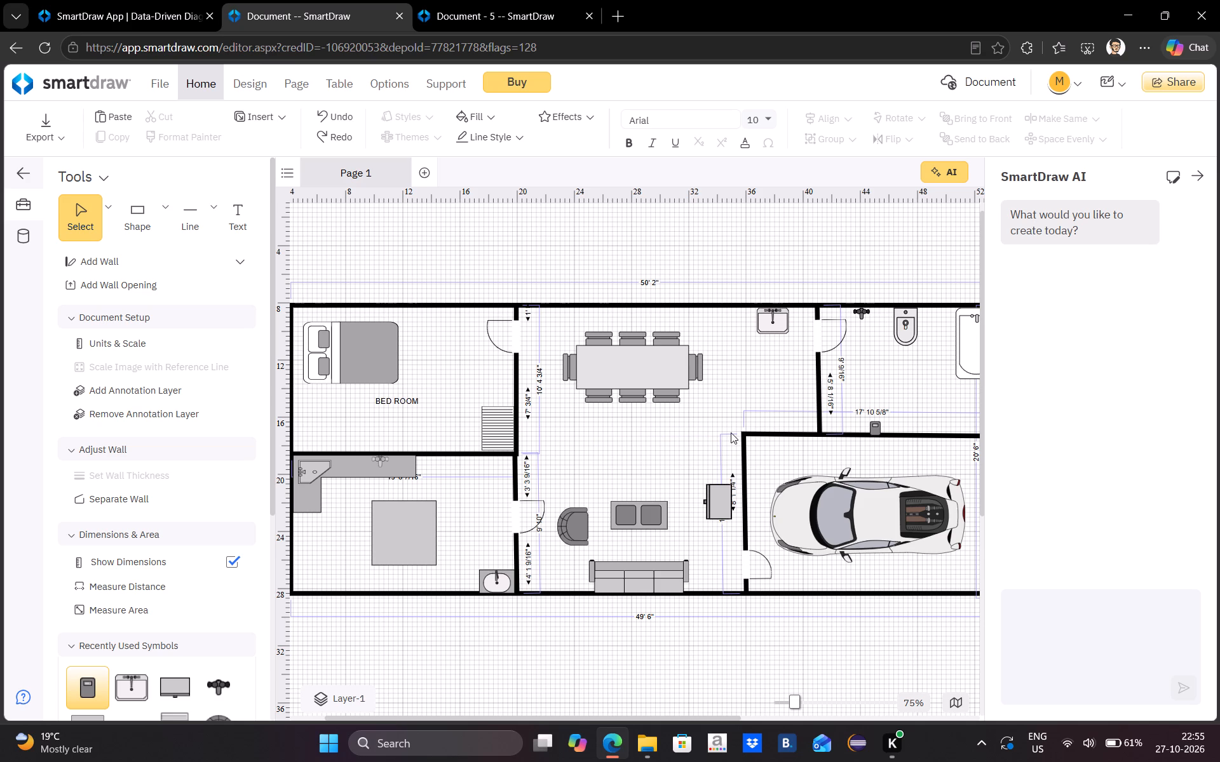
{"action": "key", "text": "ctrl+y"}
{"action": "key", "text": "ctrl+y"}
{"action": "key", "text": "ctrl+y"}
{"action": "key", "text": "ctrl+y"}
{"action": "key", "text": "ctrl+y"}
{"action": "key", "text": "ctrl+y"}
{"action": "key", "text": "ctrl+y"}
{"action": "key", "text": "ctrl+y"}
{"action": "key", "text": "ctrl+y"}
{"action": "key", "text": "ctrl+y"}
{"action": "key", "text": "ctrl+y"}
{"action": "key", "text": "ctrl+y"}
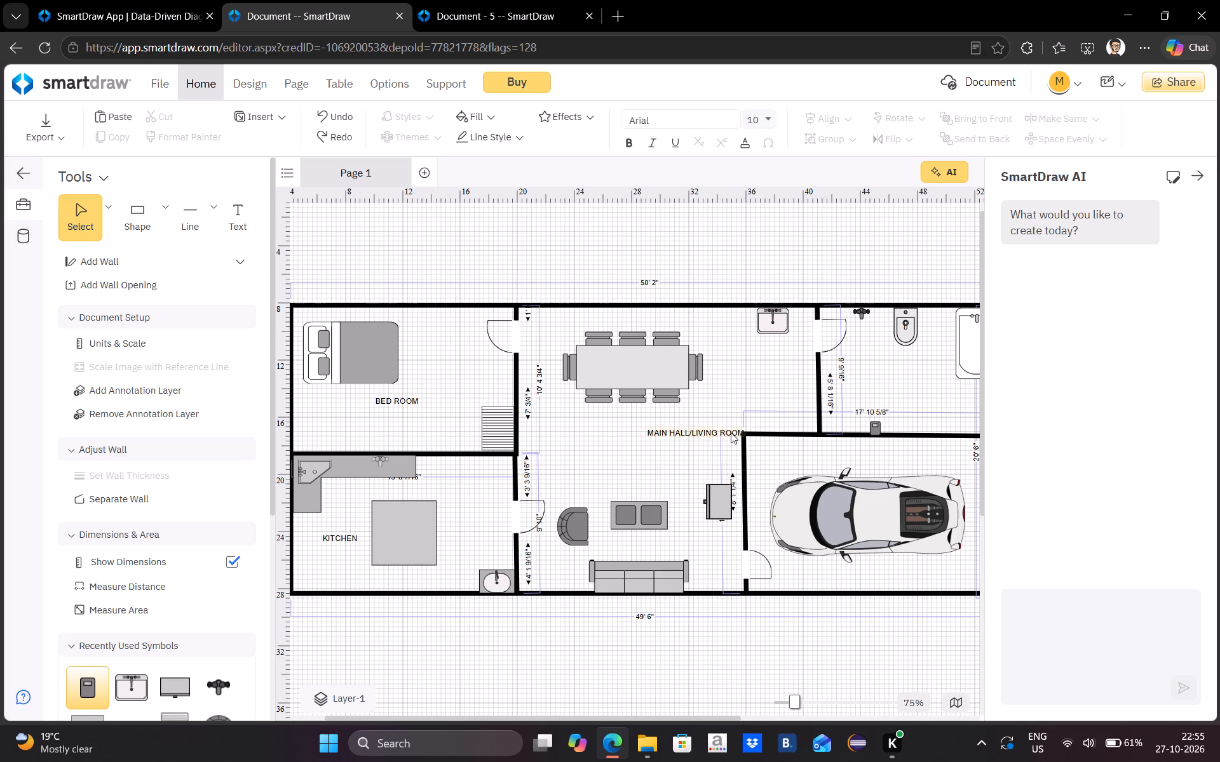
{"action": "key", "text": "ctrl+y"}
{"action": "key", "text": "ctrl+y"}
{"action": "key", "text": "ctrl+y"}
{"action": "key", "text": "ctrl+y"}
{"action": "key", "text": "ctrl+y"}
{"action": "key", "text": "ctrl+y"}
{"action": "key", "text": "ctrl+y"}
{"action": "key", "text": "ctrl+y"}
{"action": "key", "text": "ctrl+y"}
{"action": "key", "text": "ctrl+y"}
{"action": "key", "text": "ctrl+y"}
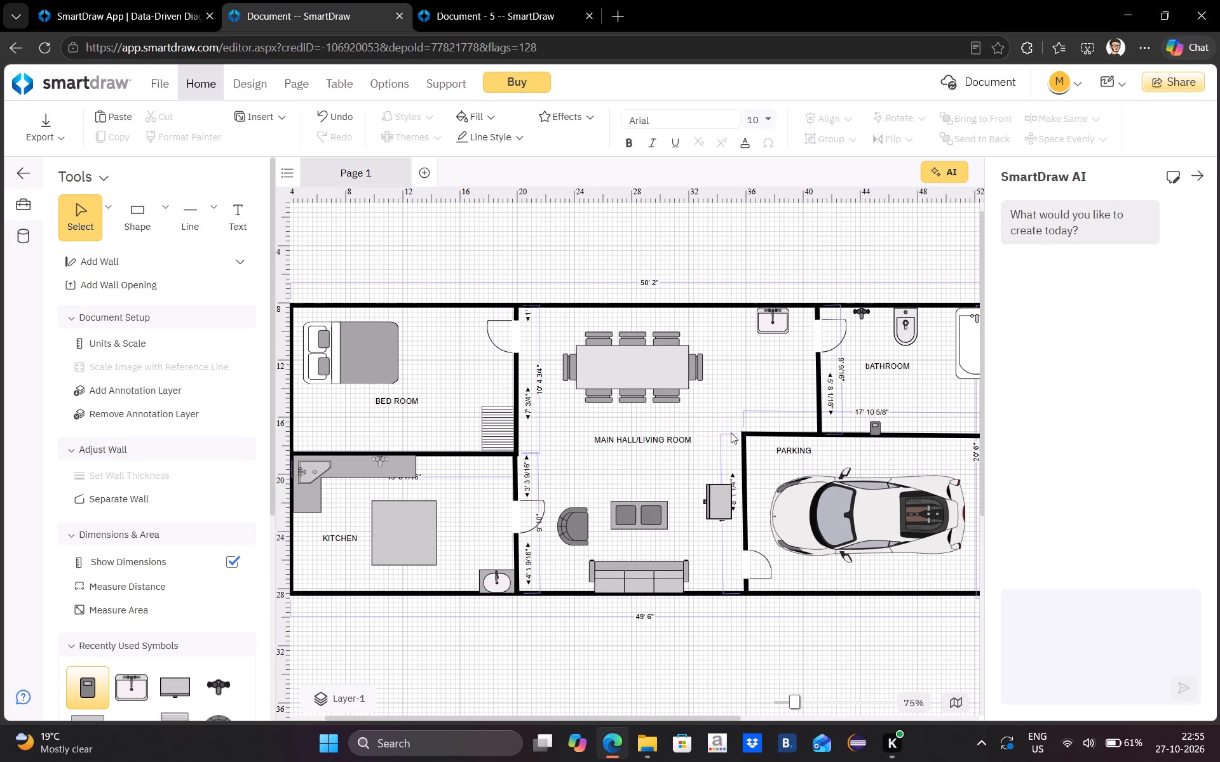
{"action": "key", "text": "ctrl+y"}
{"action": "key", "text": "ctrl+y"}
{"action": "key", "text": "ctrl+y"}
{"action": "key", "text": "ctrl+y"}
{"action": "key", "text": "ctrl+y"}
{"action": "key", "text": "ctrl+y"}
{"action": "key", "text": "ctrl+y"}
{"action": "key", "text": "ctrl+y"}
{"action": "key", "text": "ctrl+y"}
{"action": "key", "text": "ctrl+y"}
Delete the dining table with its chairs from the upper part of the main hall.
{"action": "left_click", "coordinate": [637, 363]}
{"action": "key", "text": "Delete"}
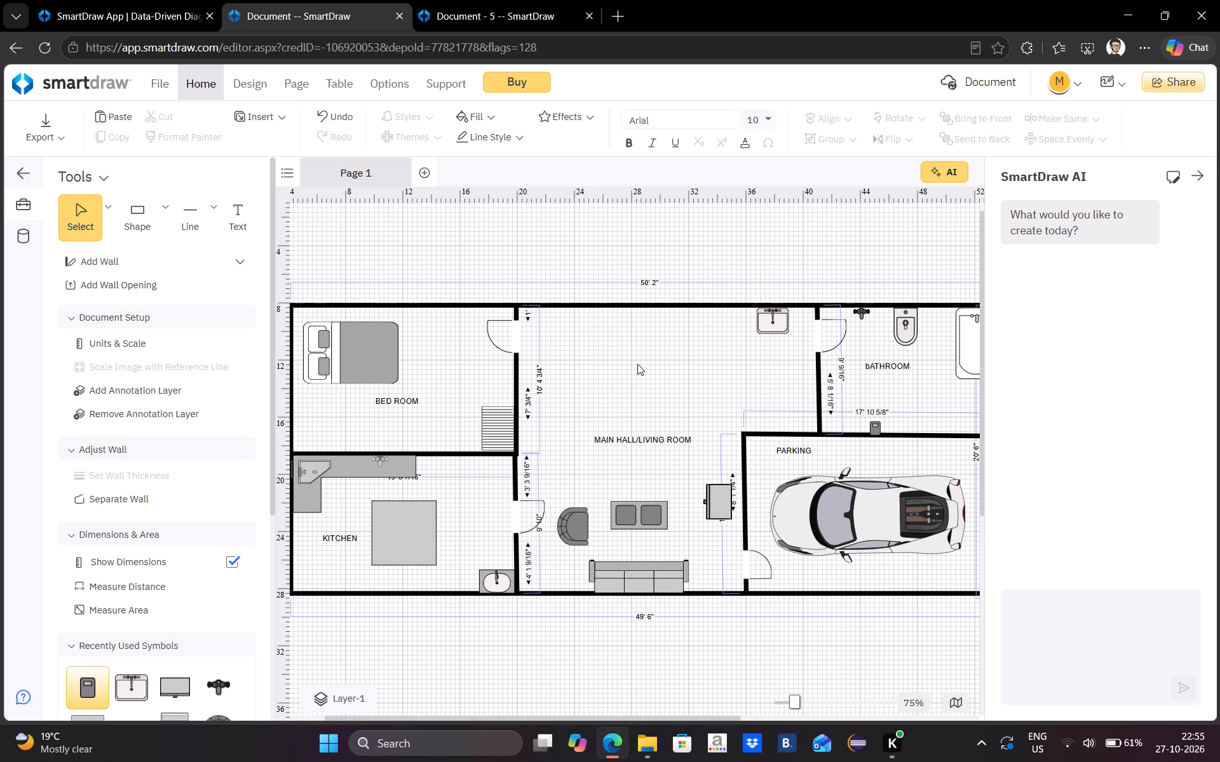
Search the symbol library for "dinig table" and look through the results for a dining table.
{"action": "scroll", "coordinate": [157, 592], "scroll_direction": "down", "scroll_amount": 2}
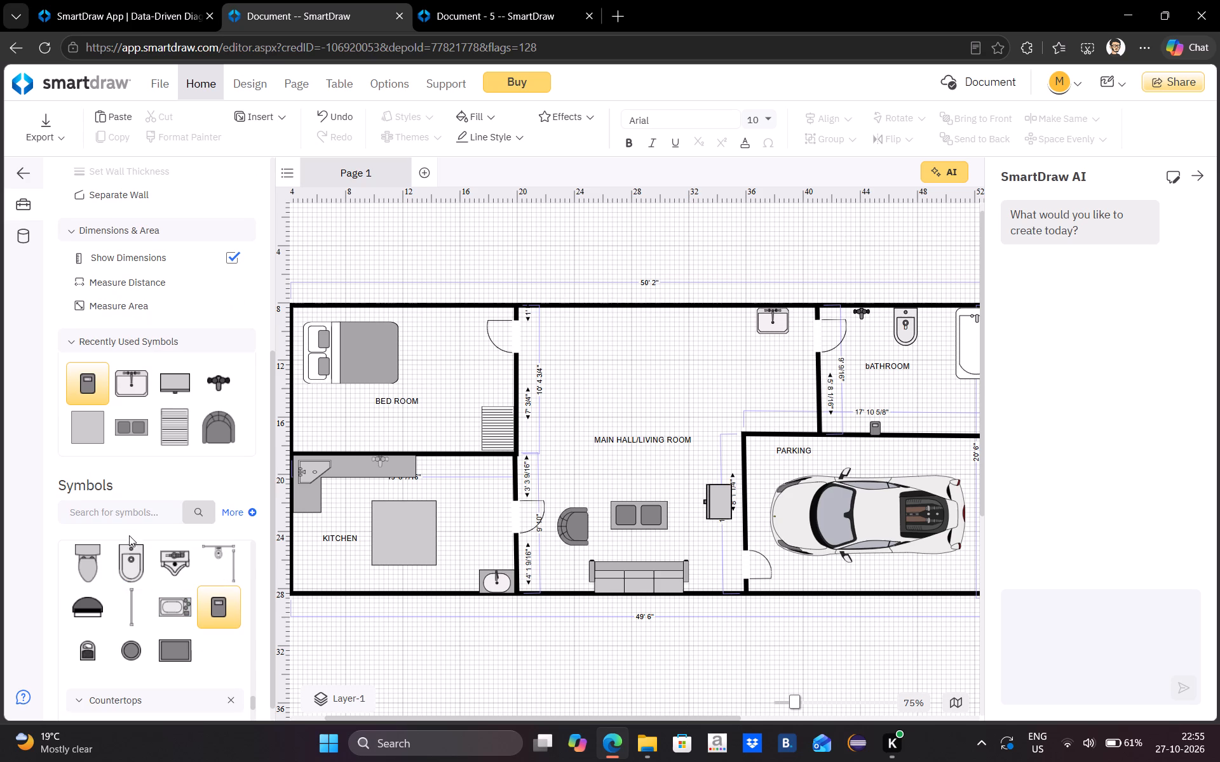
{"action": "left_click", "coordinate": [122, 516]}
{"action": "type", "text": "dinig"}
{"action": "key", "text": "space"}
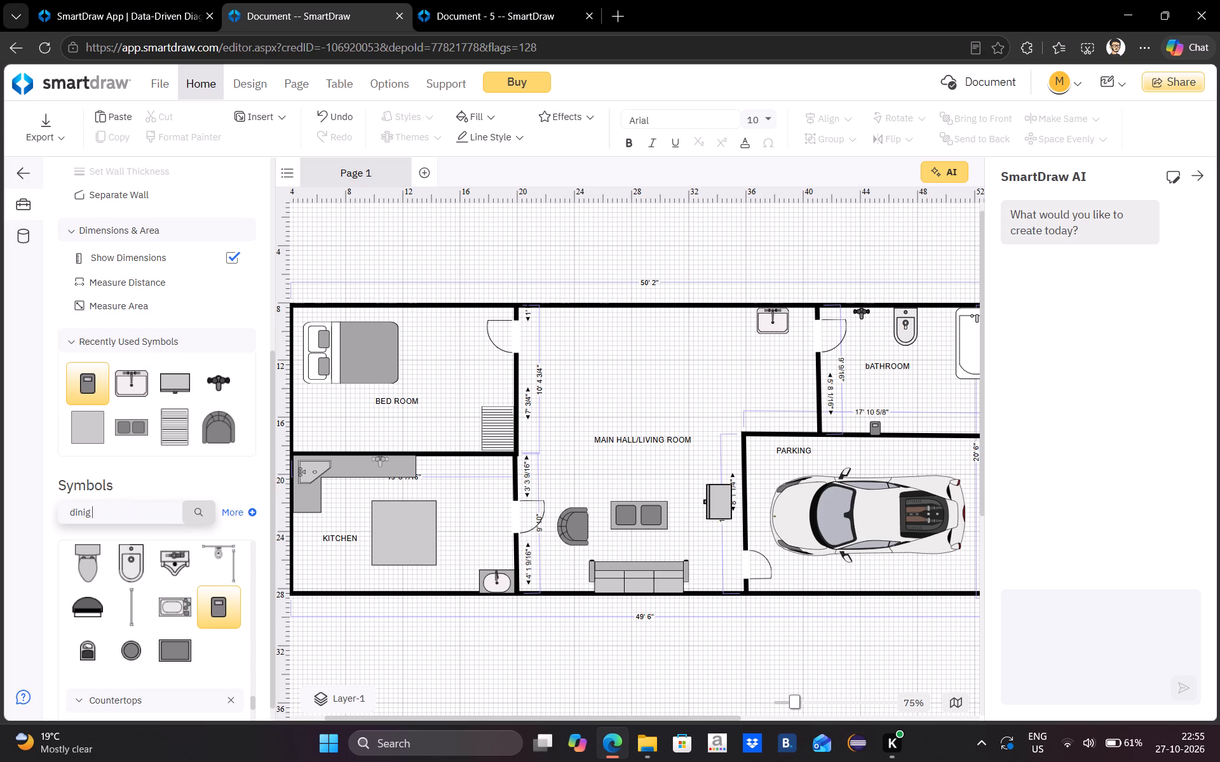
{"action": "type", "text": "table"}
{"action": "key", "text": "Return"}
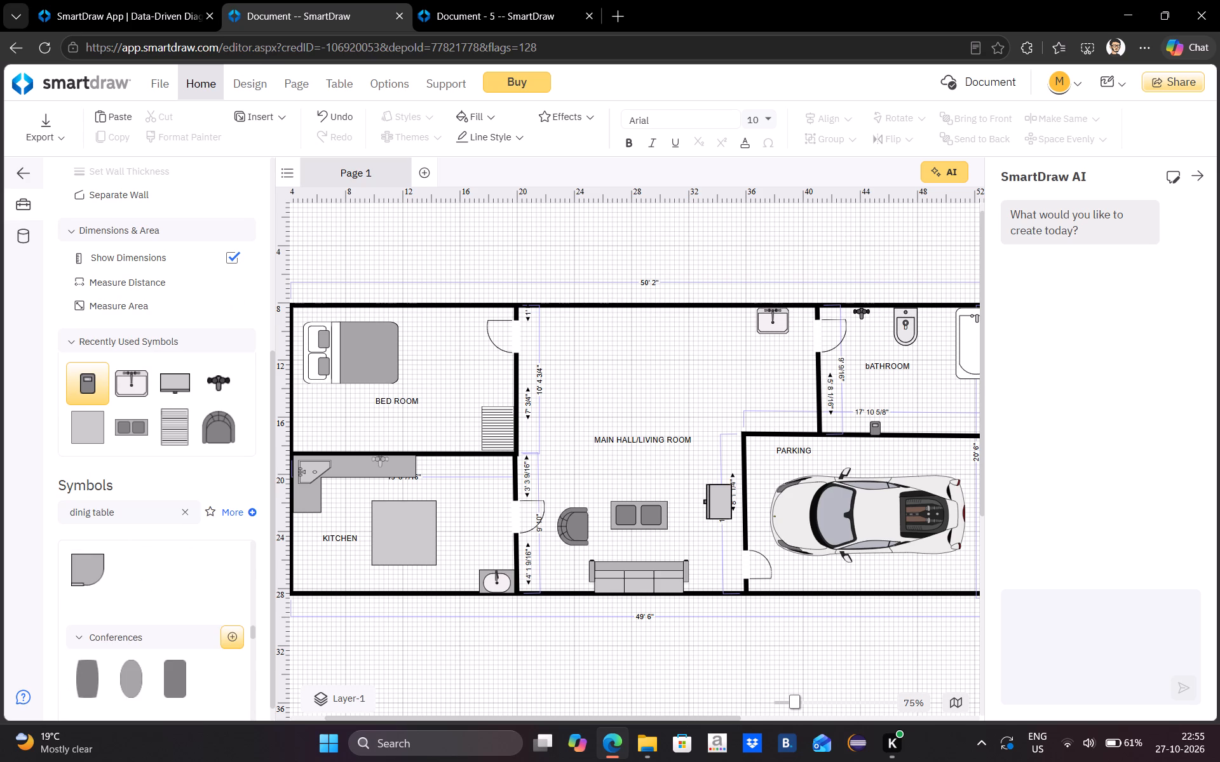
{"action": "scroll", "coordinate": [138, 615], "scroll_direction": "down", "scroll_amount": 3}
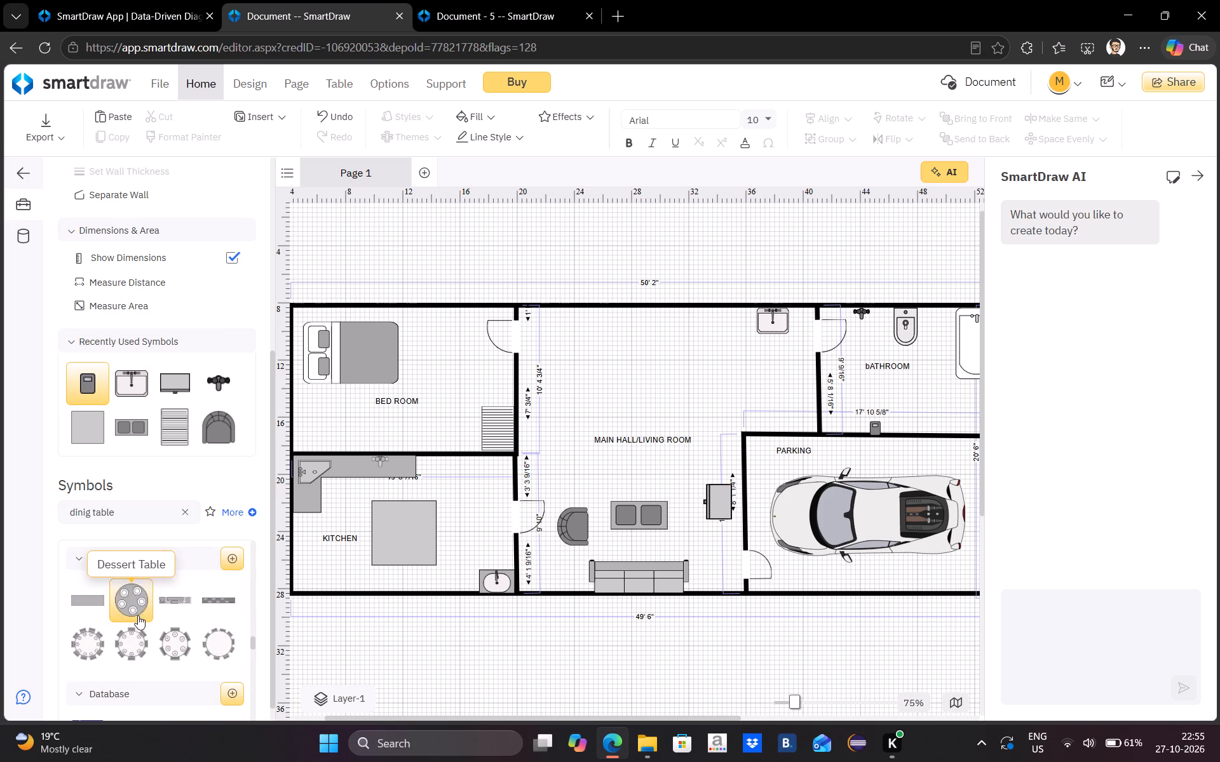
{"action": "scroll", "coordinate": [138, 615], "scroll_direction": "down", "scroll_amount": 4}
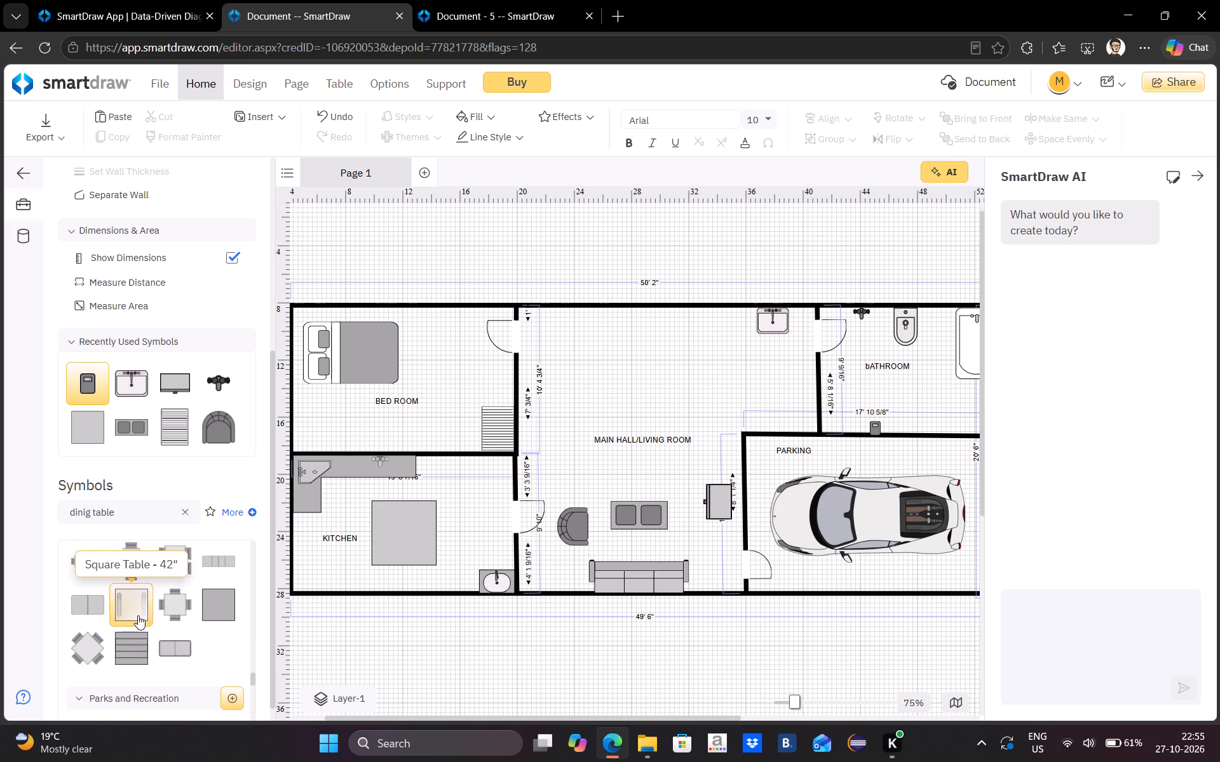
{"action": "scroll", "coordinate": [138, 615], "scroll_direction": "down", "scroll_amount": 4}
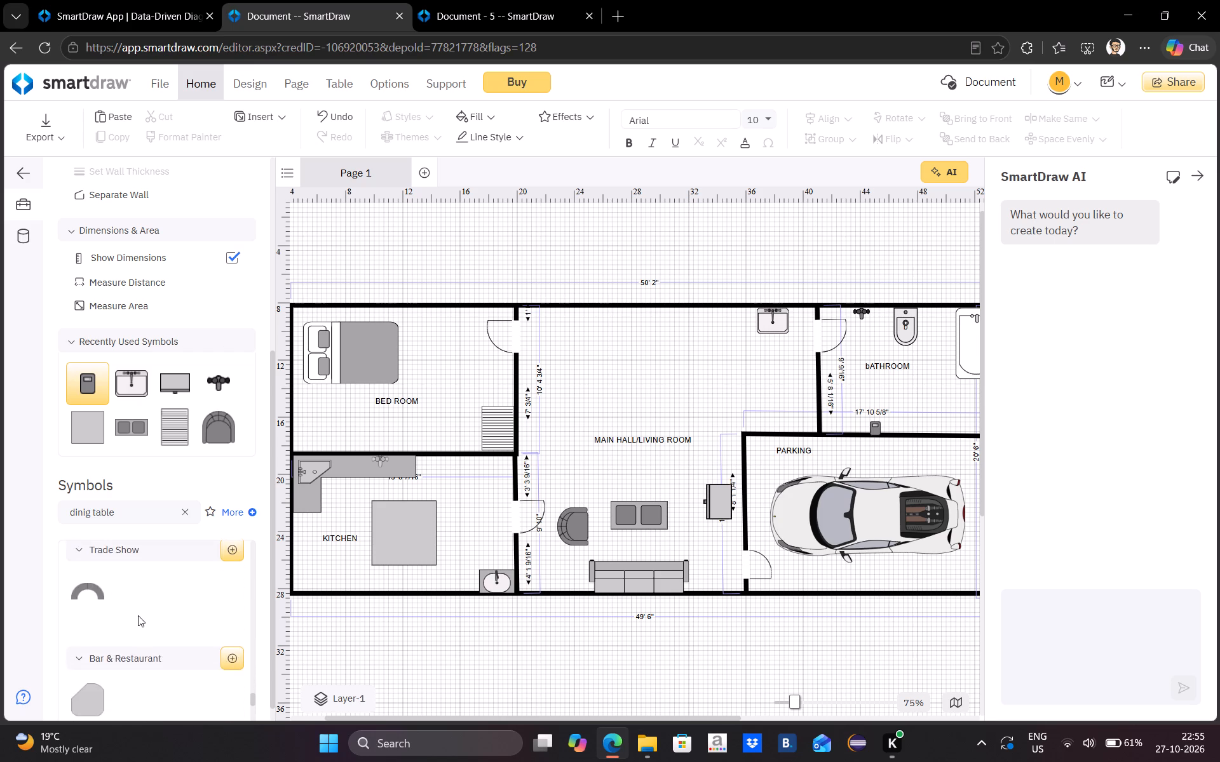
{"action": "scroll", "coordinate": [138, 615], "scroll_direction": "down", "scroll_amount": 5}
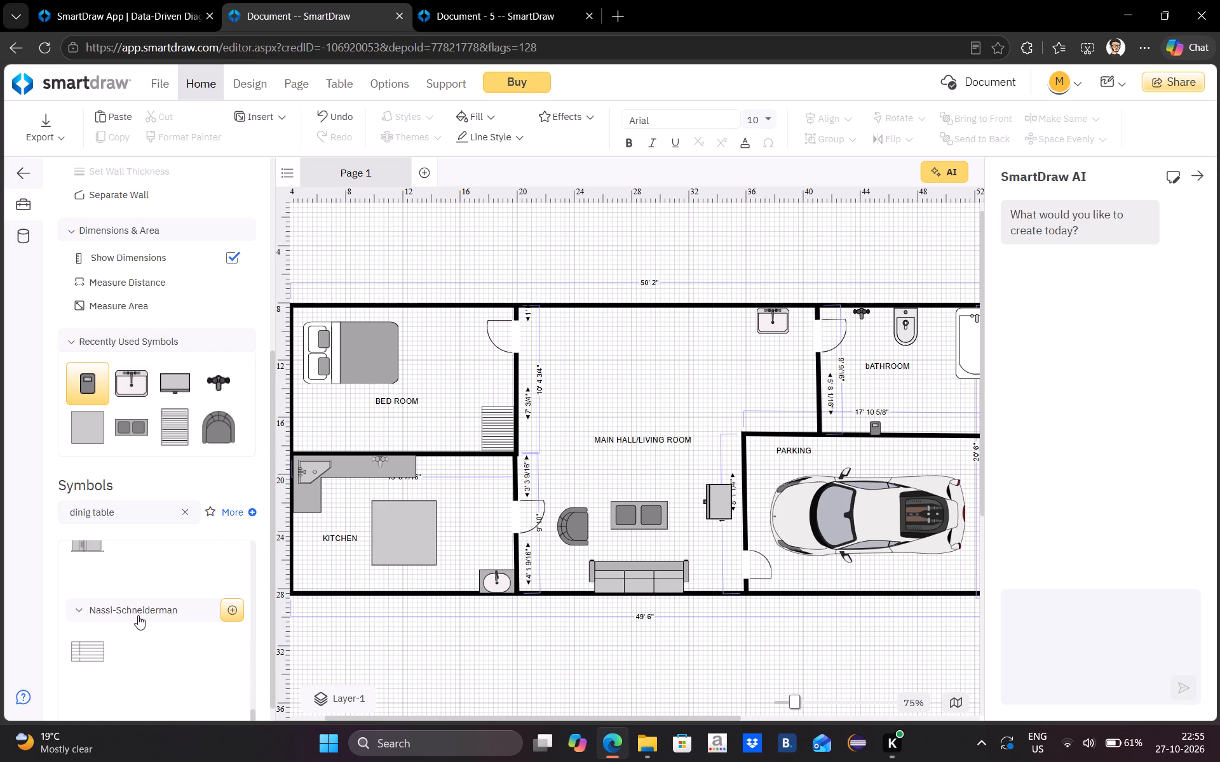
{"action": "key", "text": "Down"}
Search the symbol library for "main table" and look through the listed symbols.
{"action": "left_click", "coordinate": [144, 511]}
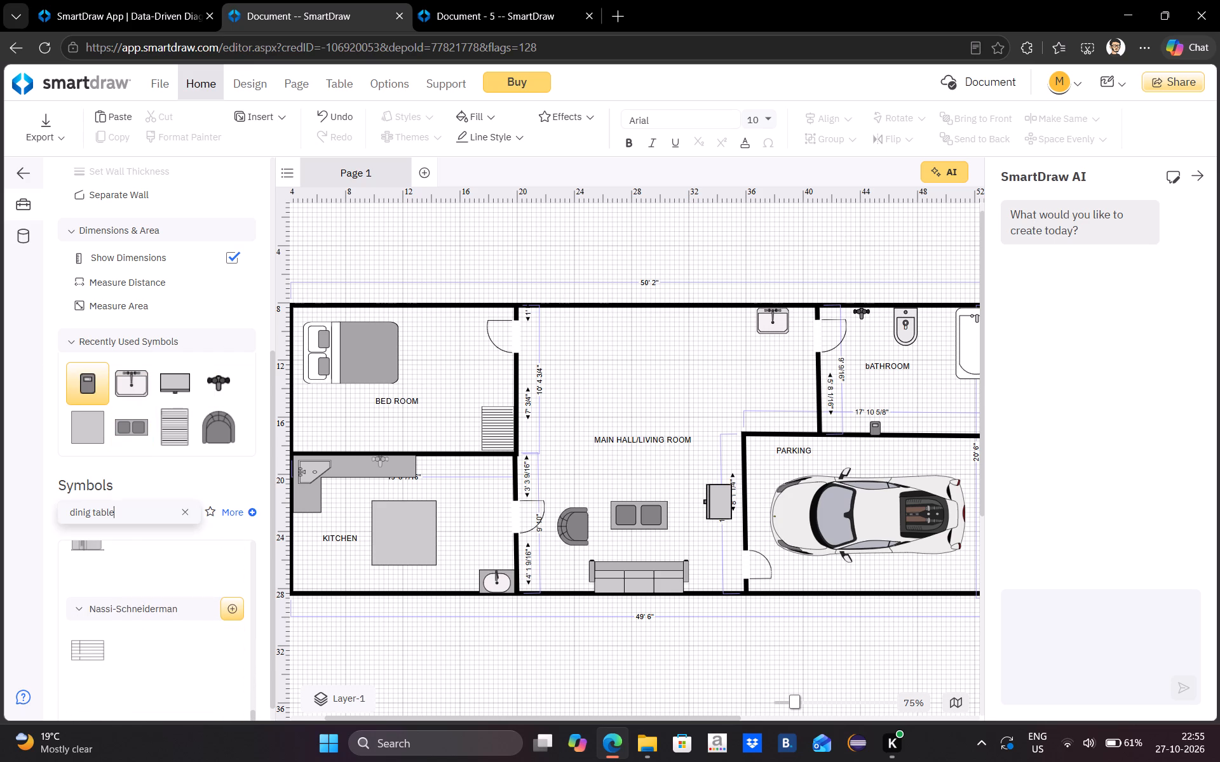
{"action": "key", "text": "ctrl+a"}
{"action": "type", "text": "main table"}
{"action": "key", "text": "Return"}
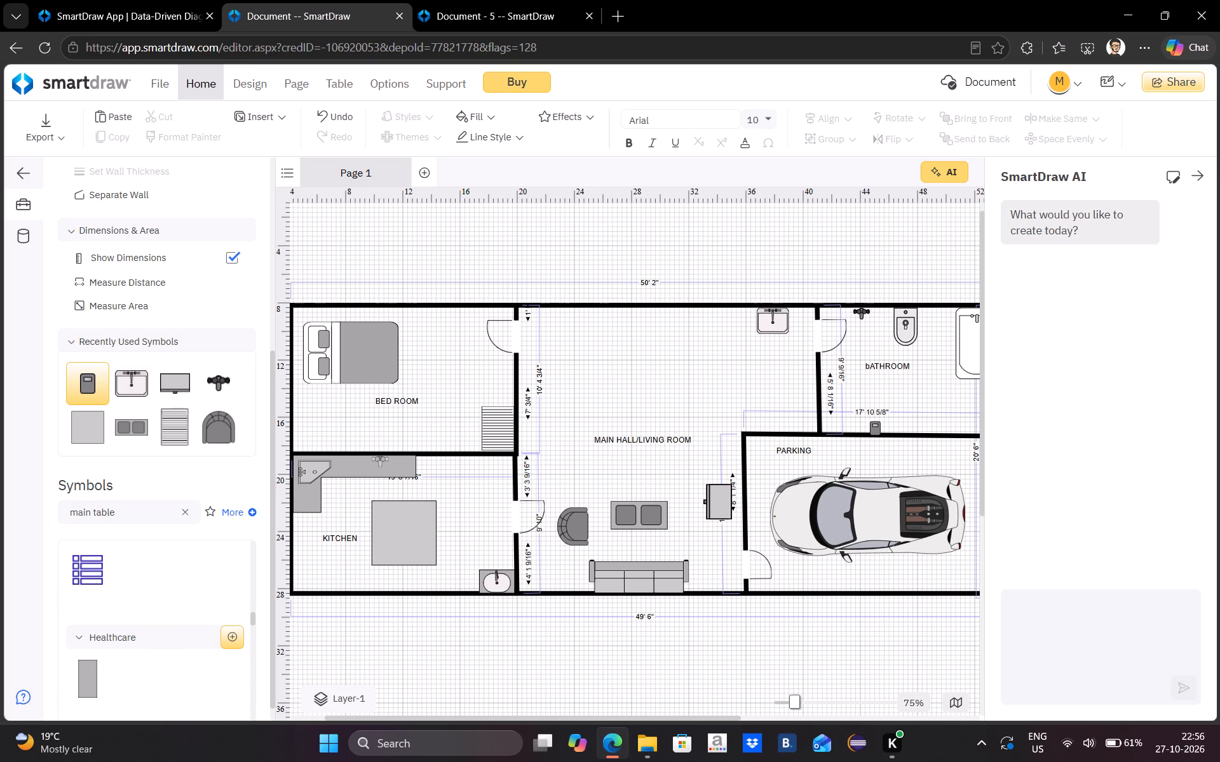
{"action": "scroll", "coordinate": [192, 605], "scroll_direction": "up", "scroll_amount": 3}
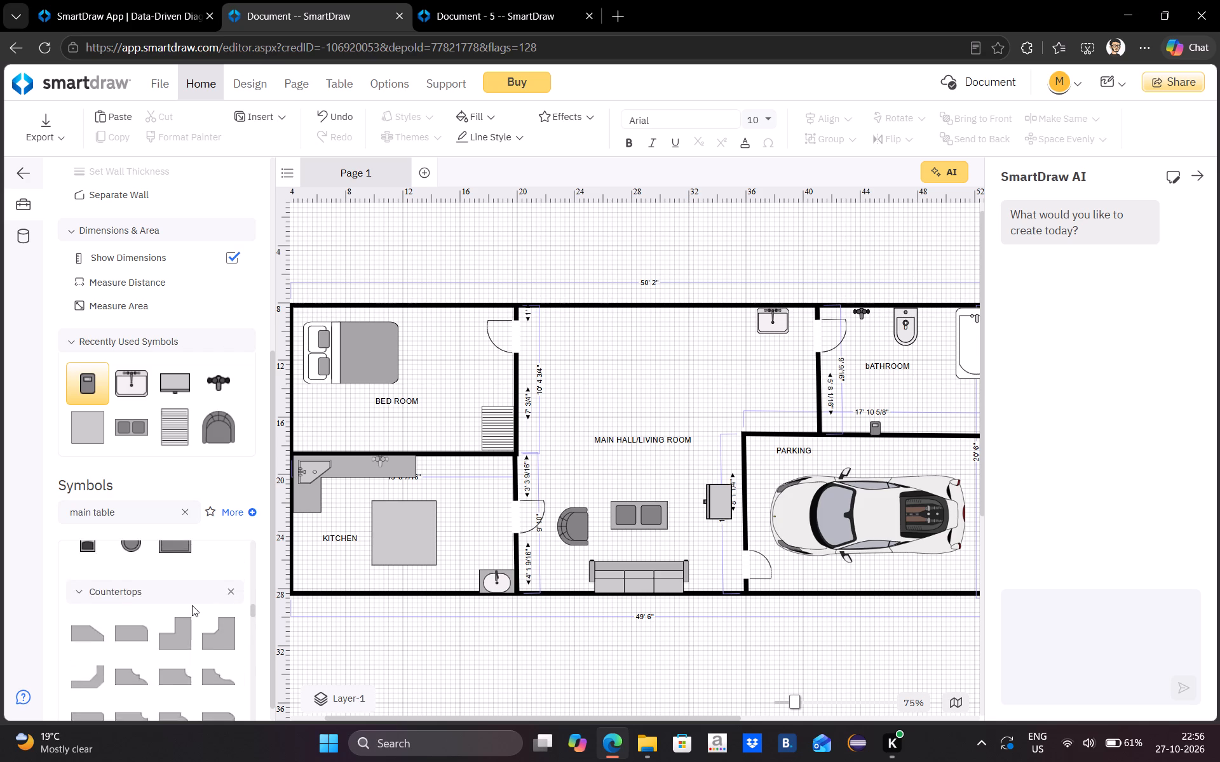
{"action": "scroll", "coordinate": [192, 605], "scroll_direction": "up", "scroll_amount": 9}
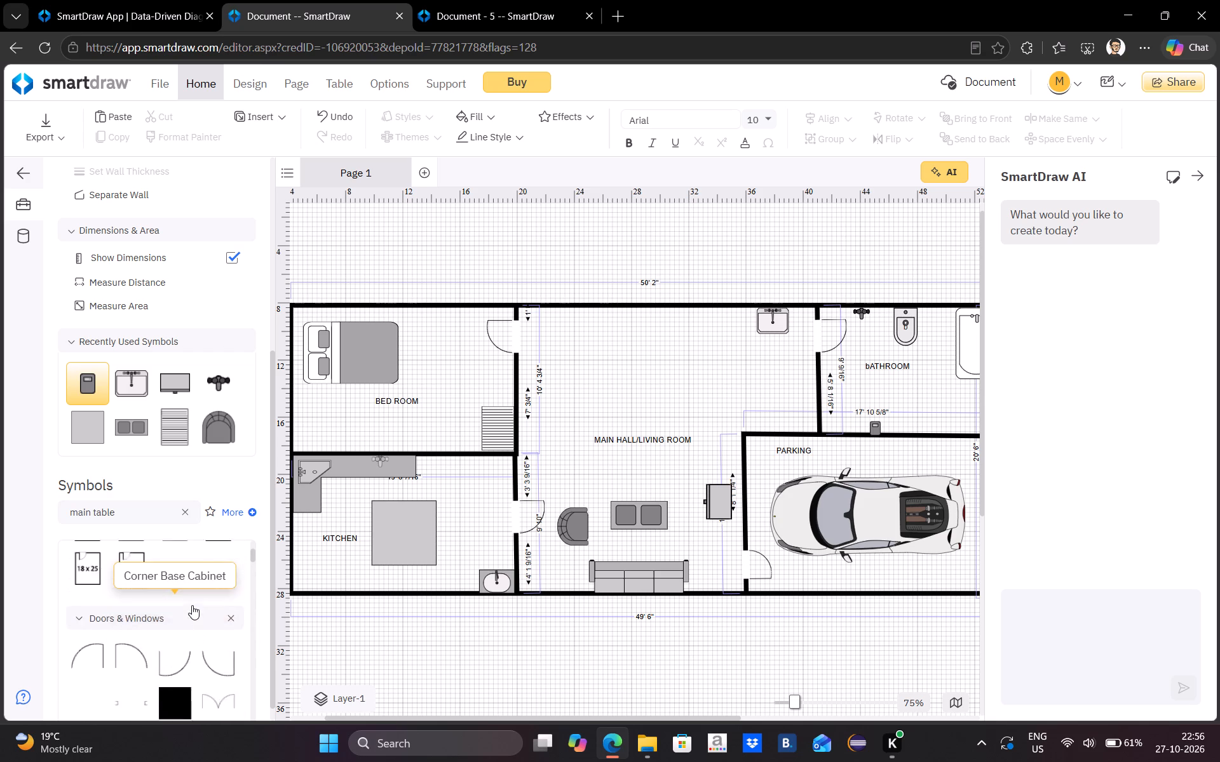
{"action": "scroll", "coordinate": [192, 605], "scroll_direction": "up", "scroll_amount": 4}
{"action": "scroll", "coordinate": [192, 605], "scroll_direction": "down", "scroll_amount": 1}
Replace the symbol search with "table" and look through the listed symbols for a table.
{"action": "left_click", "coordinate": [114, 507]}
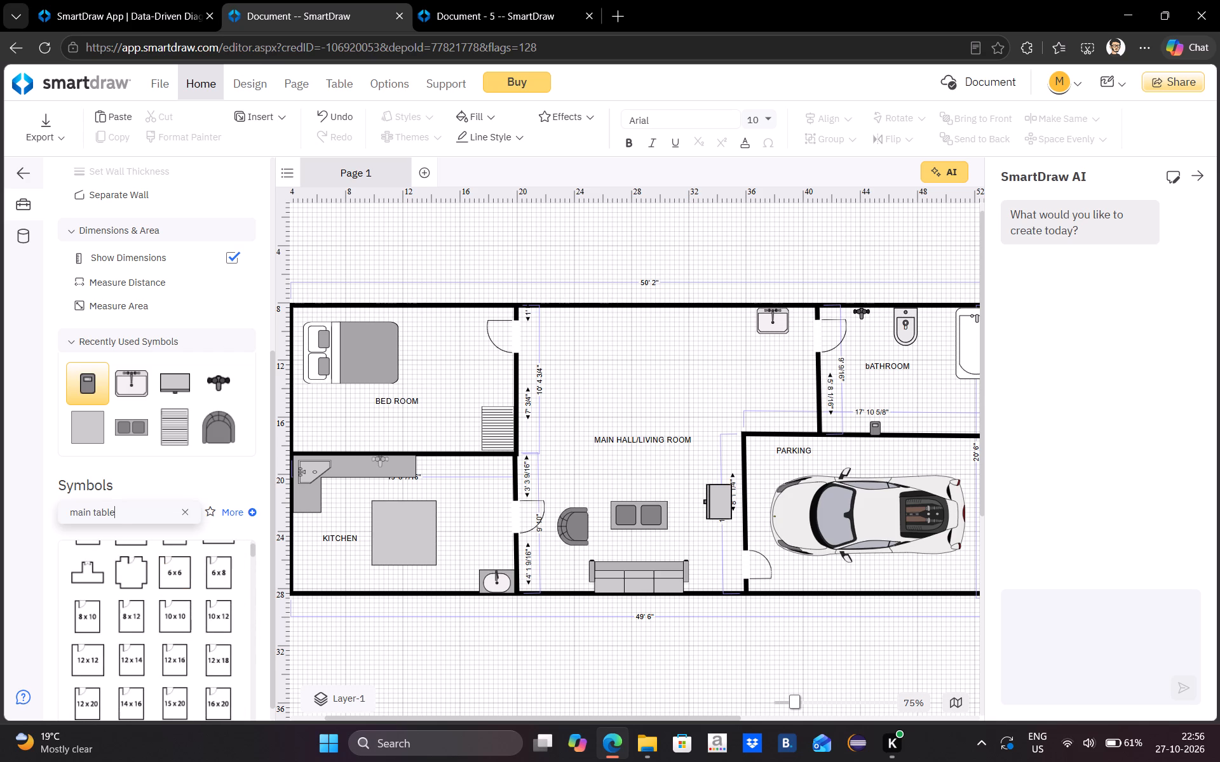
{"action": "type", "text": "=="}
{"action": "key", "text": "BackSpace"}
{"action": "key", "text": "BackSpace"}
{"action": "key", "text": "BackSpace"}
{"action": "key", "text": "BackSpace"}
{"action": "key", "text": "BackSpace"}
{"action": "key", "text": "BackSpace"}
{"action": "key", "text": "BackSpace"}
{"action": "key", "text": "BackSpace"}
{"action": "key", "text": "BackSpace"}
{"action": "key", "text": "BackSpace"}
{"action": "key", "text": "BackSpace"}
{"action": "key", "text": "BackSpace"}
{"action": "key", "text": "BackSpace"}
{"action": "key", "text": "BackSpace"}
{"action": "key", "text": "BackSpace"}
{"action": "key", "text": "BackSpace"}
{"action": "key", "text": "BackSpace"}
{"action": "key", "text": "BackSpace"}
{"action": "key", "text": "BackSpace"}
{"action": "key", "text": "BackSpace"}
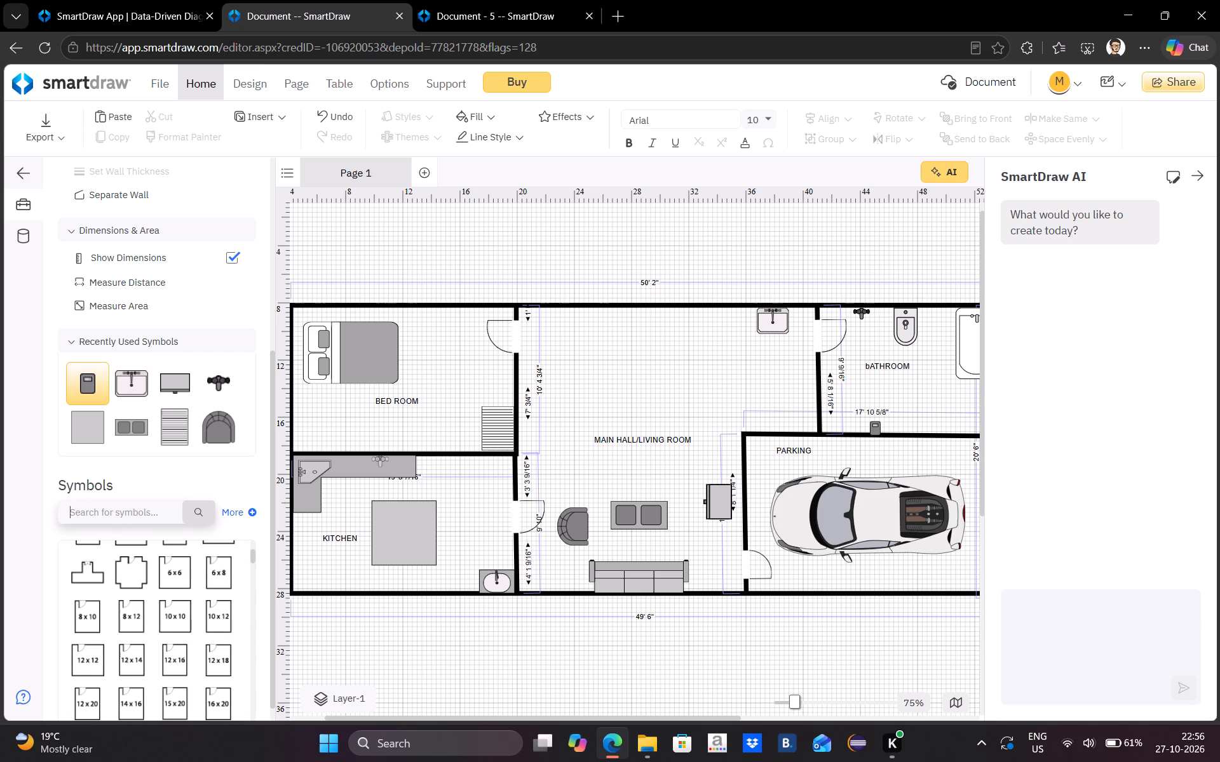
{"action": "type", "text": "table"}
{"action": "key", "text": "Return"}
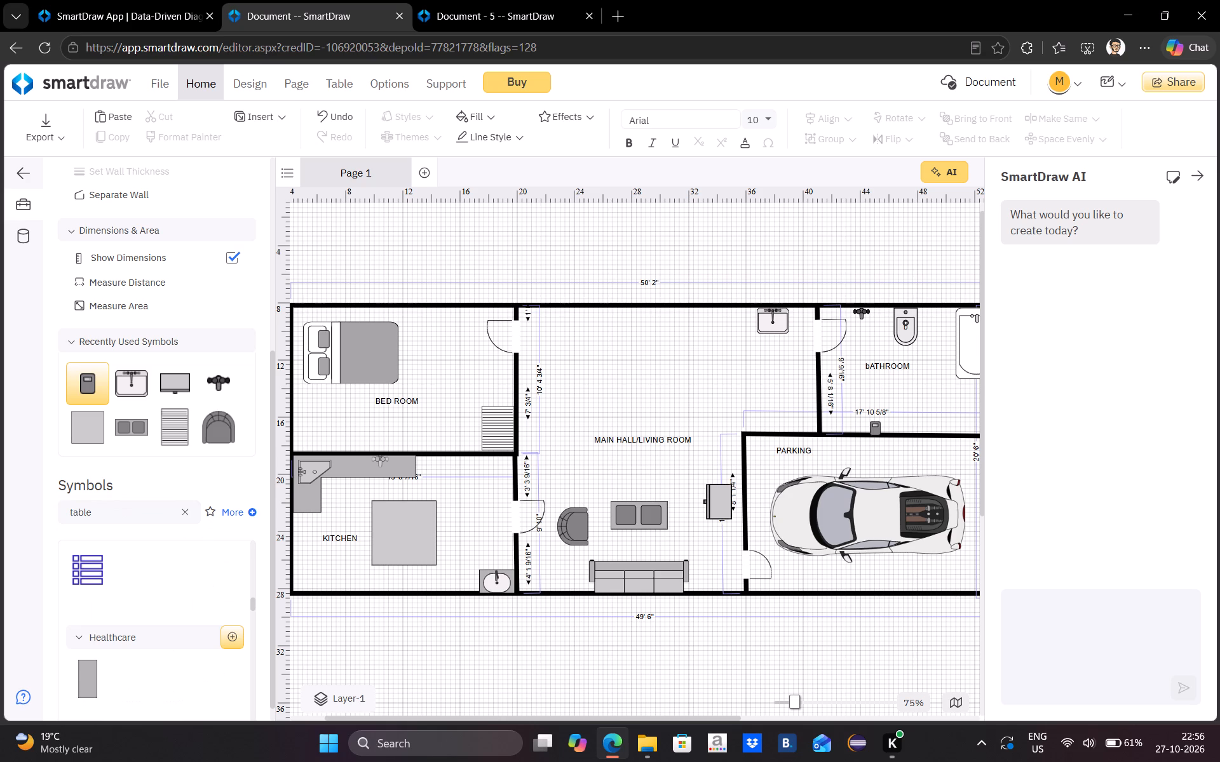
{"action": "scroll", "coordinate": [197, 592], "scroll_direction": "up", "scroll_amount": 4}
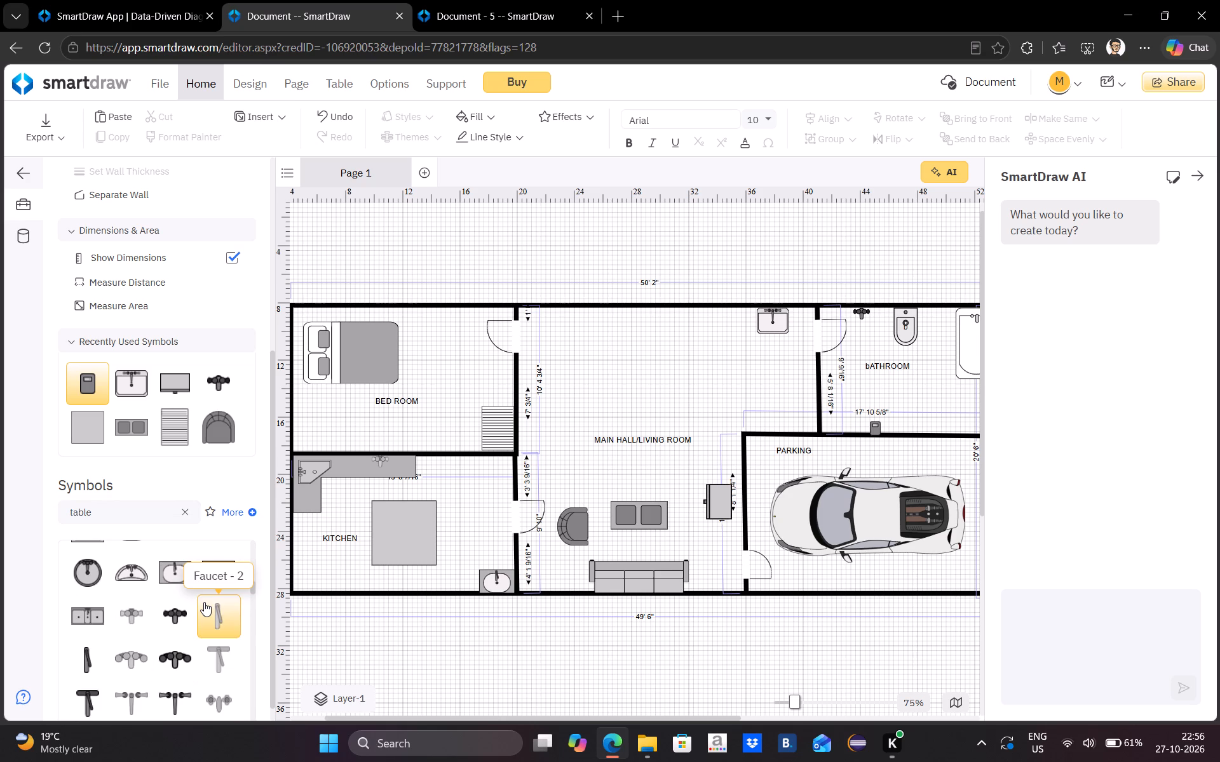
{"action": "scroll", "coordinate": [204, 602], "scroll_direction": "up", "scroll_amount": 4}
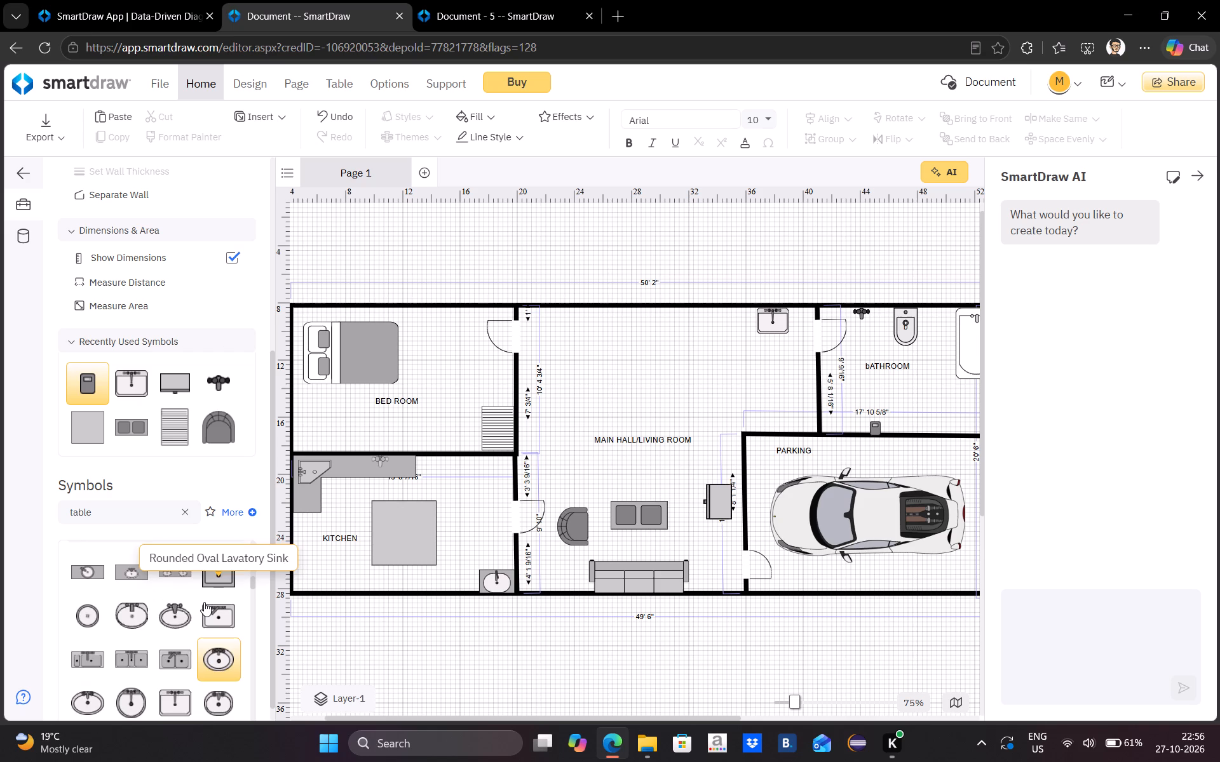
{"action": "scroll", "coordinate": [204, 602], "scroll_direction": "up", "scroll_amount": 5}
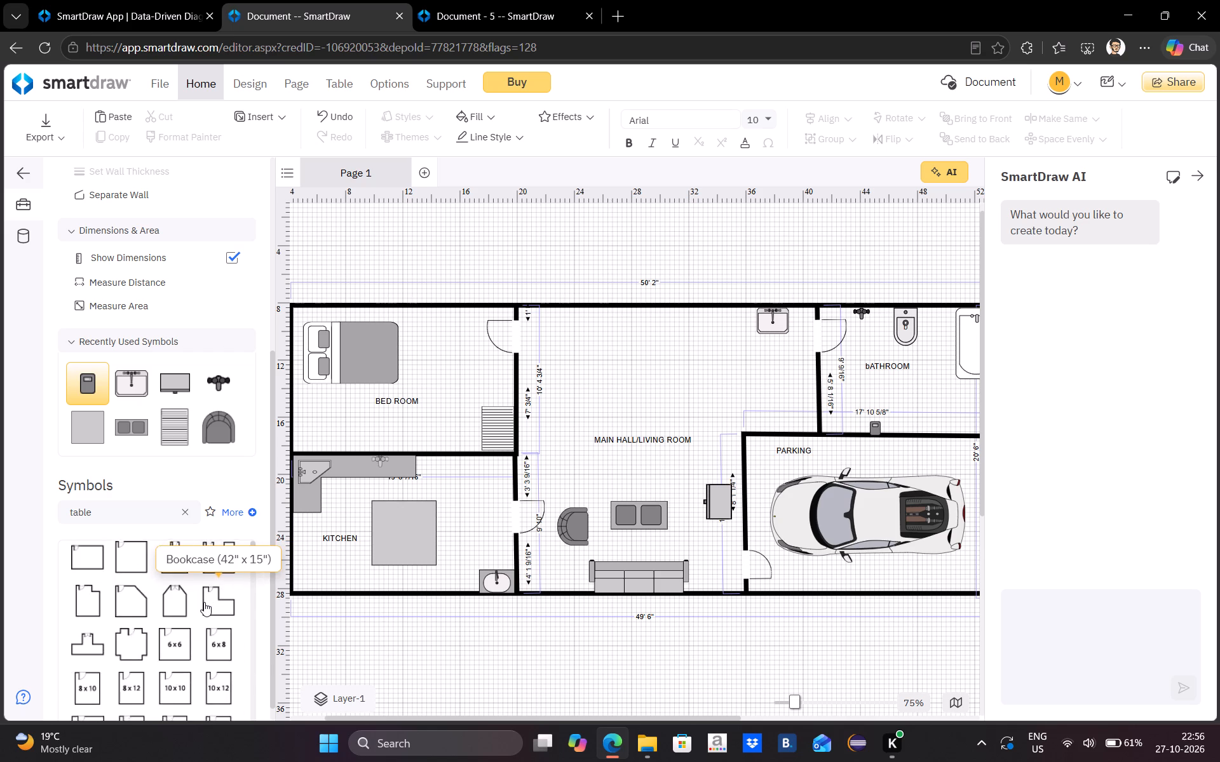
{"action": "scroll", "coordinate": [204, 602], "scroll_direction": "up", "scroll_amount": 3}
{"action": "scroll", "coordinate": [204, 602], "scroll_direction": "down", "scroll_amount": 3}
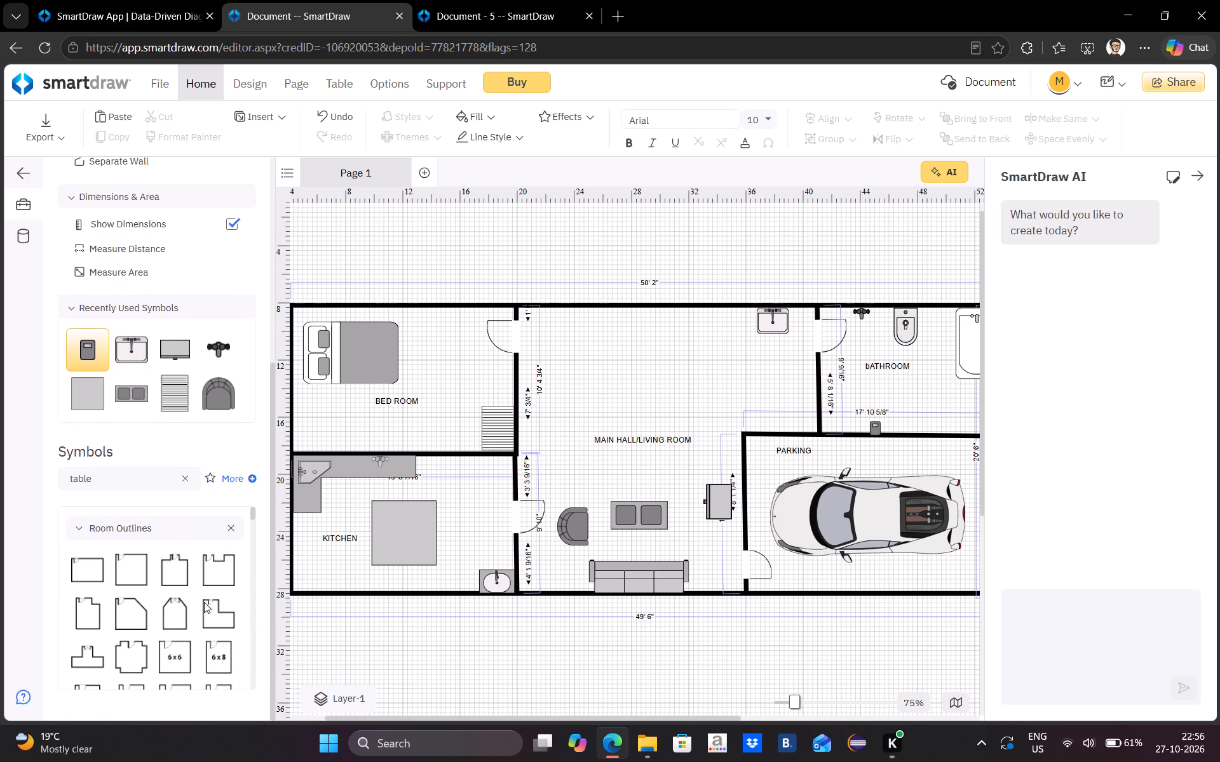
Clear the "table" symbol search and look through the full symbol library categories for a table.
{"action": "left_click", "coordinate": [186, 484]}
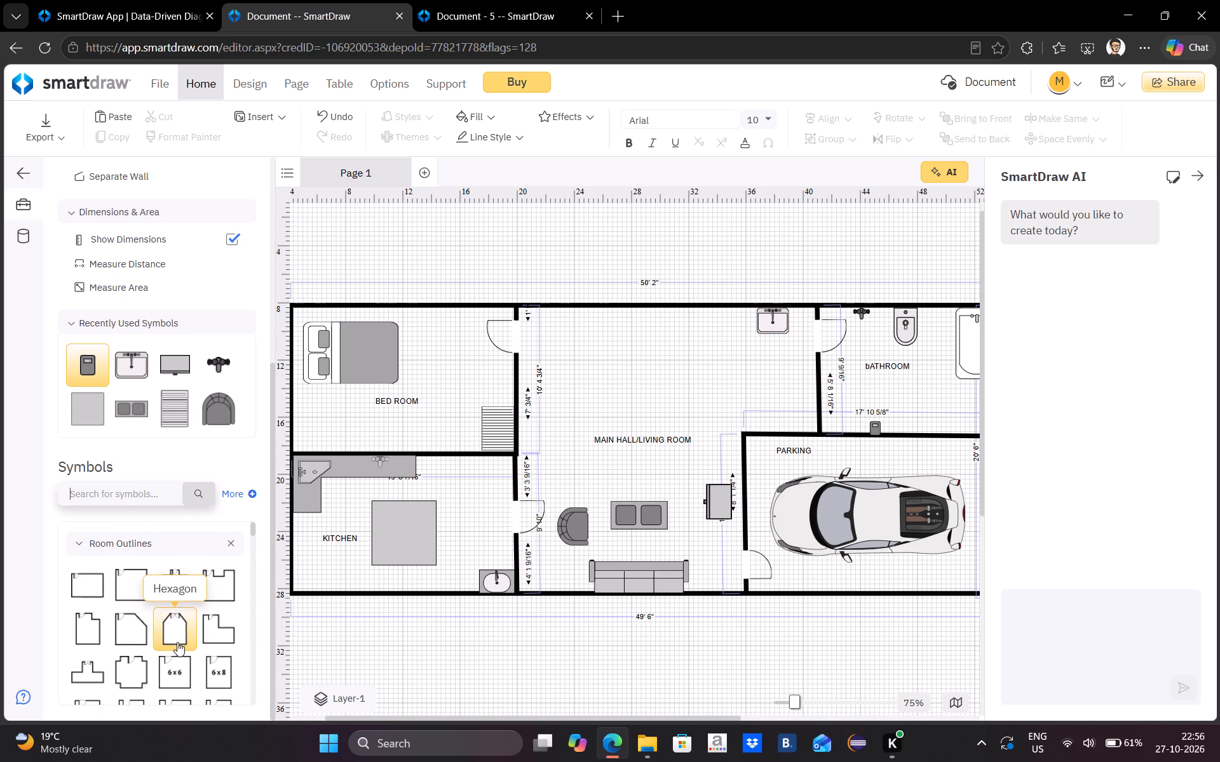
{"action": "scroll", "coordinate": [177, 642], "scroll_direction": "down", "scroll_amount": 5}
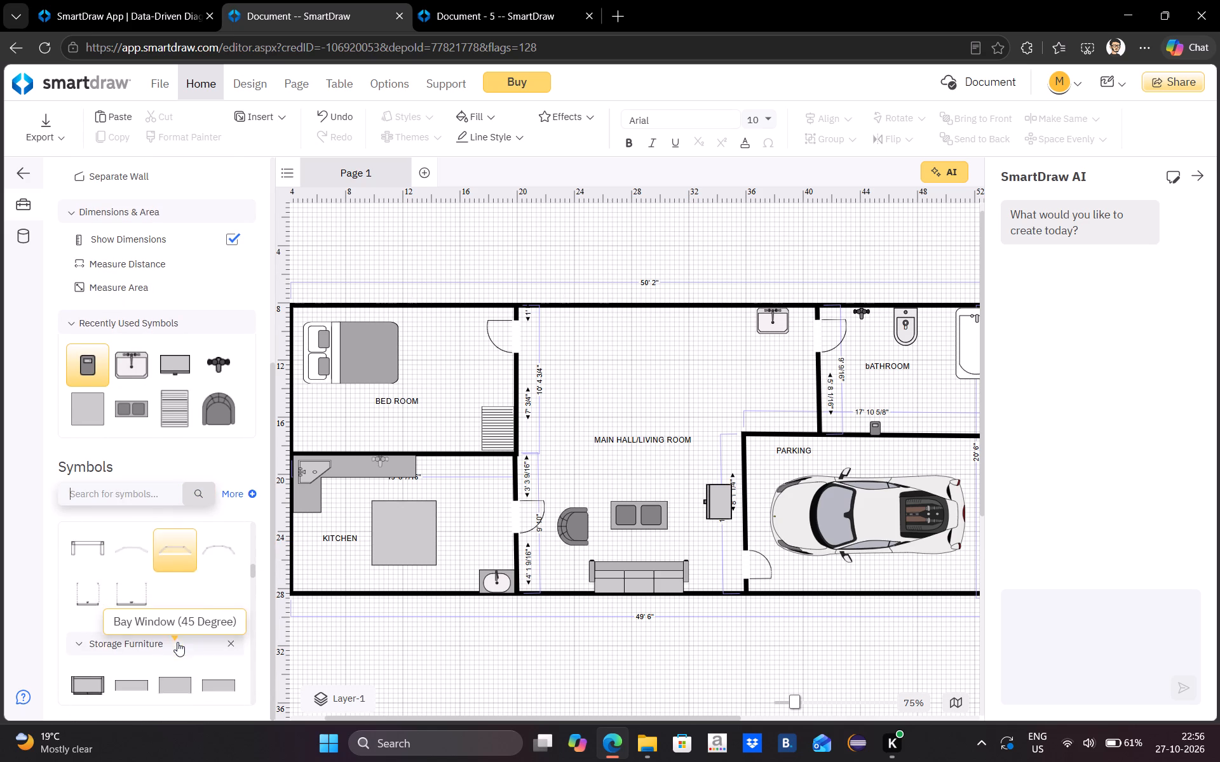
{"action": "scroll", "coordinate": [177, 642], "scroll_direction": "down", "scroll_amount": 3}
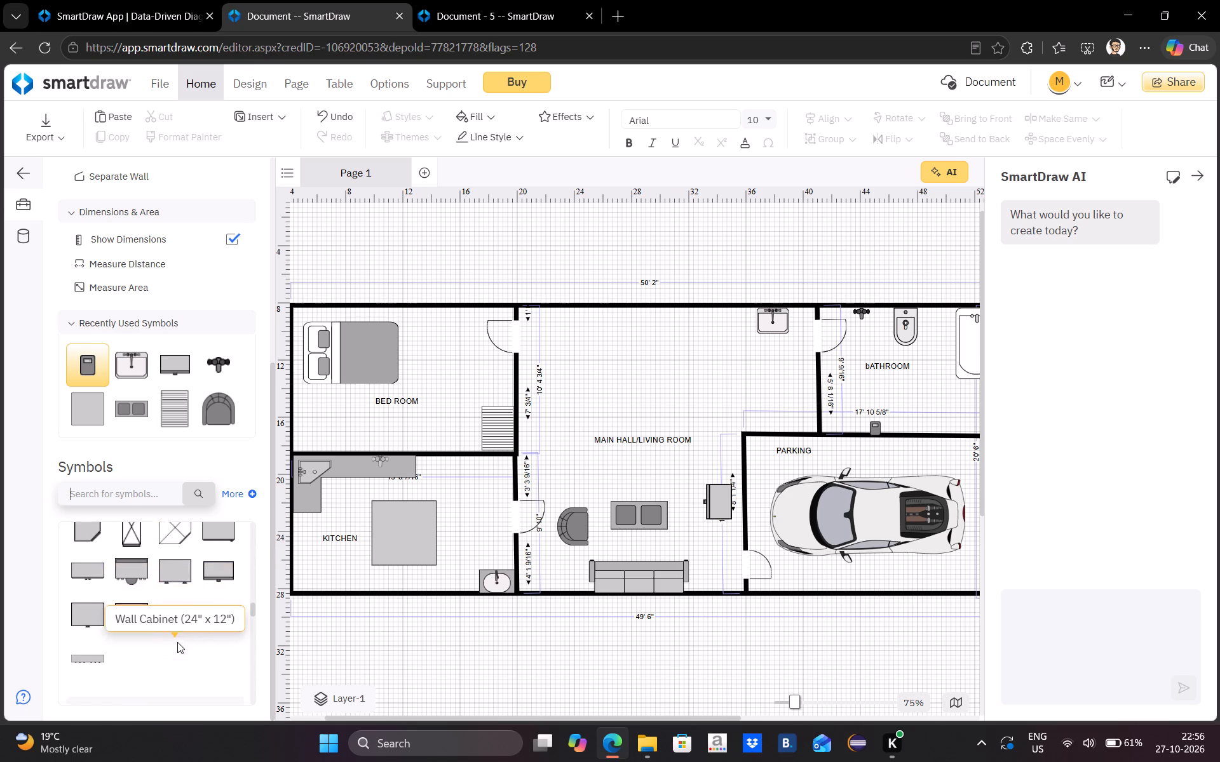
{"action": "scroll", "coordinate": [177, 642], "scroll_direction": "down", "scroll_amount": 5}
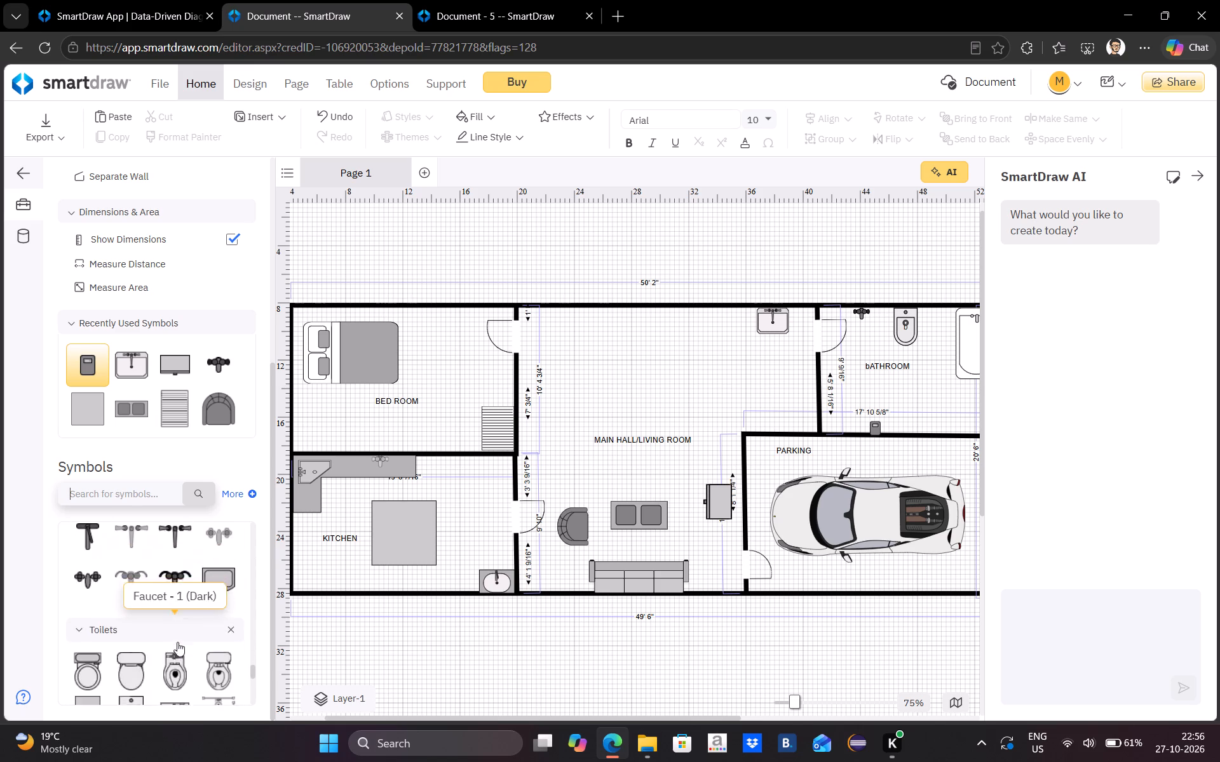
{"action": "scroll", "coordinate": [177, 642], "scroll_direction": "down", "scroll_amount": 1}
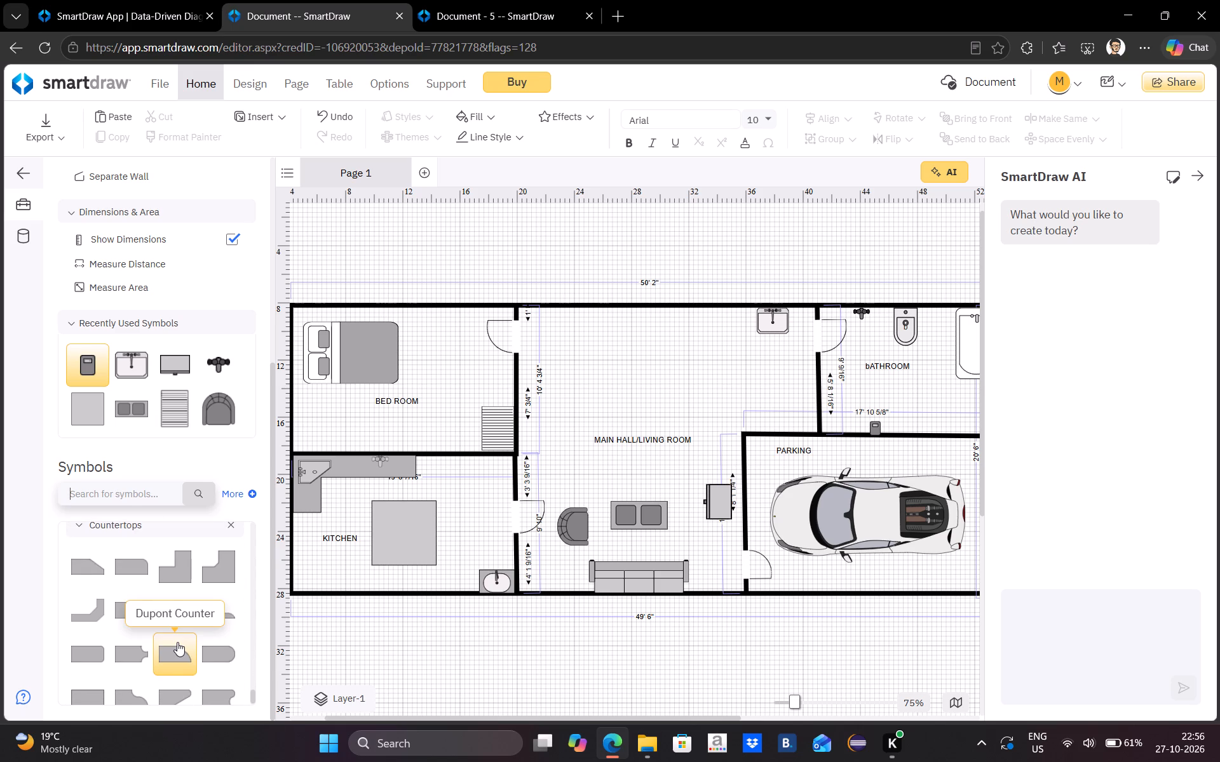
{"action": "scroll", "coordinate": [177, 642], "scroll_direction": "down", "scroll_amount": 2}
Remove the Countertops and Toilets categories from the symbol library.
{"action": "scroll", "coordinate": [203, 615], "scroll_direction": "up", "scroll_amount": 1}
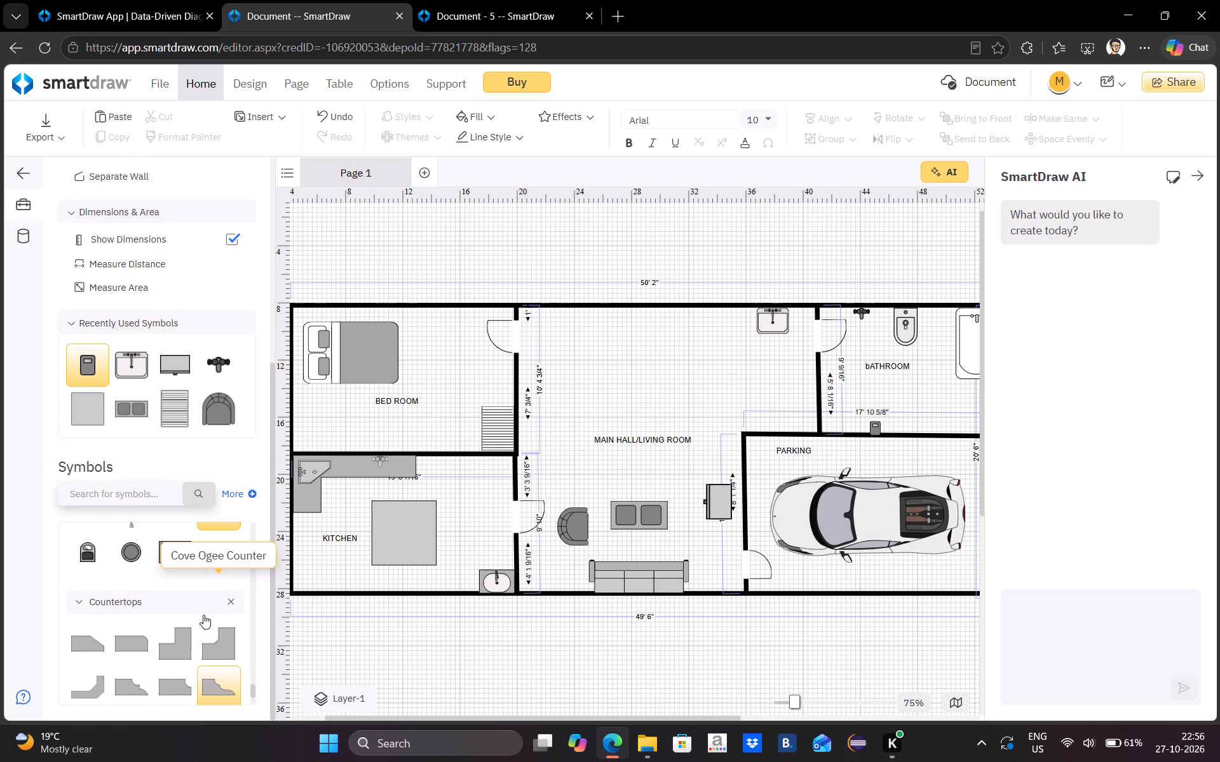
{"action": "scroll", "coordinate": [203, 615], "scroll_direction": "up", "scroll_amount": 1}
{"action": "left_click", "coordinate": [234, 670]}
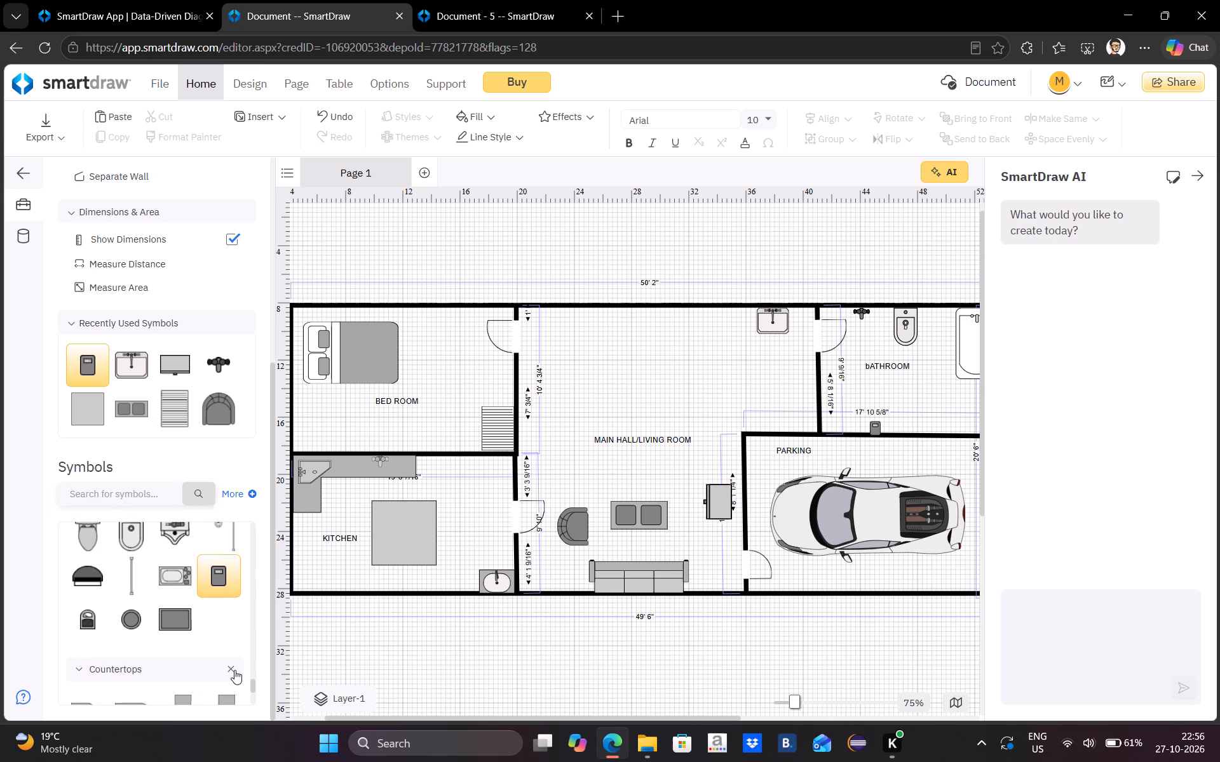
{"action": "scroll", "coordinate": [207, 629], "scroll_direction": "down", "scroll_amount": 2}
{"action": "scroll", "coordinate": [207, 629], "scroll_direction": "up", "scroll_amount": 2}
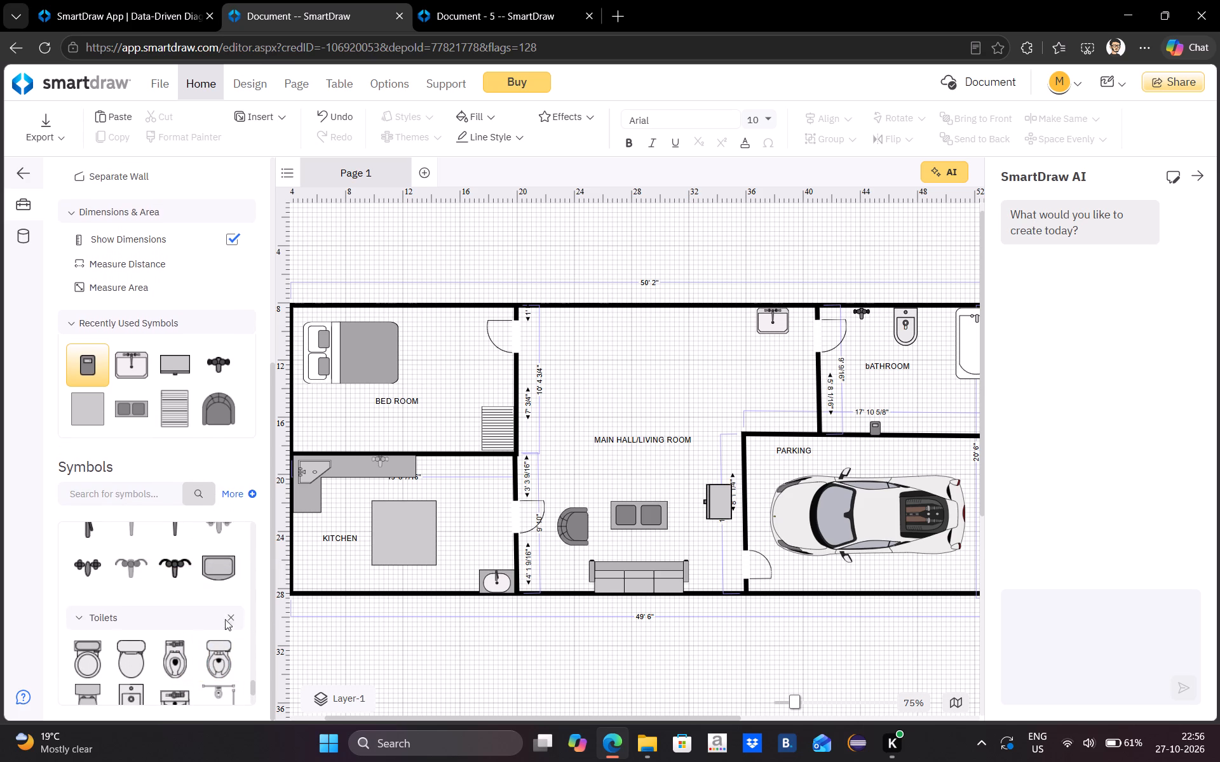
{"action": "left_click", "coordinate": [230, 619]}
Look back through the remaining symbol categories, up to the room outlines, for a table.
{"action": "scroll", "coordinate": [230, 619], "scroll_direction": "up", "scroll_amount": 3}
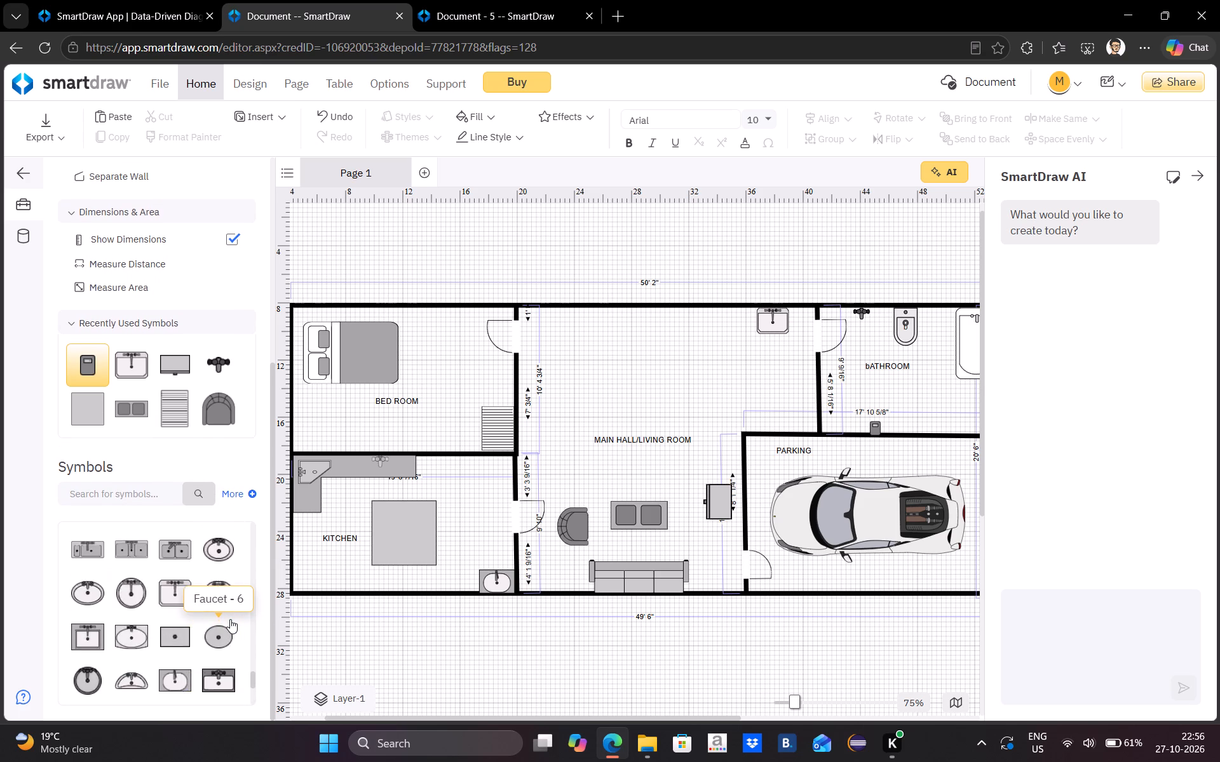
{"action": "scroll", "coordinate": [230, 619], "scroll_direction": "up", "scroll_amount": 7}
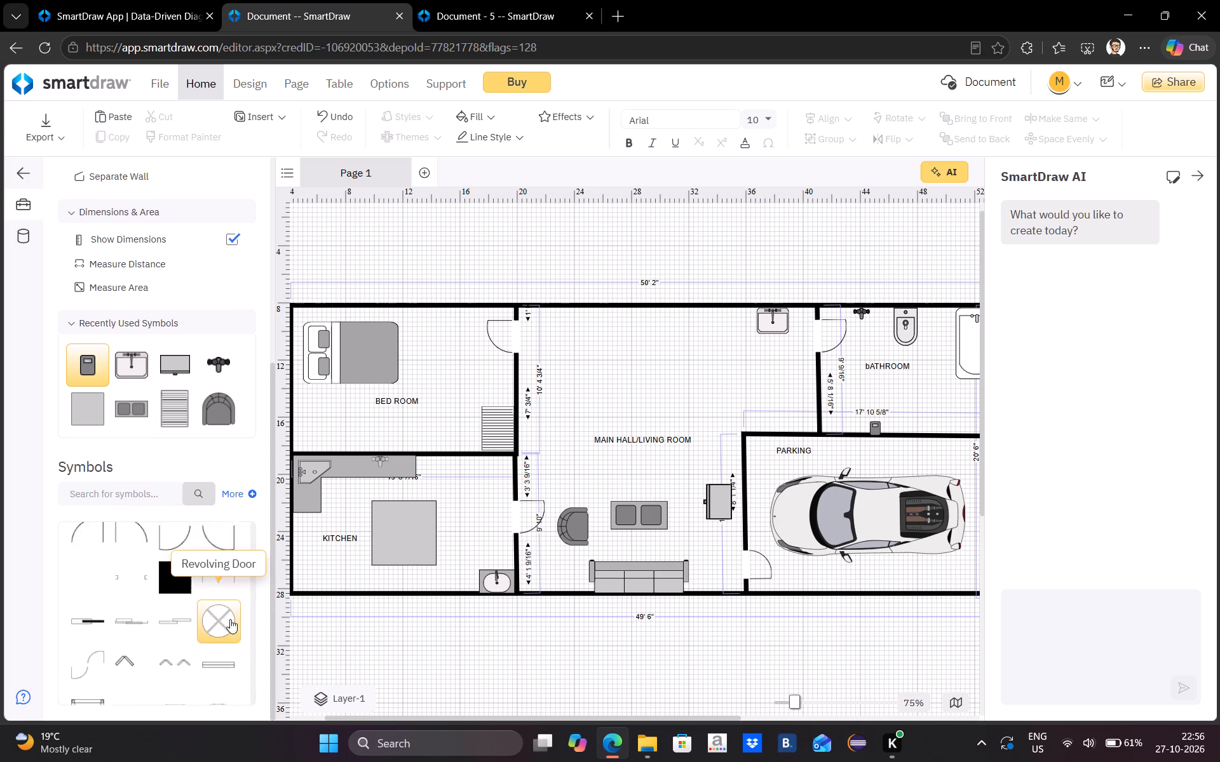
{"action": "scroll", "coordinate": [230, 619], "scroll_direction": "up", "scroll_amount": 1}
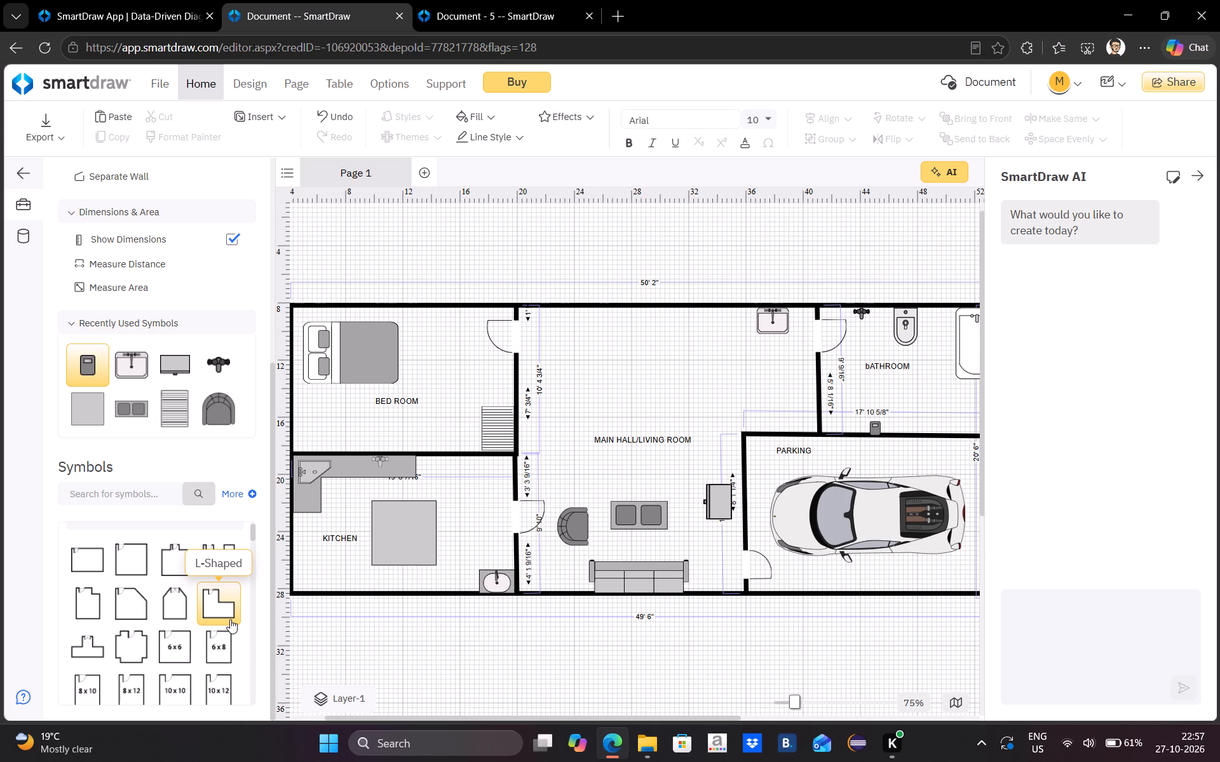
{"action": "scroll", "coordinate": [177, 579], "scroll_direction": "down", "scroll_amount": 1}
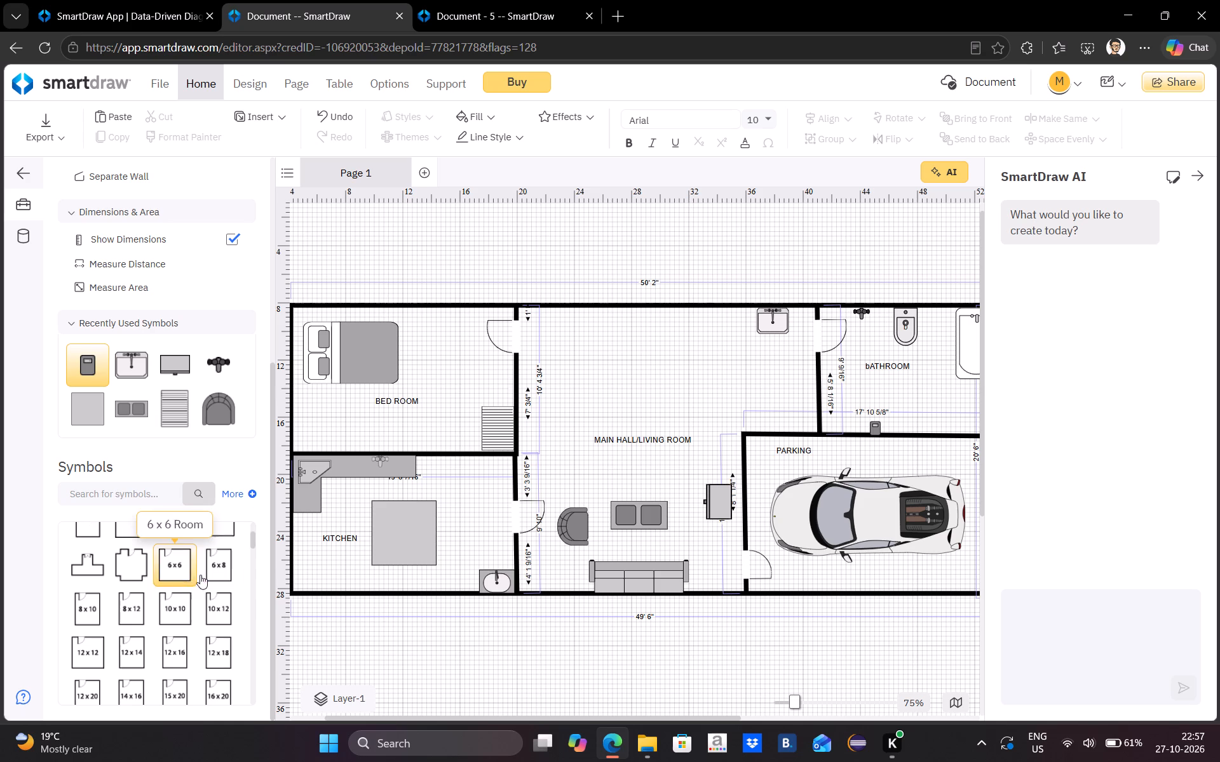
{"action": "left_click", "coordinate": [444, 476]}
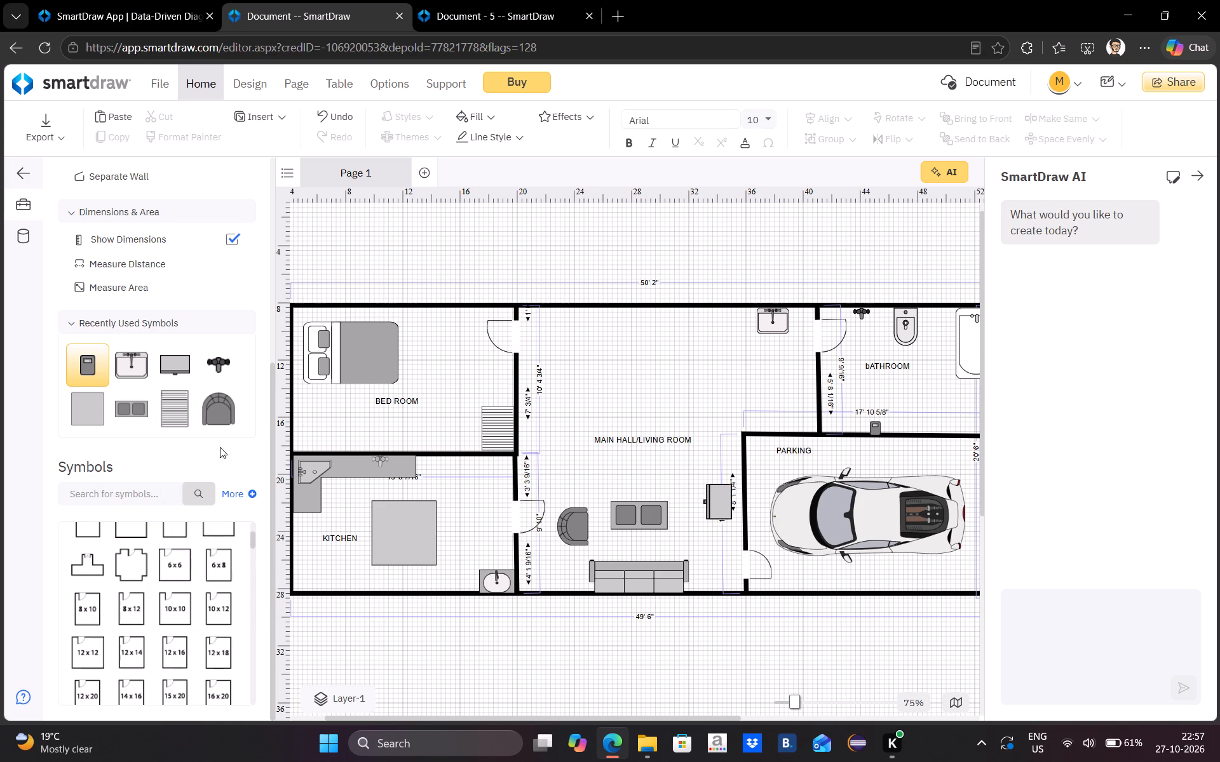
Collapse the Recently Used Symbols section above the symbol library.
{"action": "scroll", "coordinate": [186, 420], "scroll_direction": "down", "scroll_amount": 1}
{"action": "scroll", "coordinate": [186, 420], "scroll_direction": "up", "scroll_amount": 1}
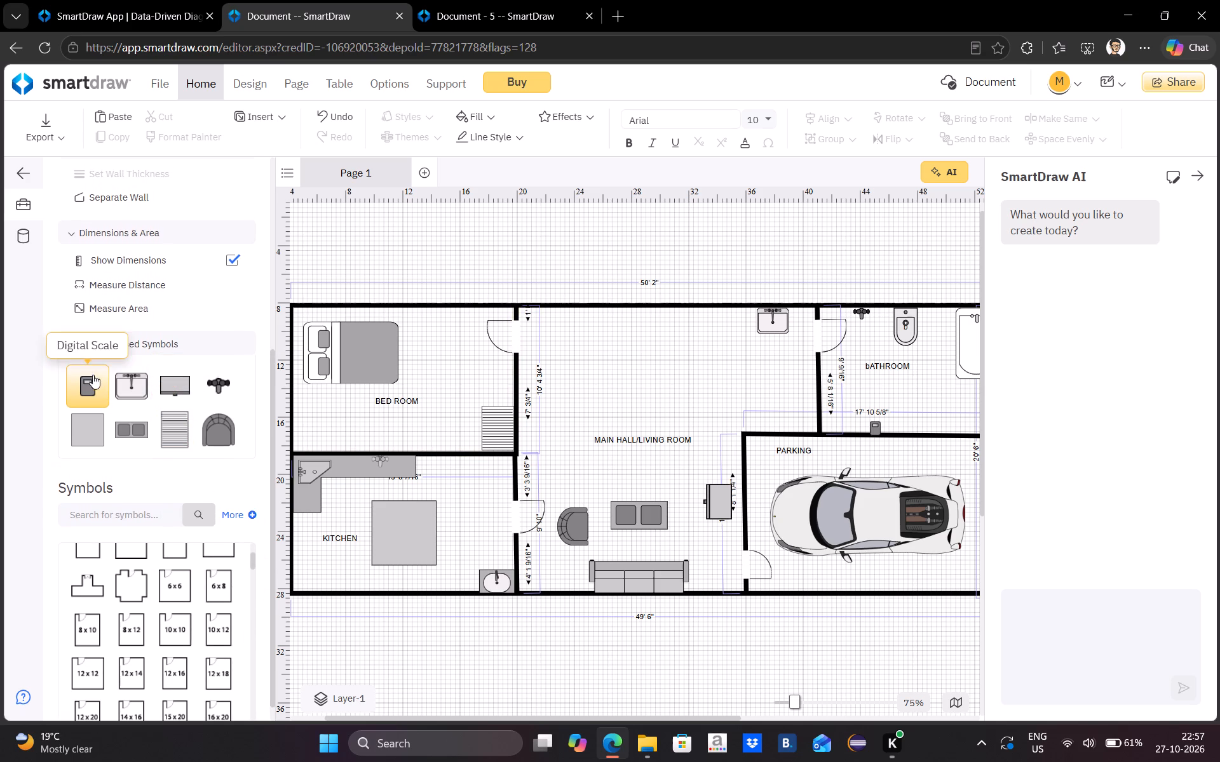
{"action": "left_click", "coordinate": [78, 349]}
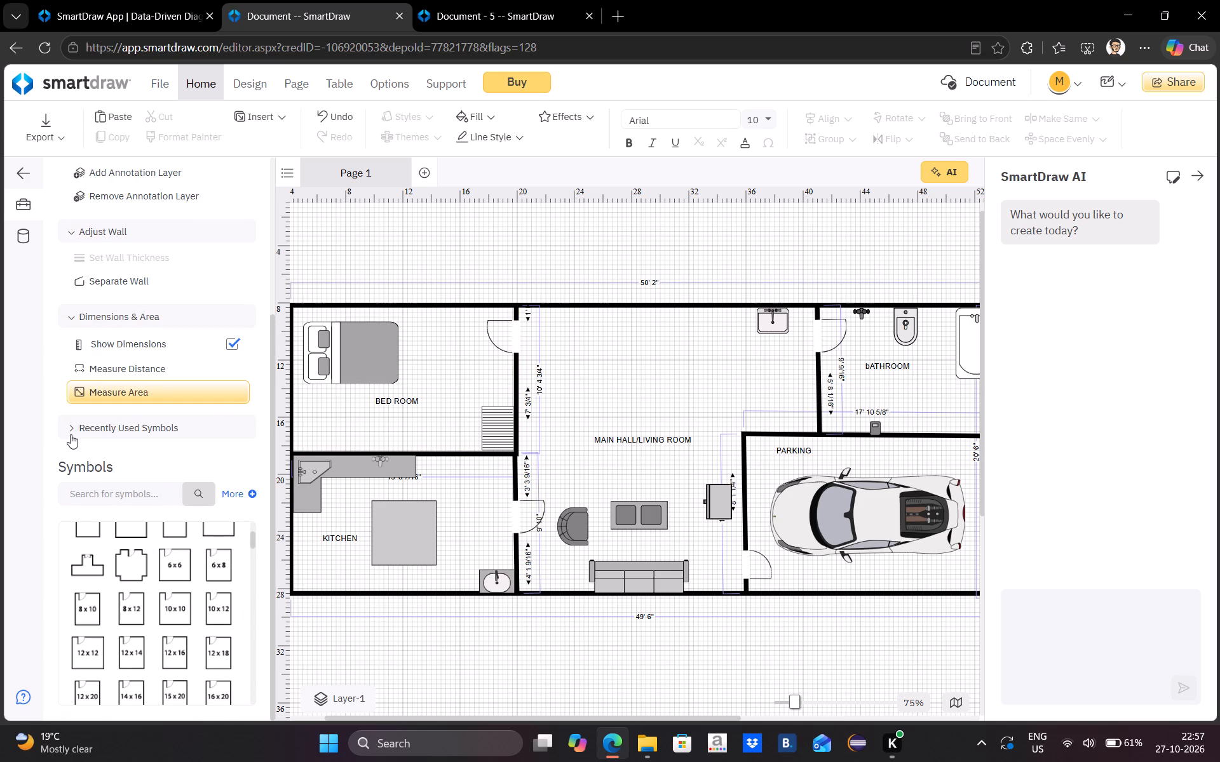
{"action": "left_click_drag", "start_coordinate": [71, 434], "coordinate": [636, 568]}
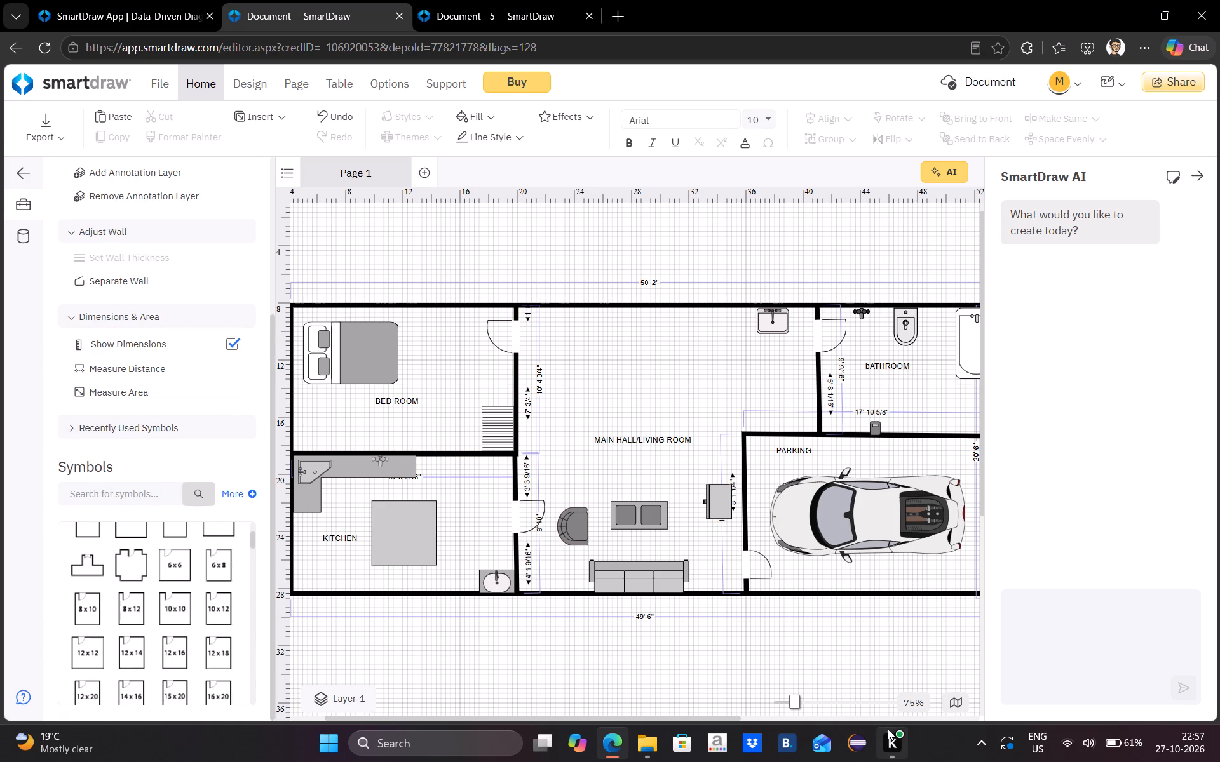